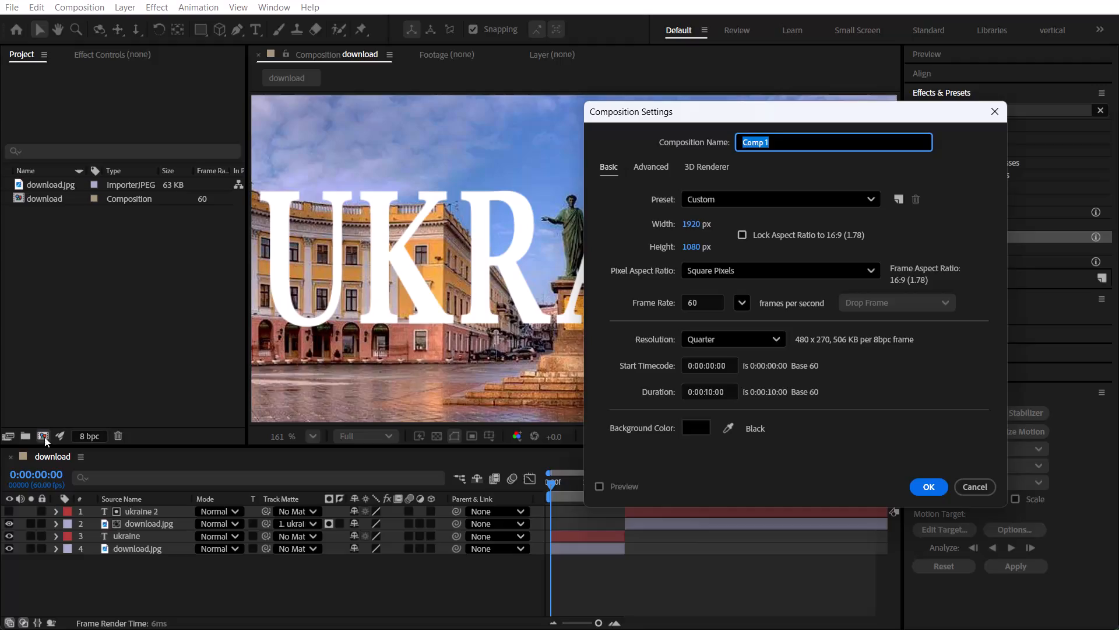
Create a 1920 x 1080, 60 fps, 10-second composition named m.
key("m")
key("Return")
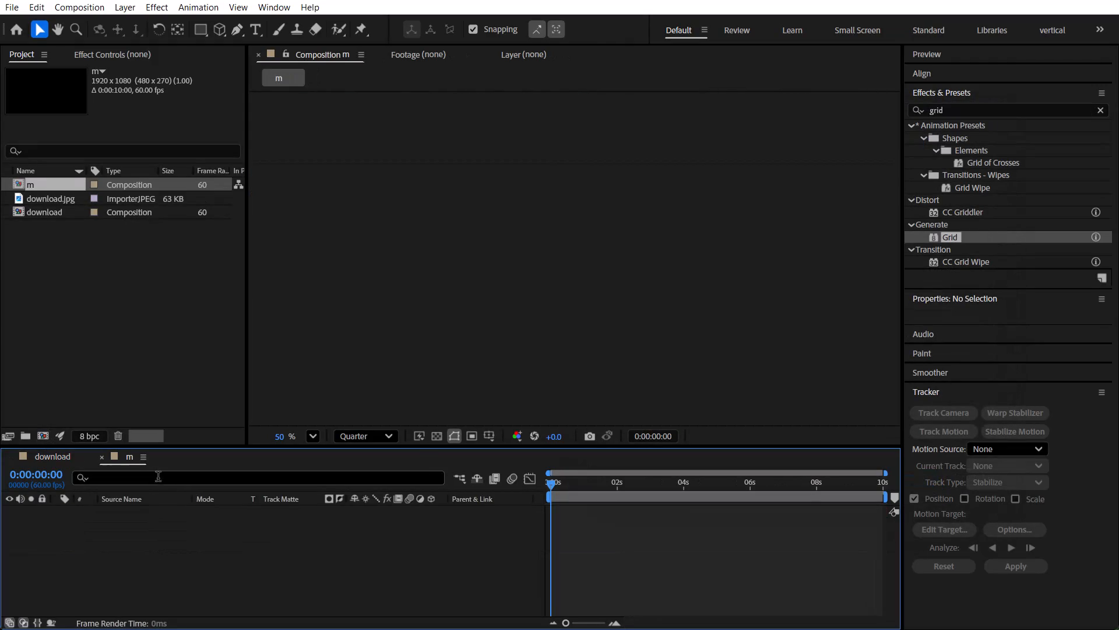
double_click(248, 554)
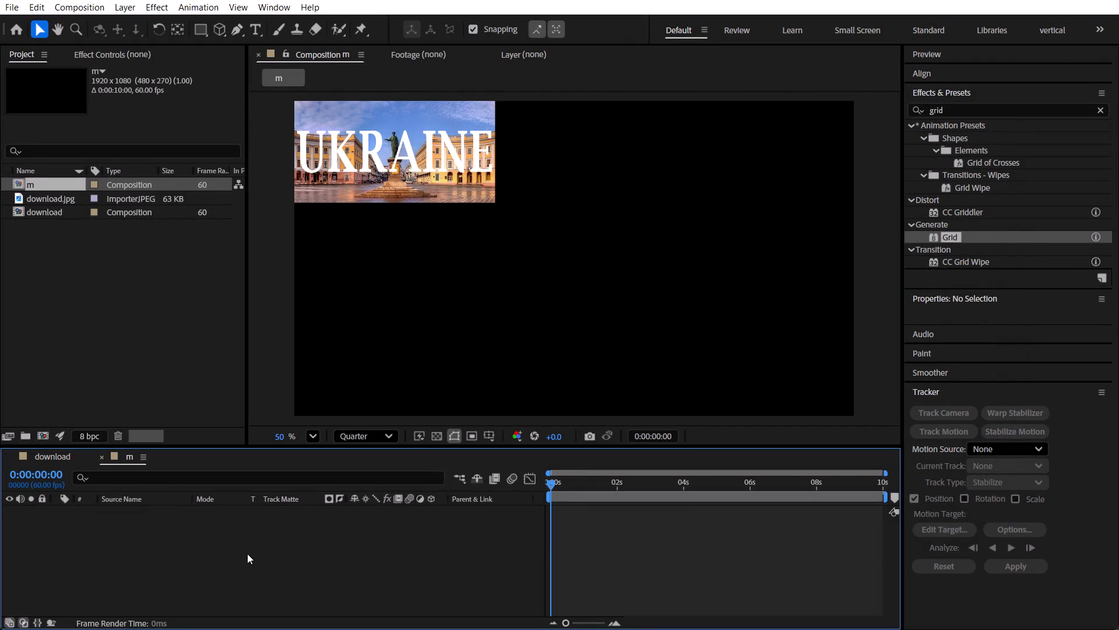
Preview the download composition by playing and scrubbing it at Quarter resolution, and scrub the empty m composition to check the viewer.
left_click(54, 459)
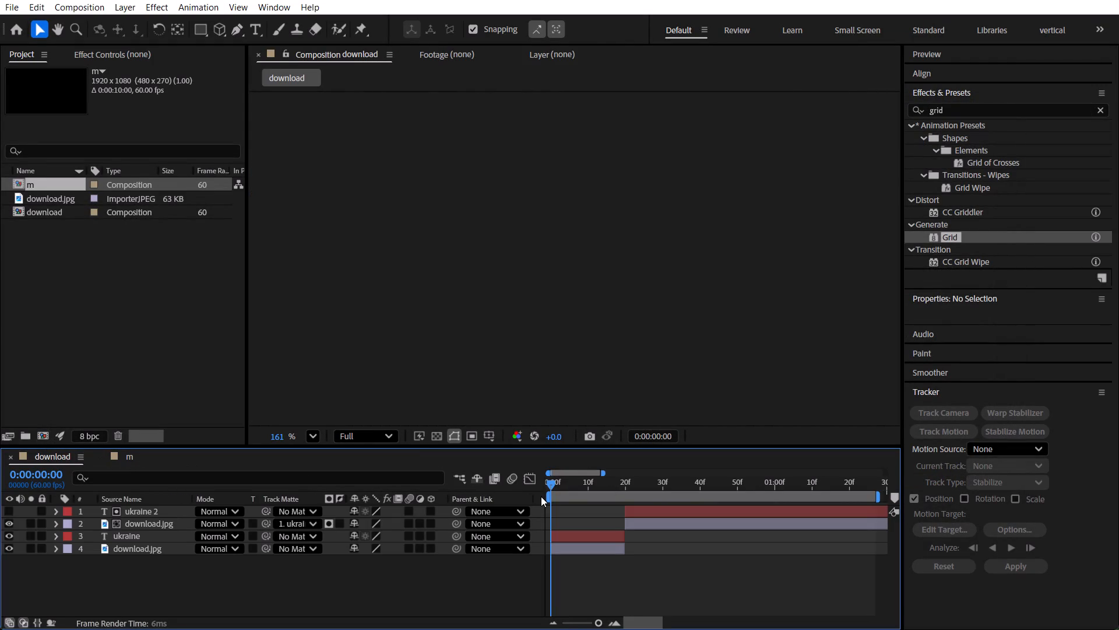
key("space")
key("space")
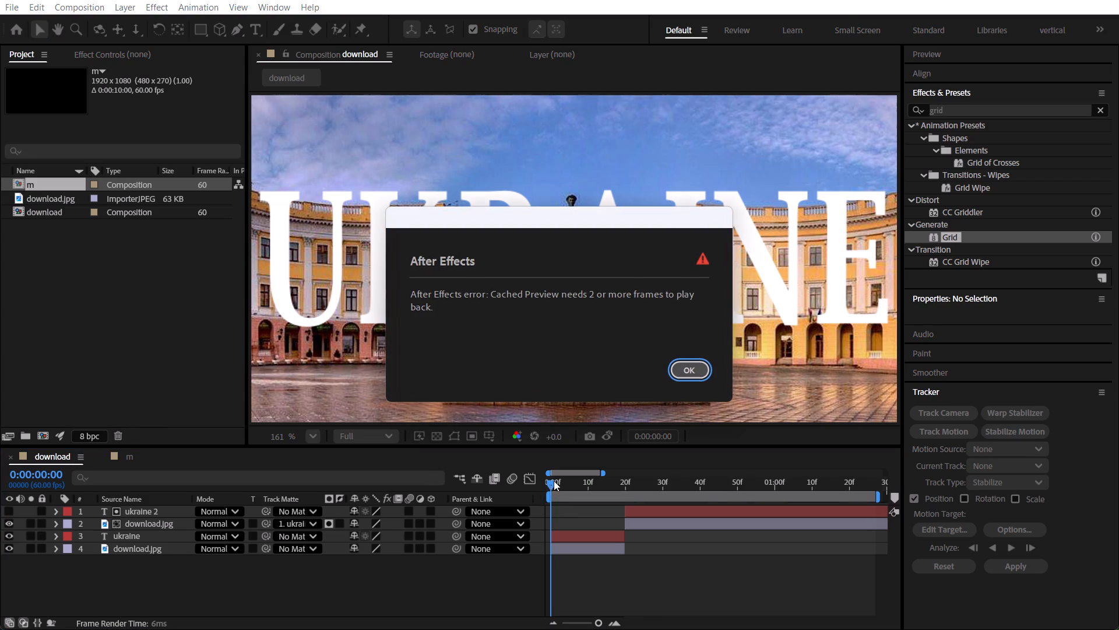
left_click(690, 377)
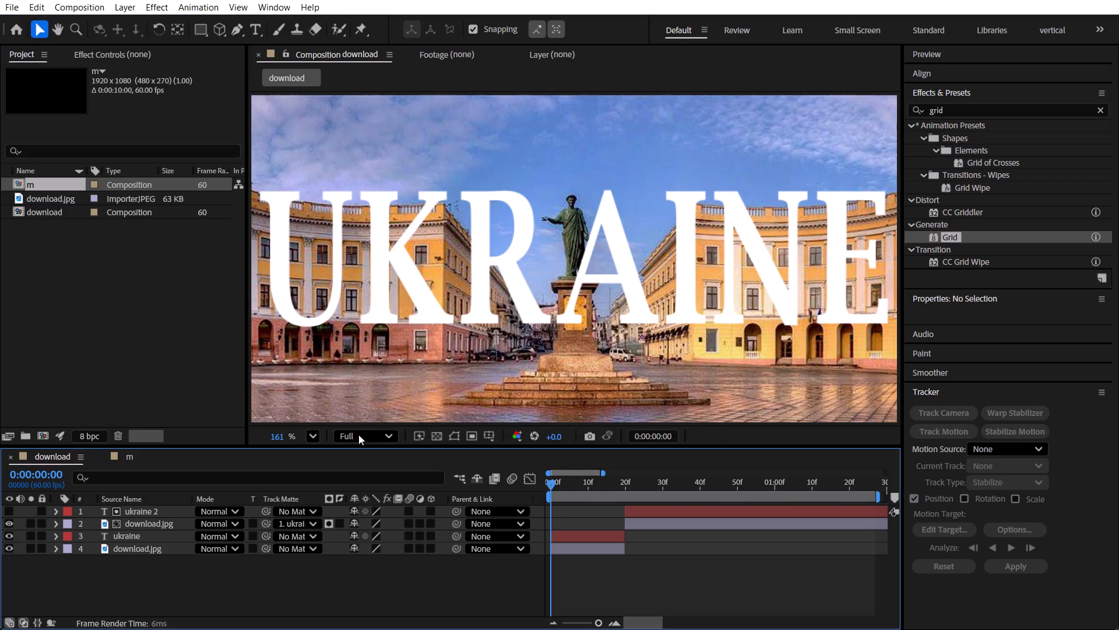
scroll(374, 436, "down", 3)
left_click_drag(553, 486, 650, 494)
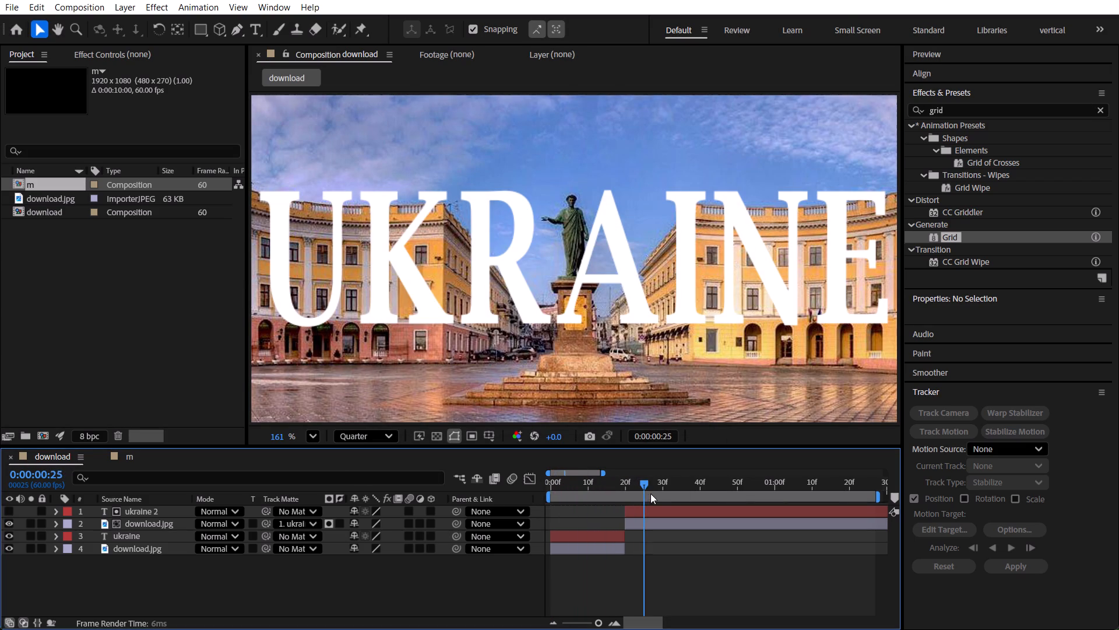
left_click_drag(650, 494, 544, 495)
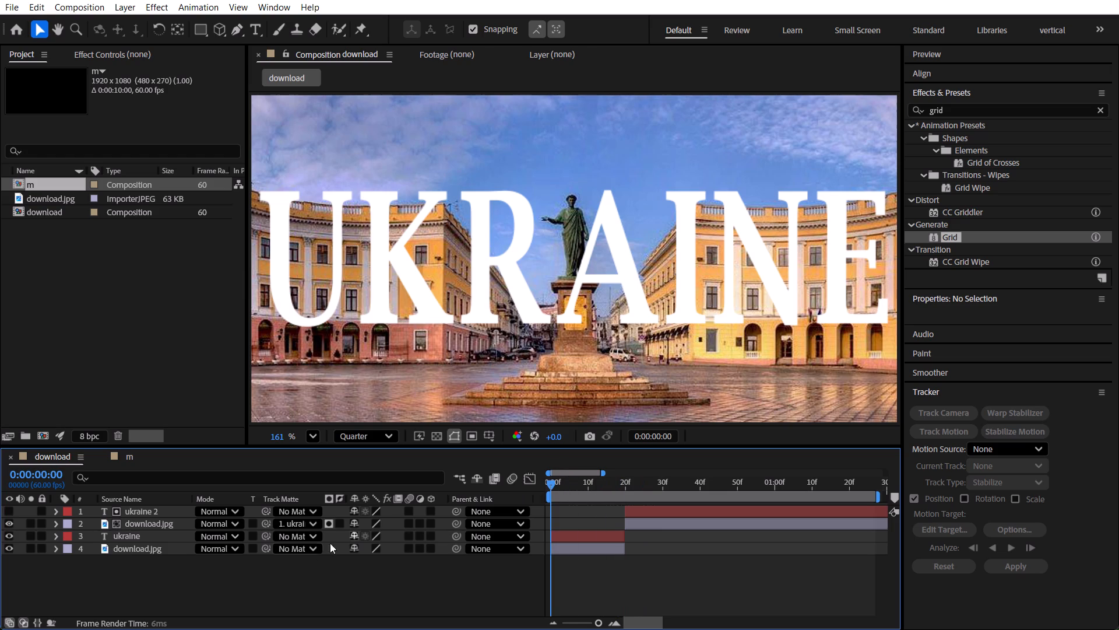
scroll(117, 454, "down", 1)
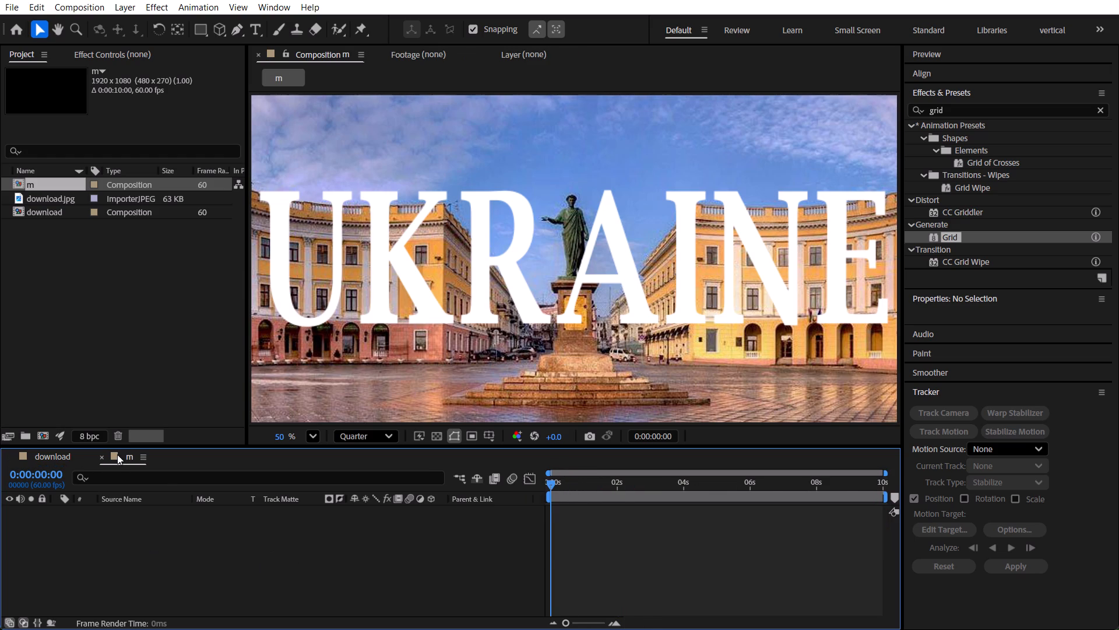
left_click_drag(553, 484, 589, 487)
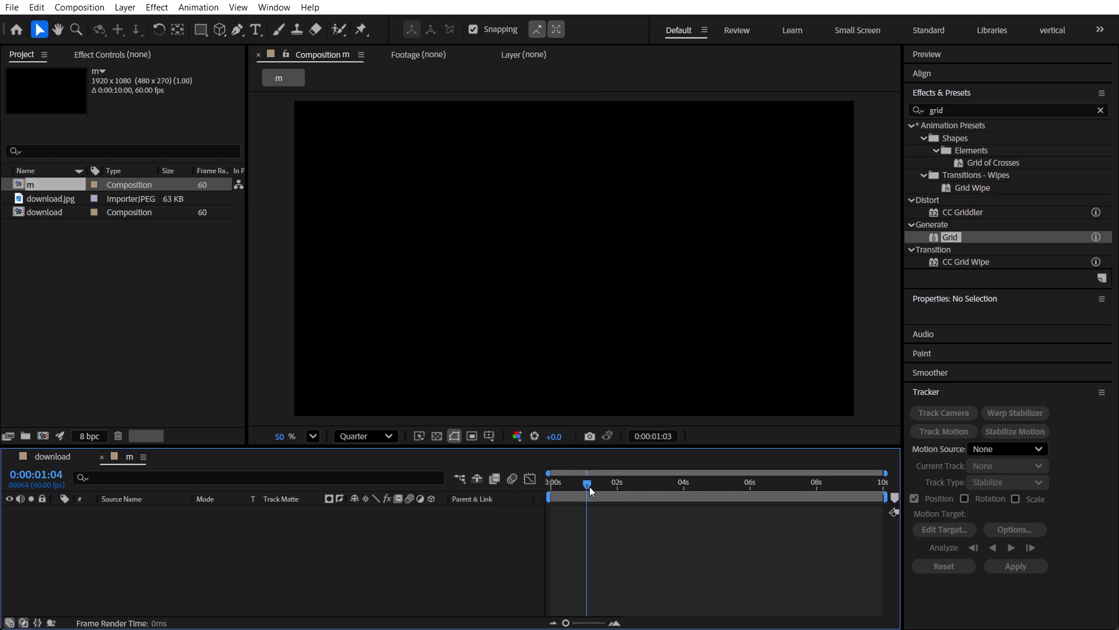
left_click_drag(589, 487, 519, 502)
double_click(284, 563)
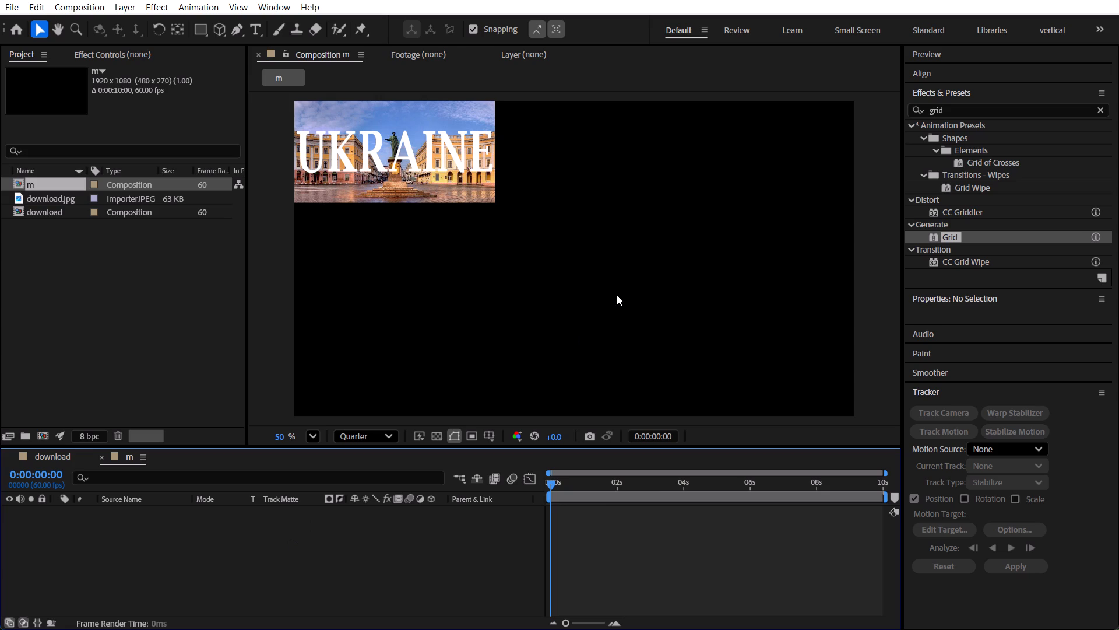
Close the current project without saving its changes and exit After Effects.
key("ctrl+backslash")
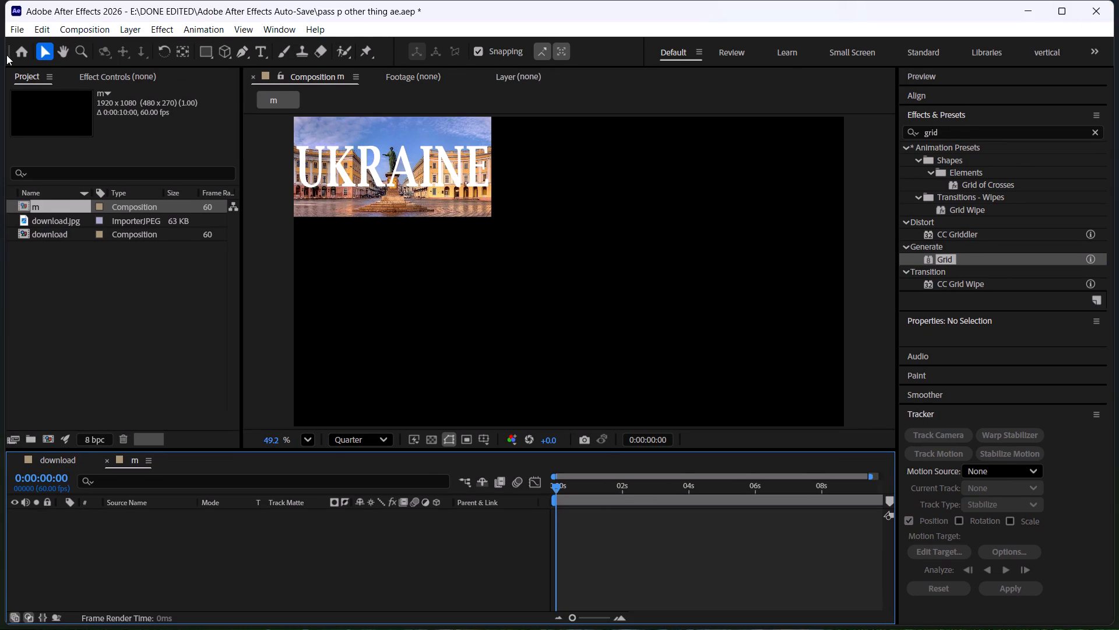
left_click(22, 56)
left_click(281, 231)
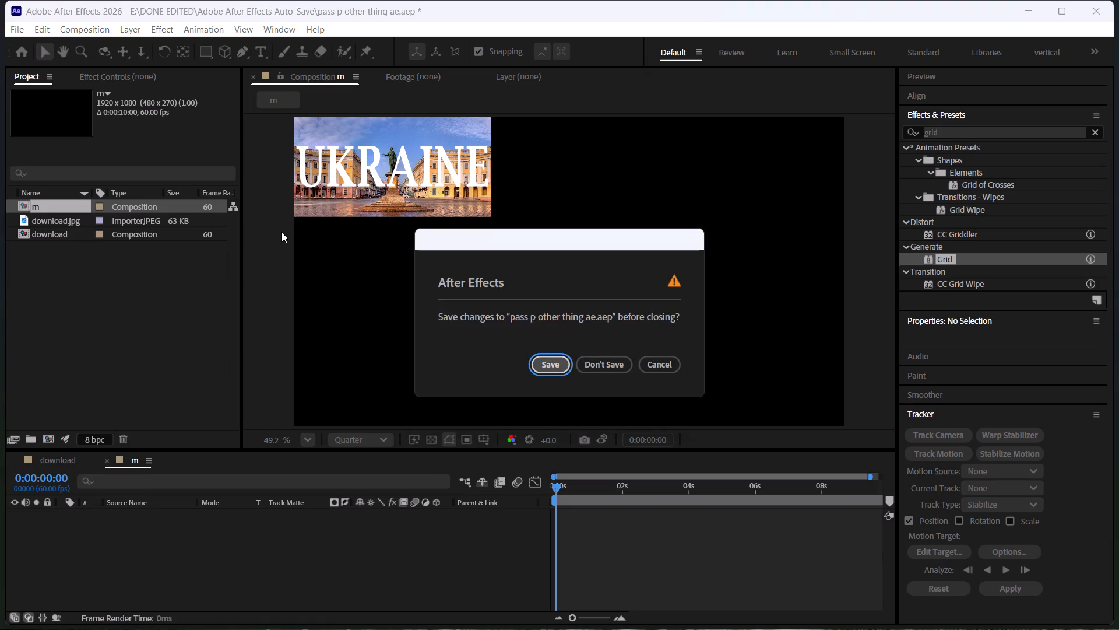
left_click(594, 371)
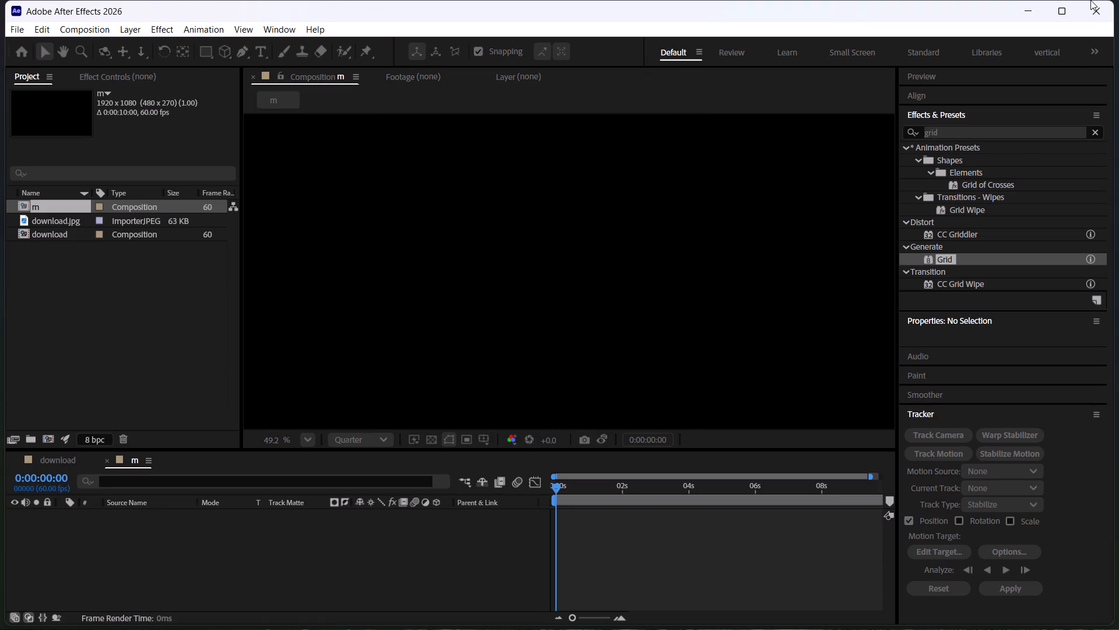
left_click(1106, 8)
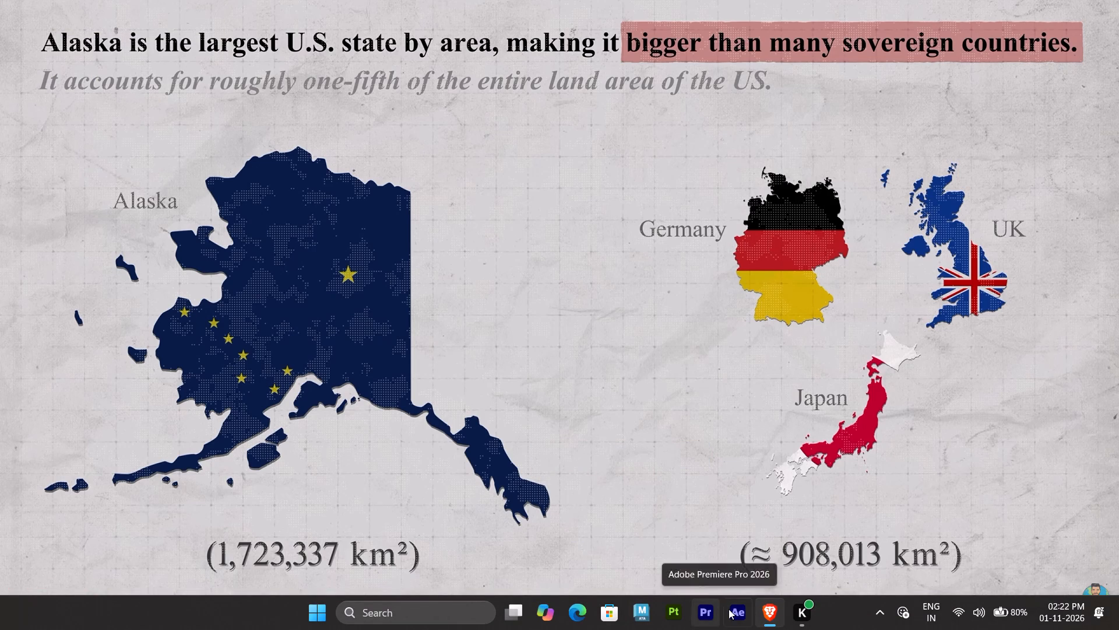
Launch After Effects again.
left_click(736, 612)
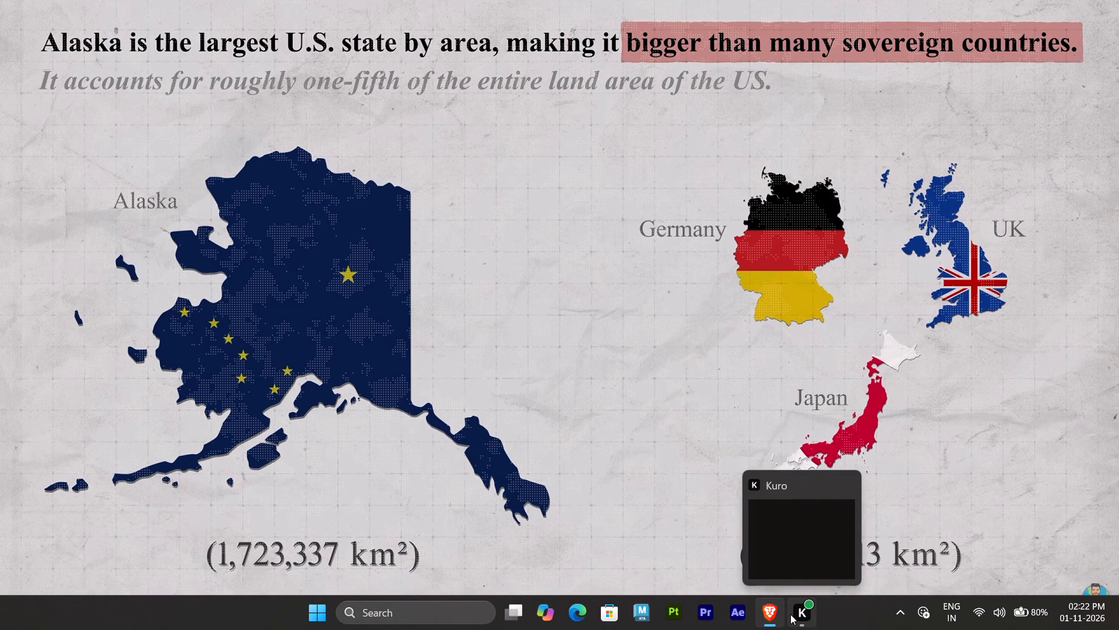
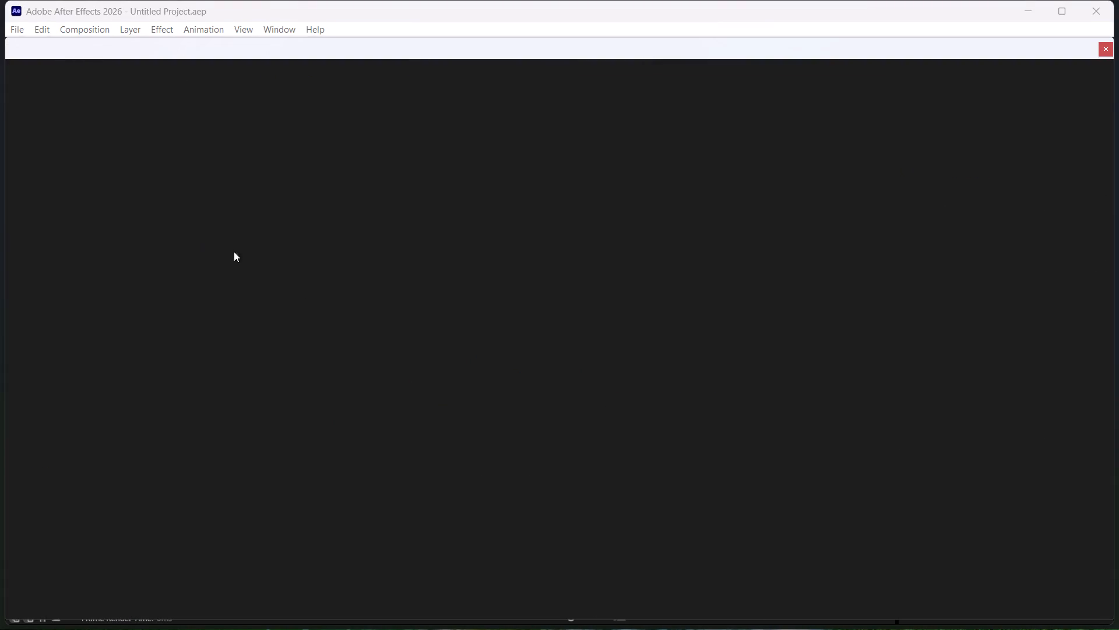
Open the recent project pass p other thing ae.aep.
left_click(293, 311)
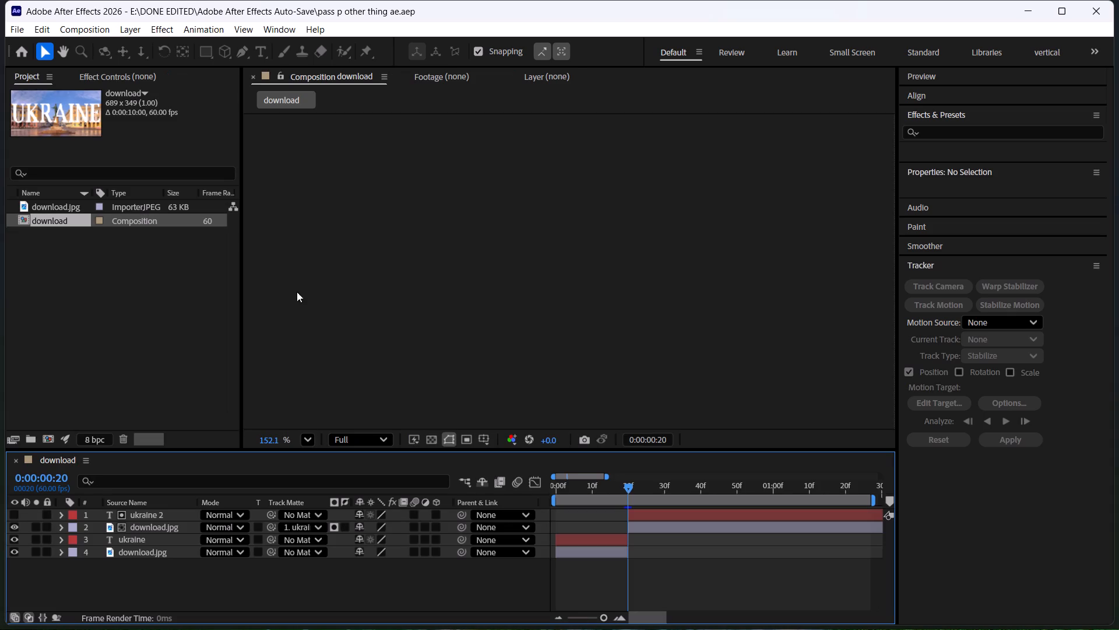
Create a 1920 x 1080, 60 fps, 10-second composition named cutnry.
left_click(139, 321)
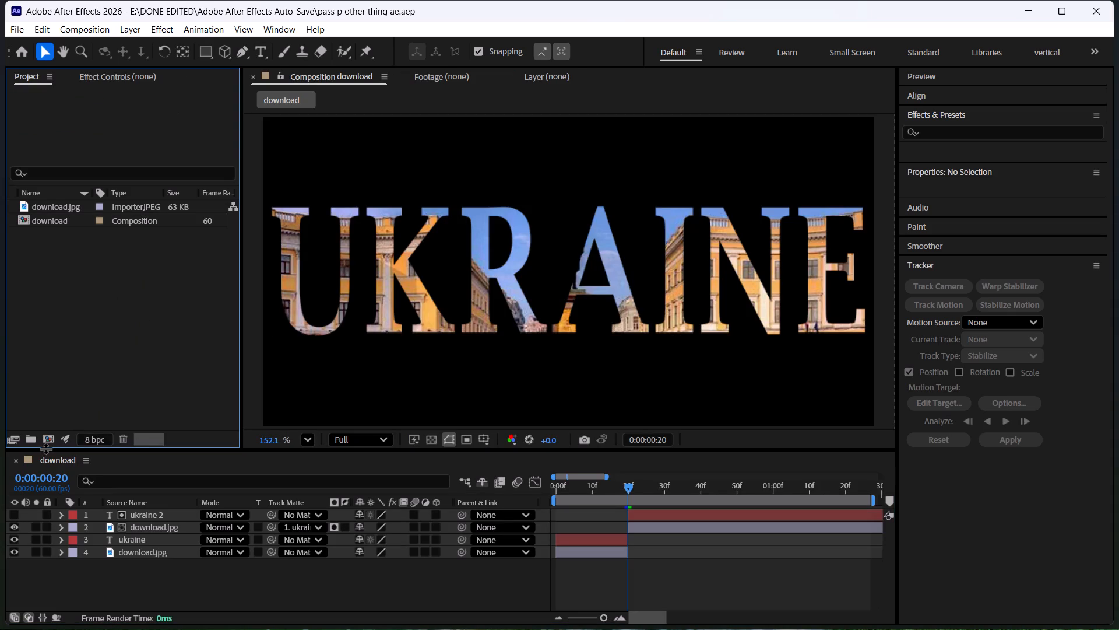
left_click(45, 443)
key("m")
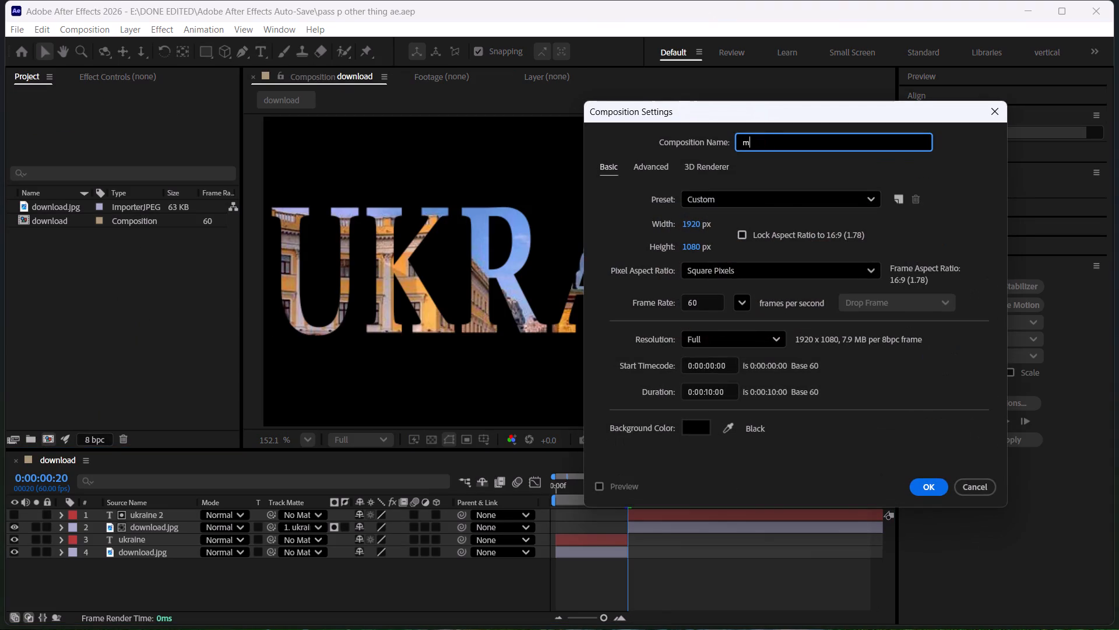
key("BackSpace")
type("co")
key("BackSpace")
type("ut")
type("nrt")
key("BackSpace")
key("y")
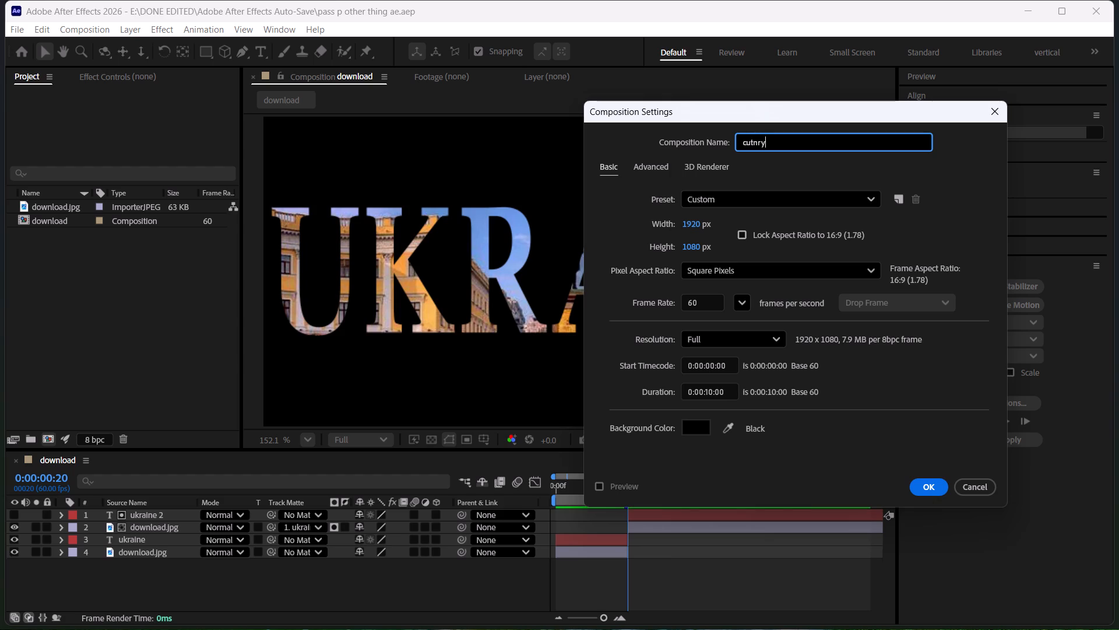
key("Return")
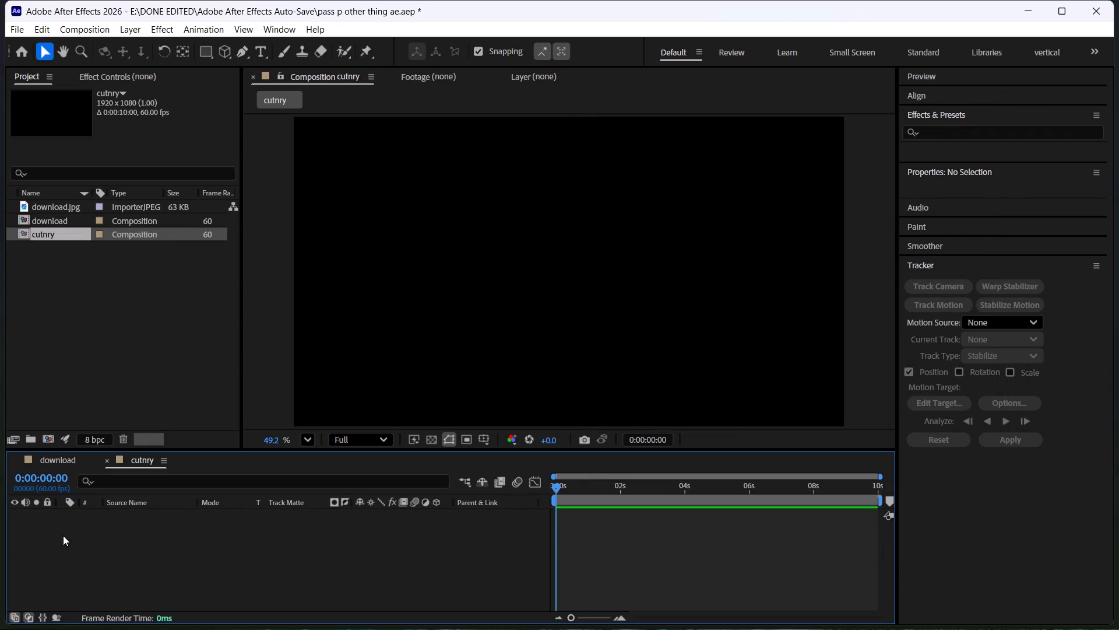
Add a full-frame rectangle shape layer to the cutnry composition and fill it with light grey CBCBCB.
triple_click(115, 531)
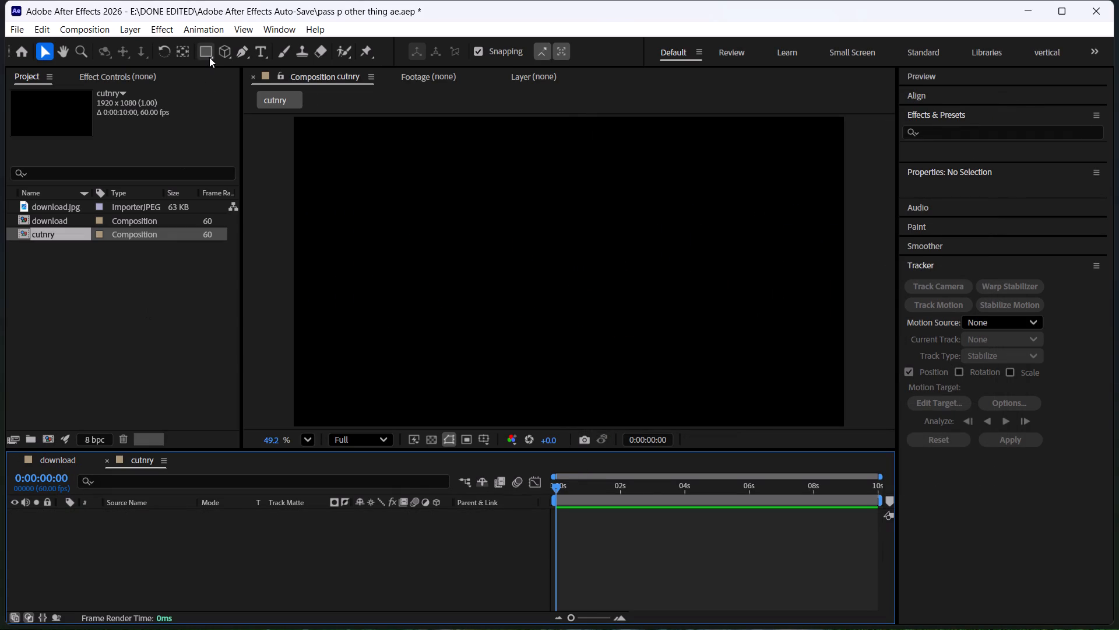
double_click(209, 57)
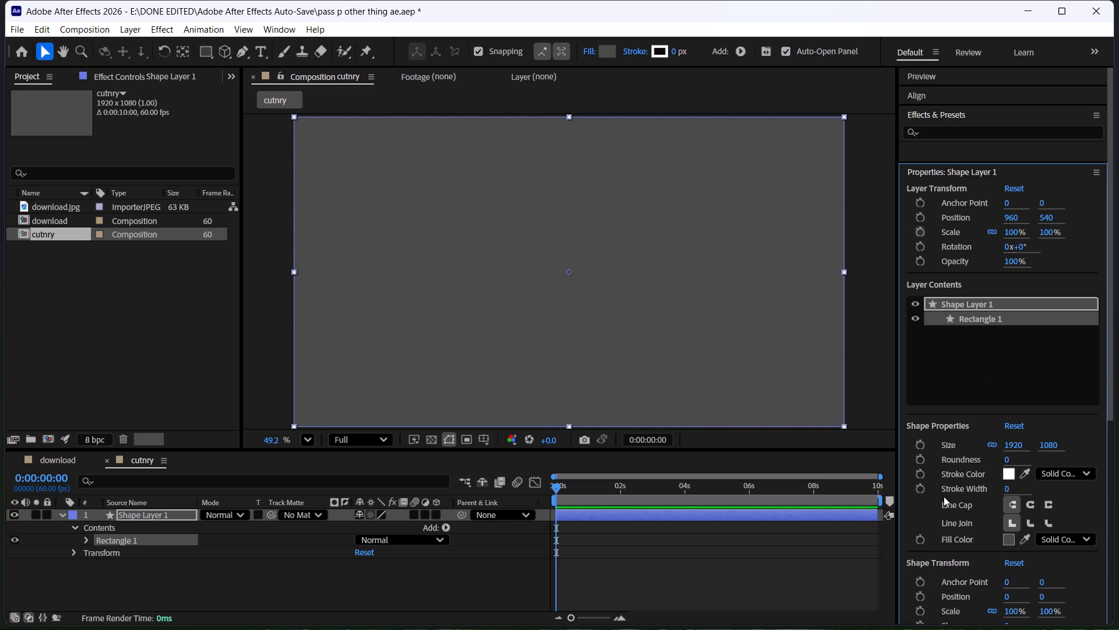
left_click(1012, 537)
left_click_drag(430, 400, 406, 409)
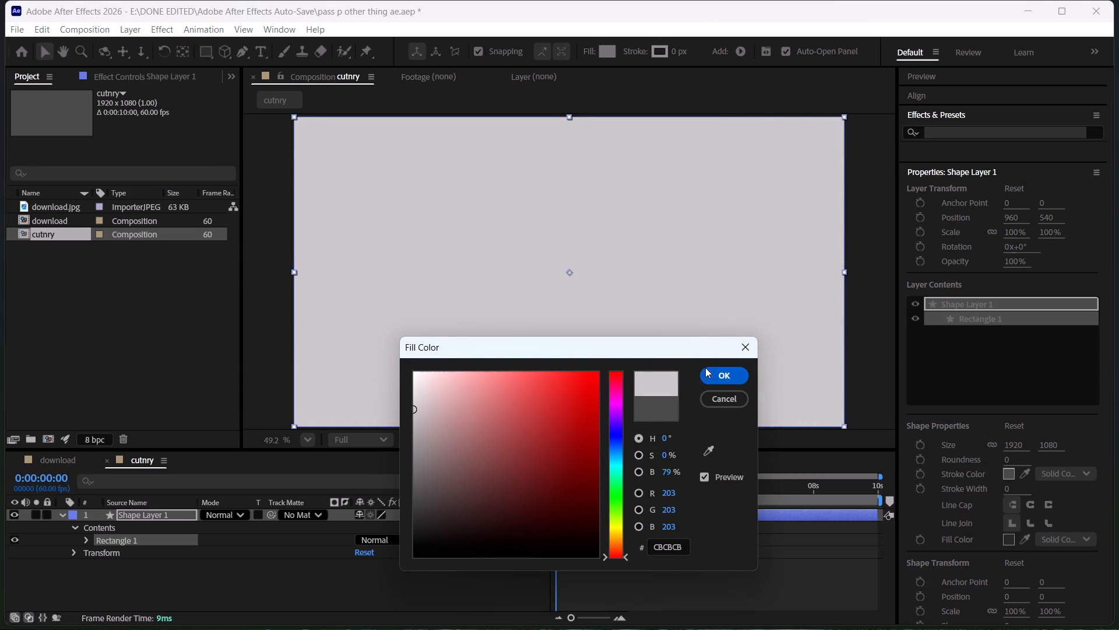
left_click(726, 377)
left_click(248, 583)
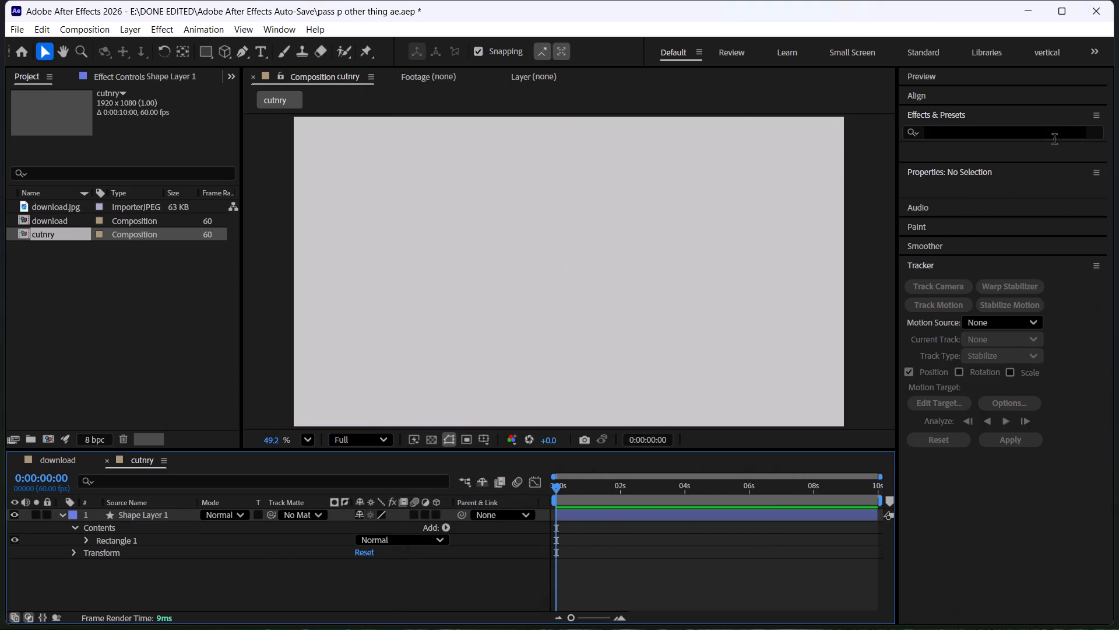
Apply the Grid effect to the grey rectangle layer and set the effect's blending mode to Normal.
left_click(1046, 132)
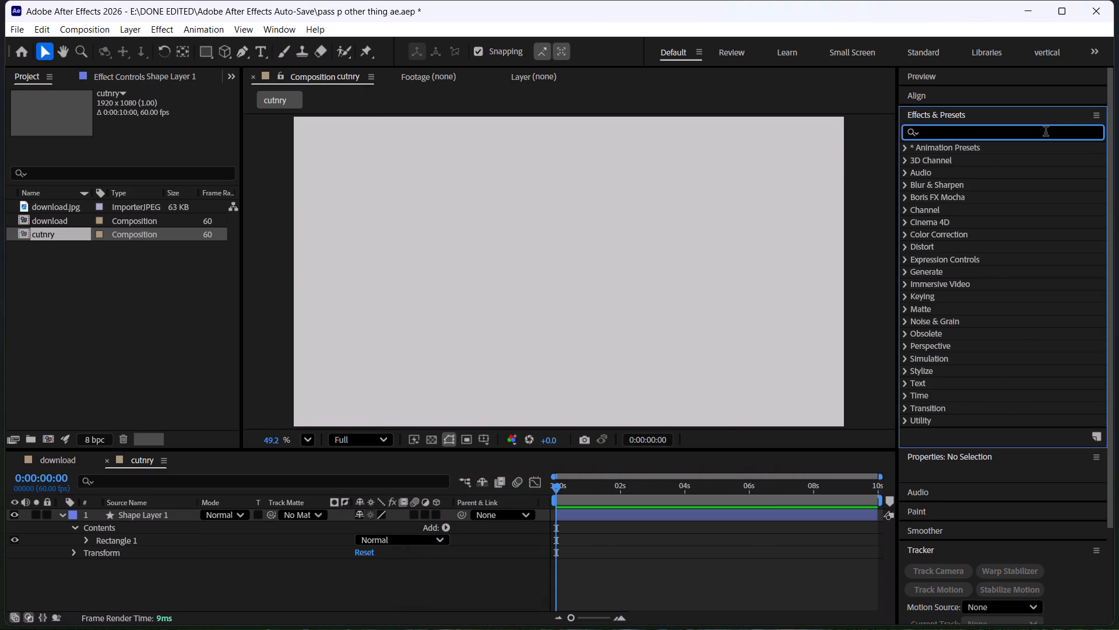
type("grid")
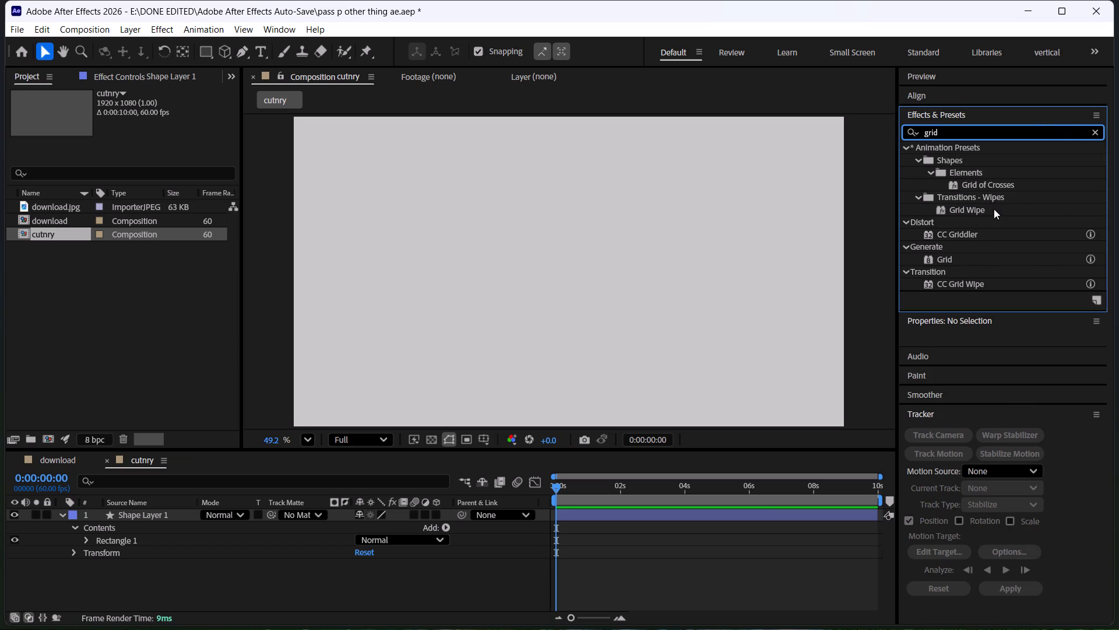
left_click_drag(971, 255, 590, 213)
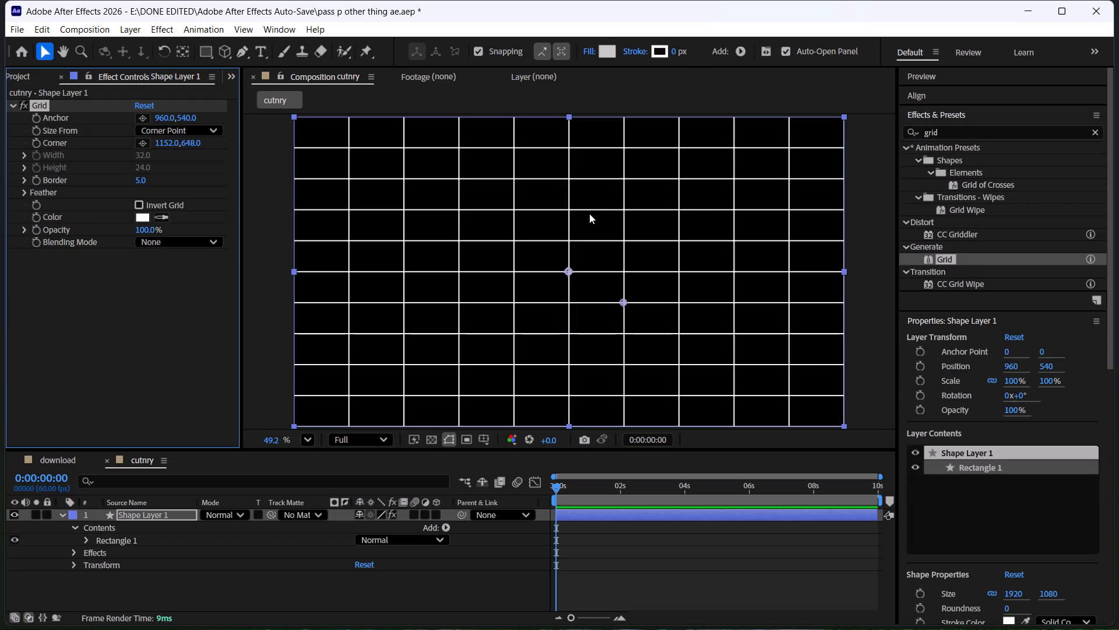
left_click(136, 339)
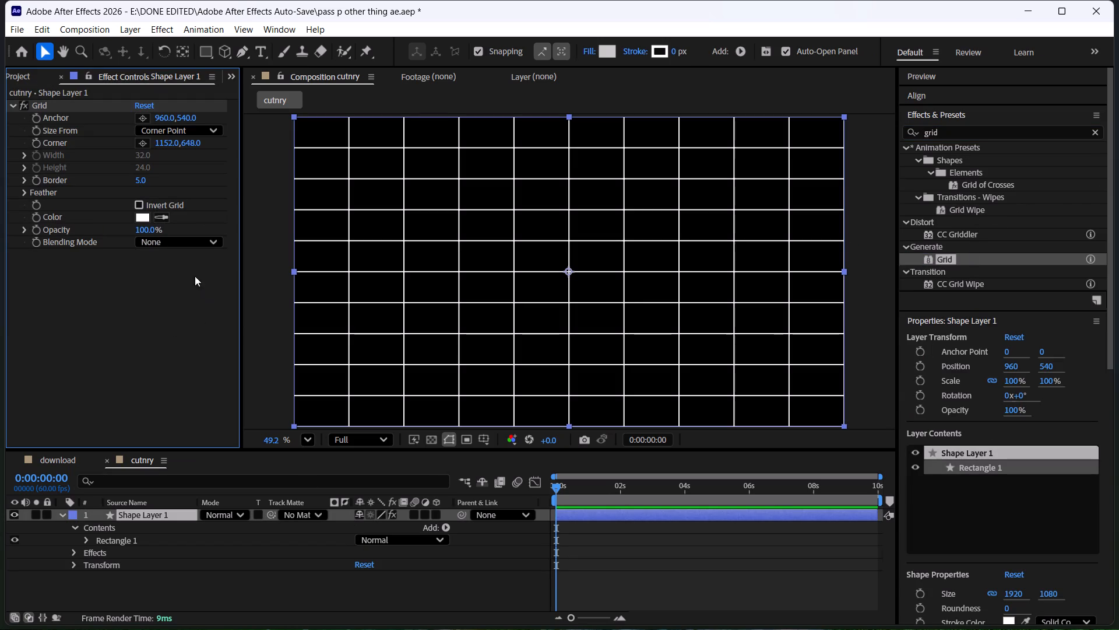
left_click(182, 242)
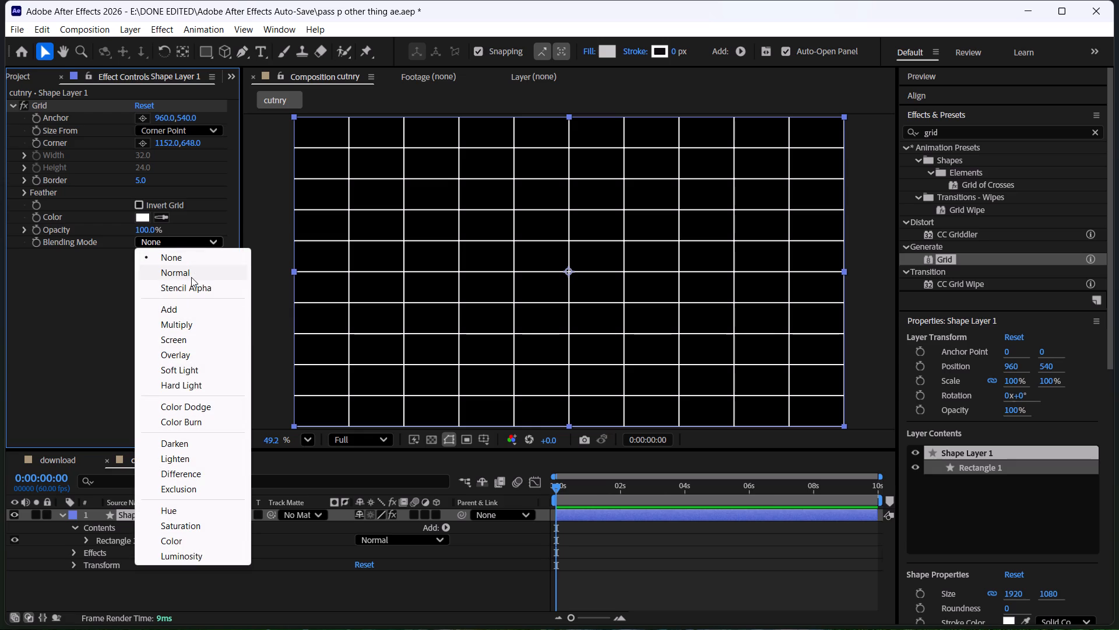
left_click(191, 272)
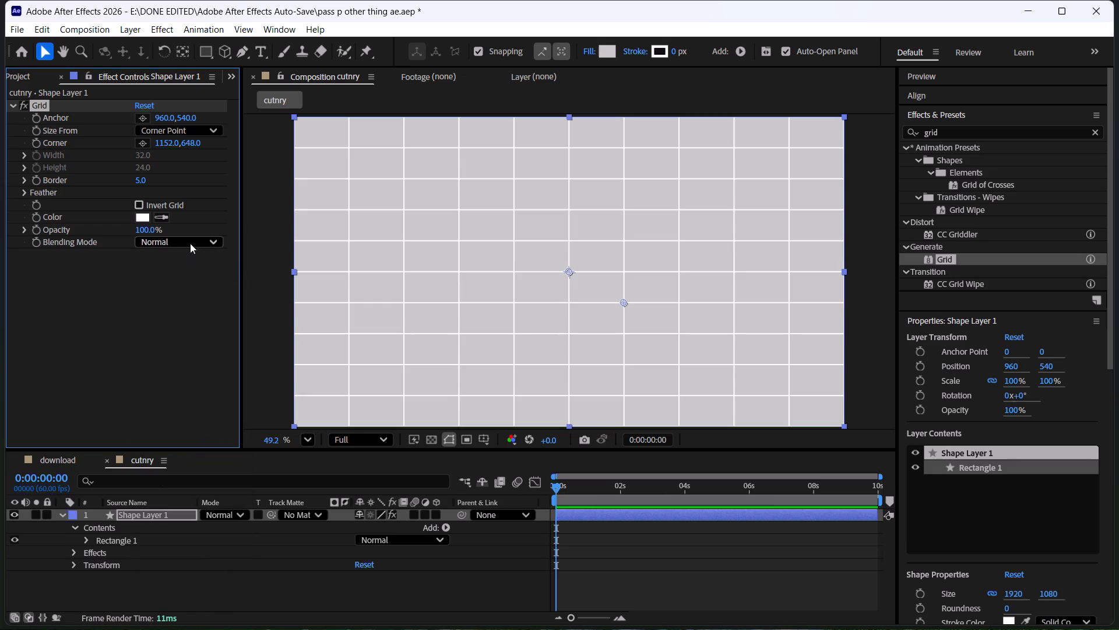
left_click(162, 320)
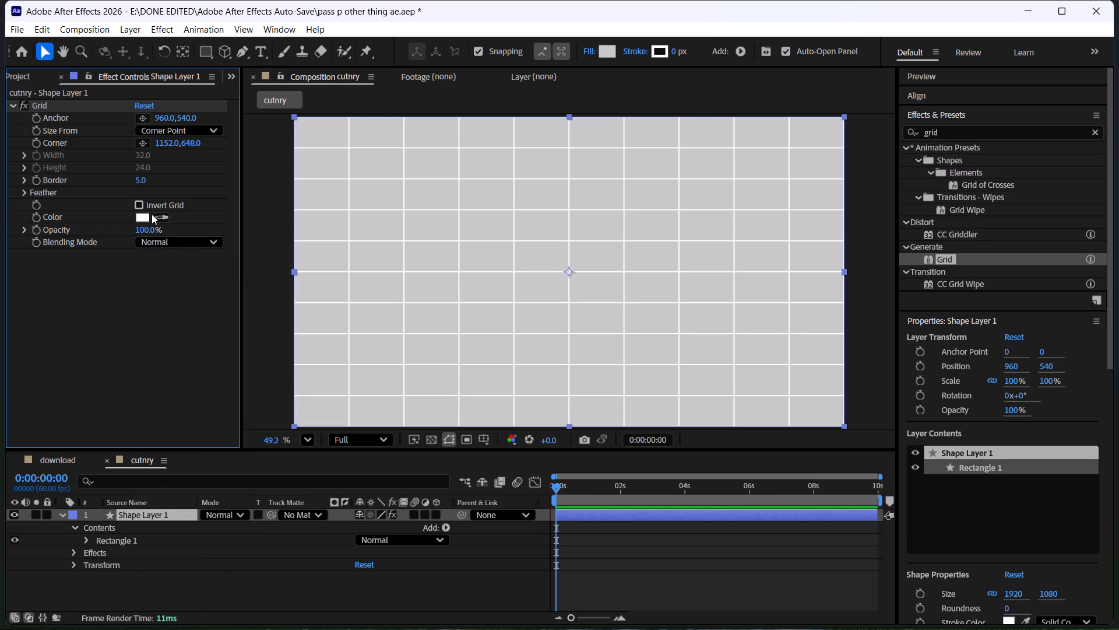
Change the grid line color to black 000000.
left_click(145, 215)
left_click_drag(443, 496, 357, 550)
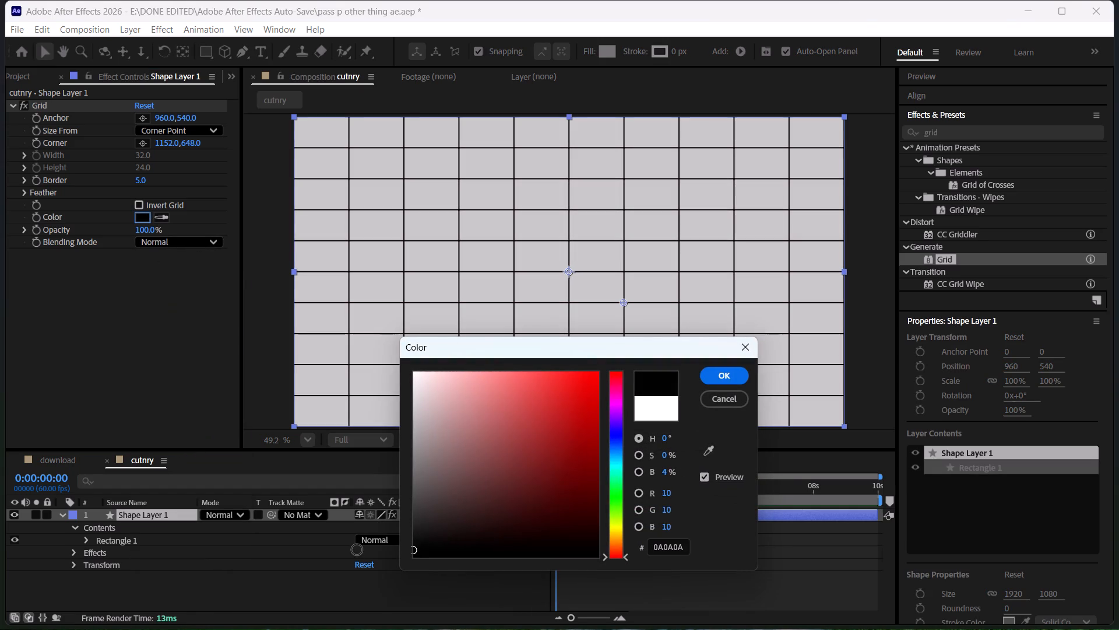
left_click_drag(357, 550, 357, 557)
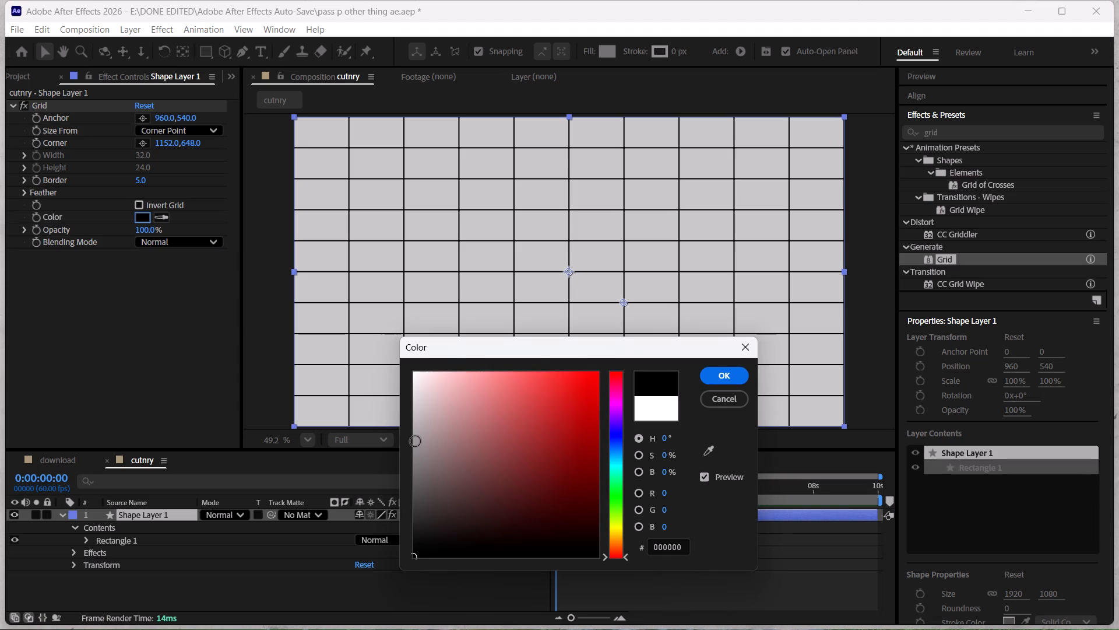
left_click(724, 376)
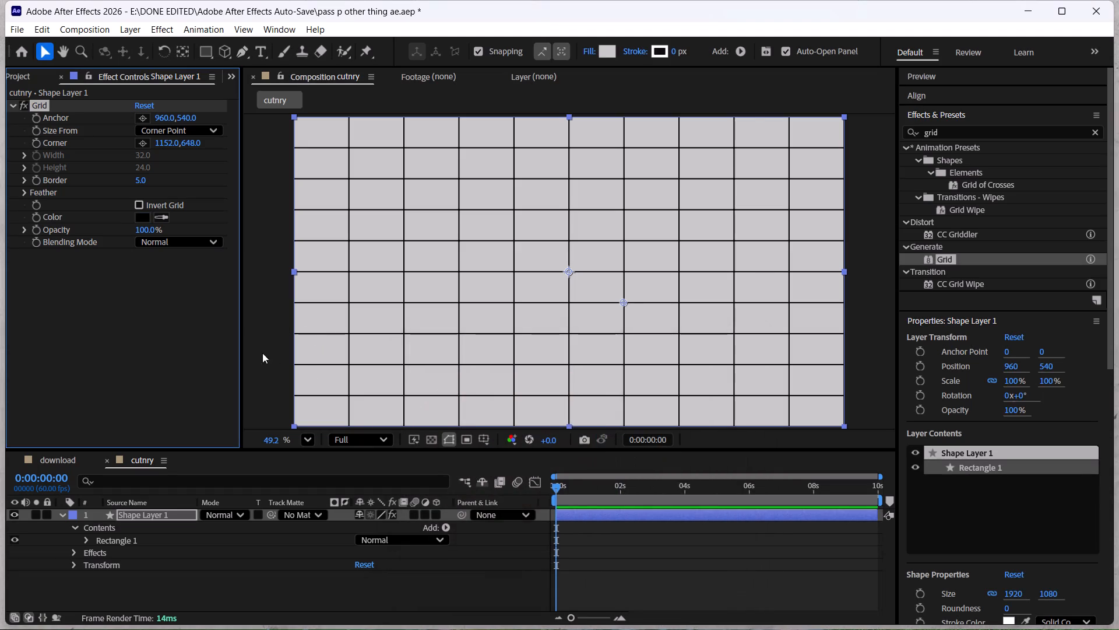
left_click(148, 317)
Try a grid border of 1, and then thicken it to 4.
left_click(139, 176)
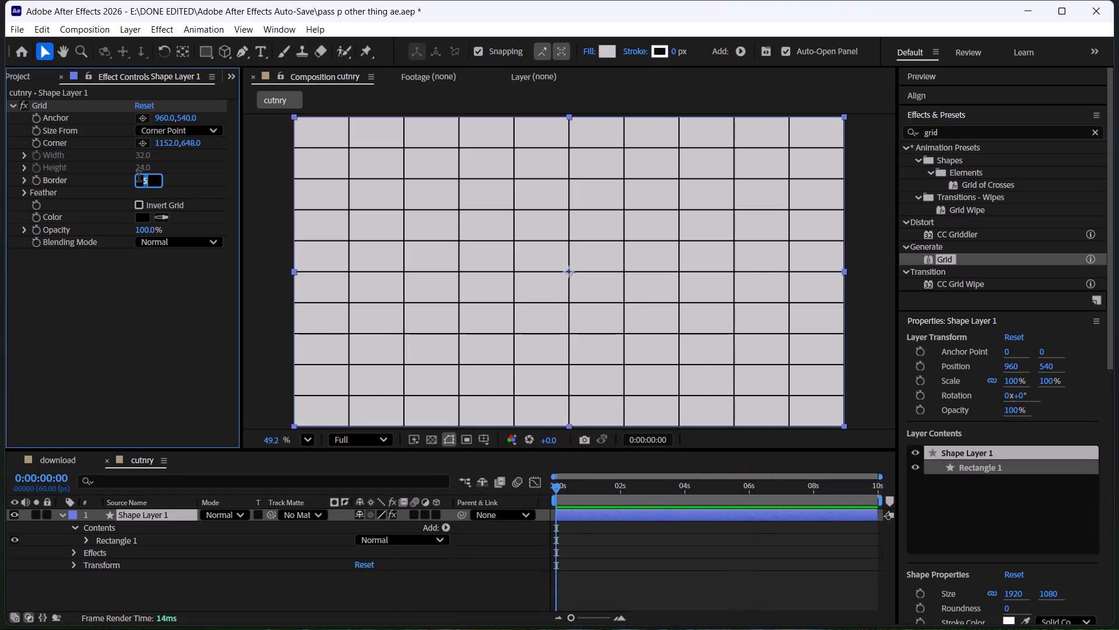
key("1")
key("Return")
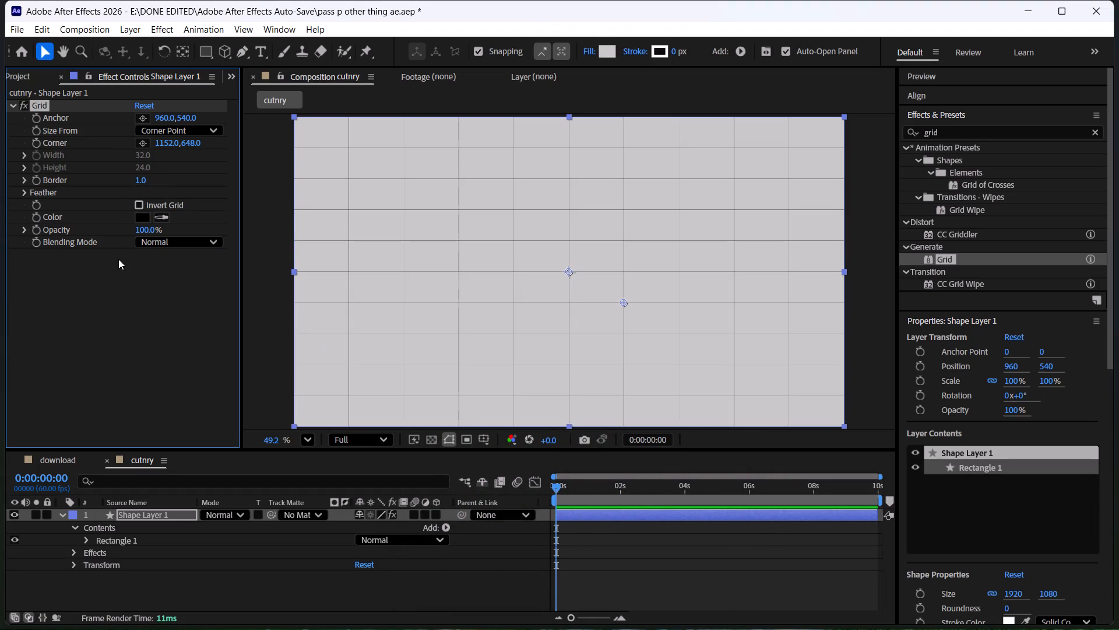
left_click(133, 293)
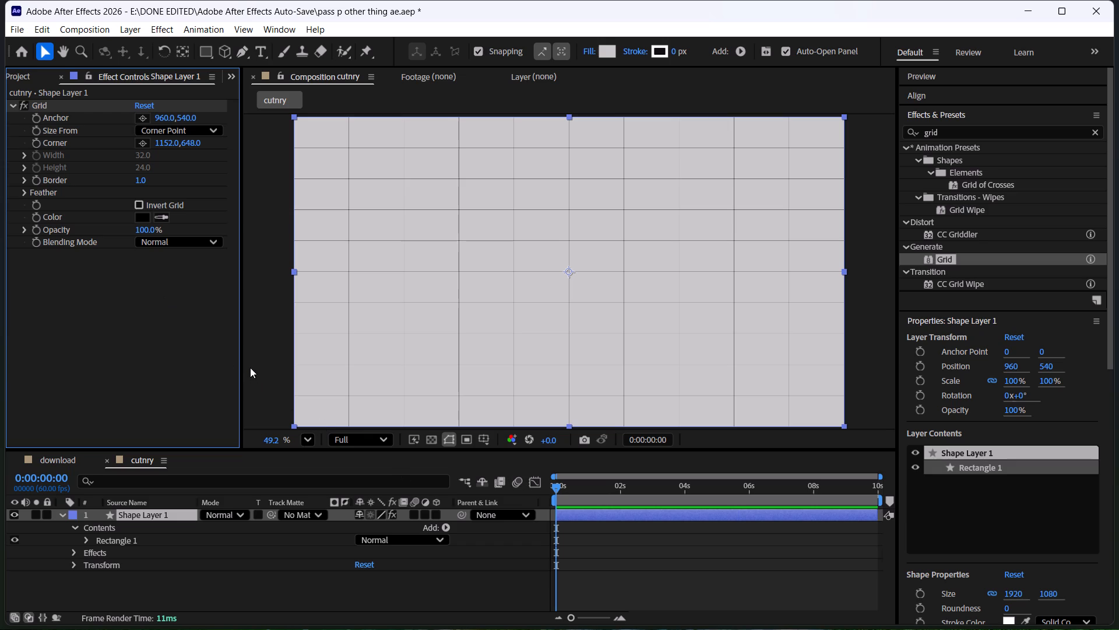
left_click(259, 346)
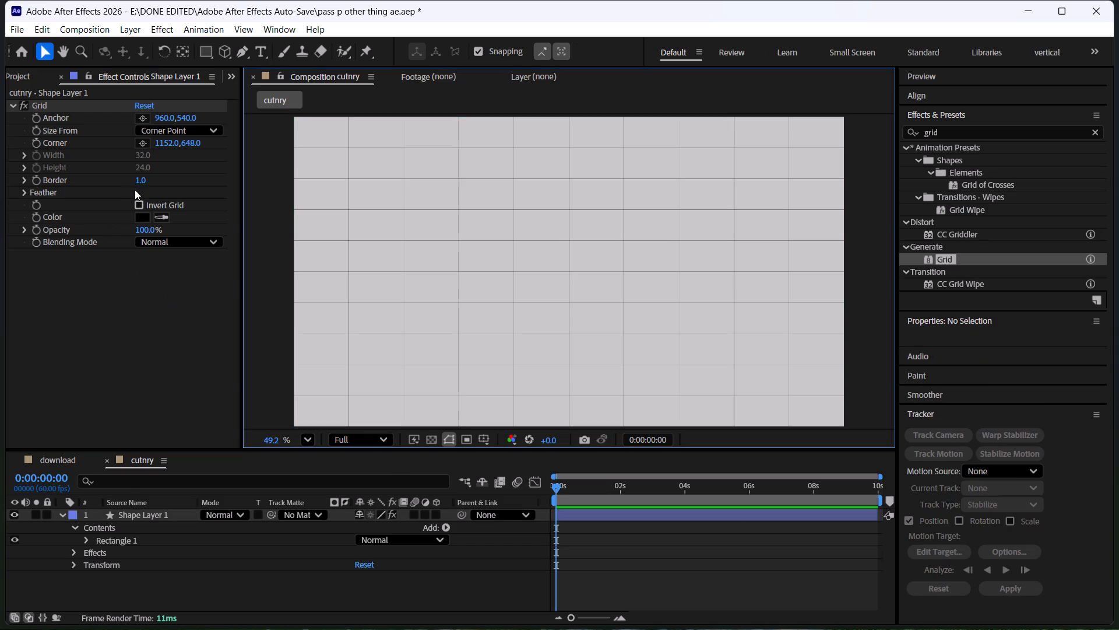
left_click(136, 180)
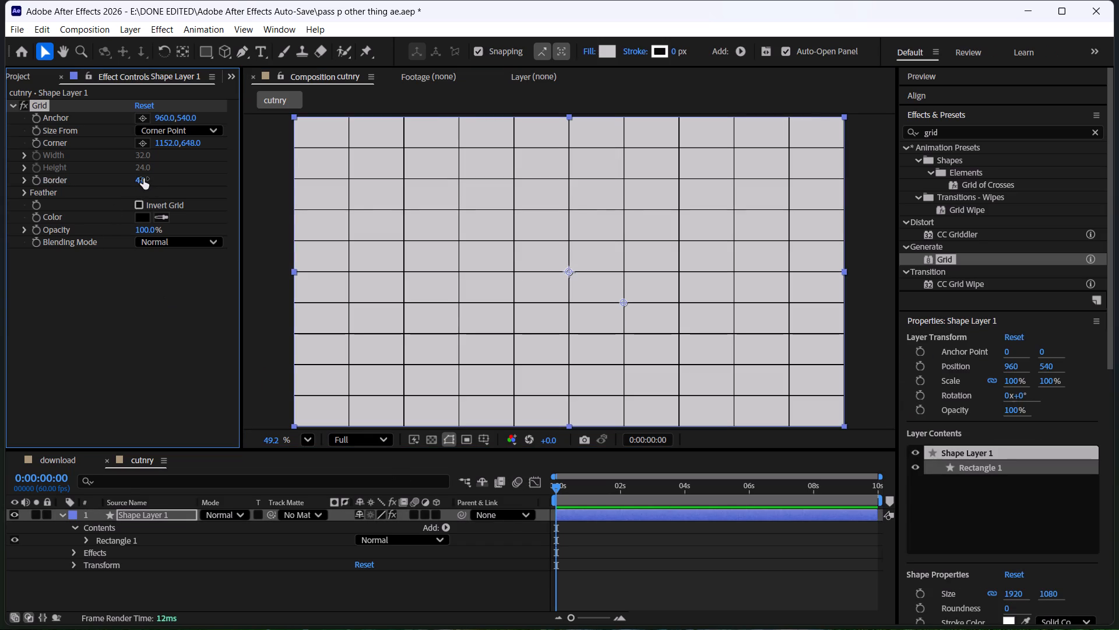
Size the grid from the Width Slider option and set its width to about 57.6.
left_click(171, 134)
left_click(177, 176)
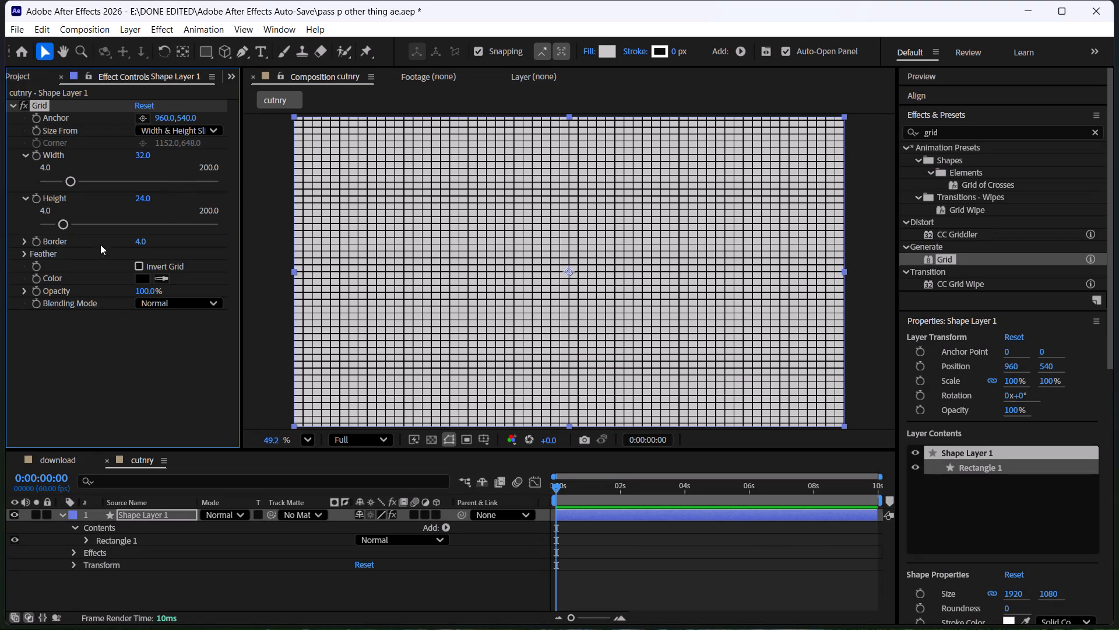
left_click(170, 129)
left_click(182, 161)
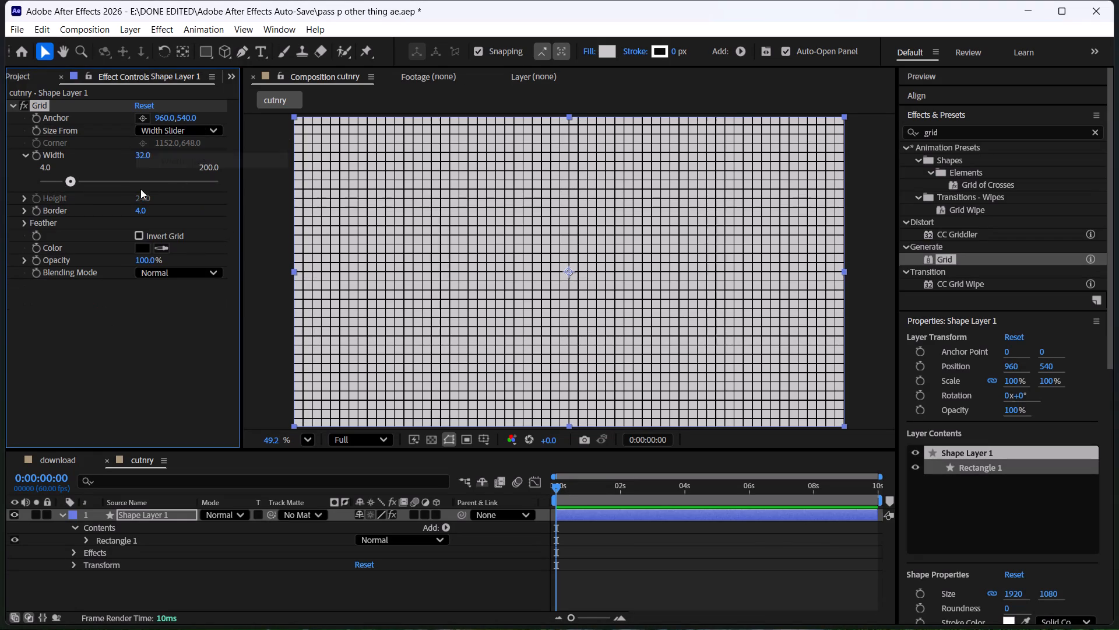
left_click_drag(75, 180, 97, 180)
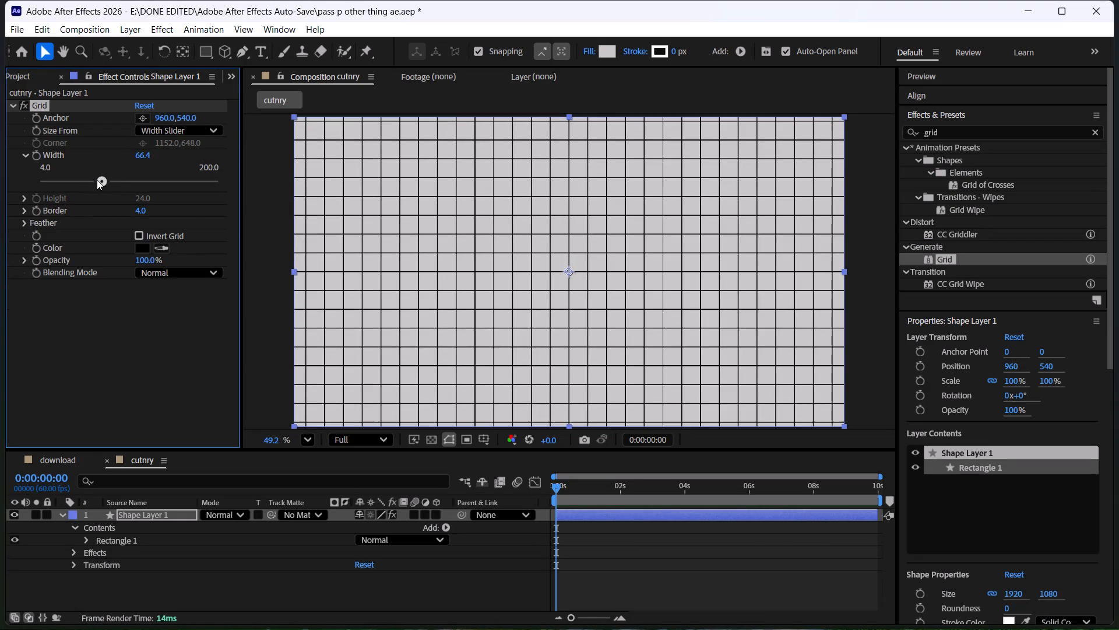
left_click_drag(97, 180, 100, 181)
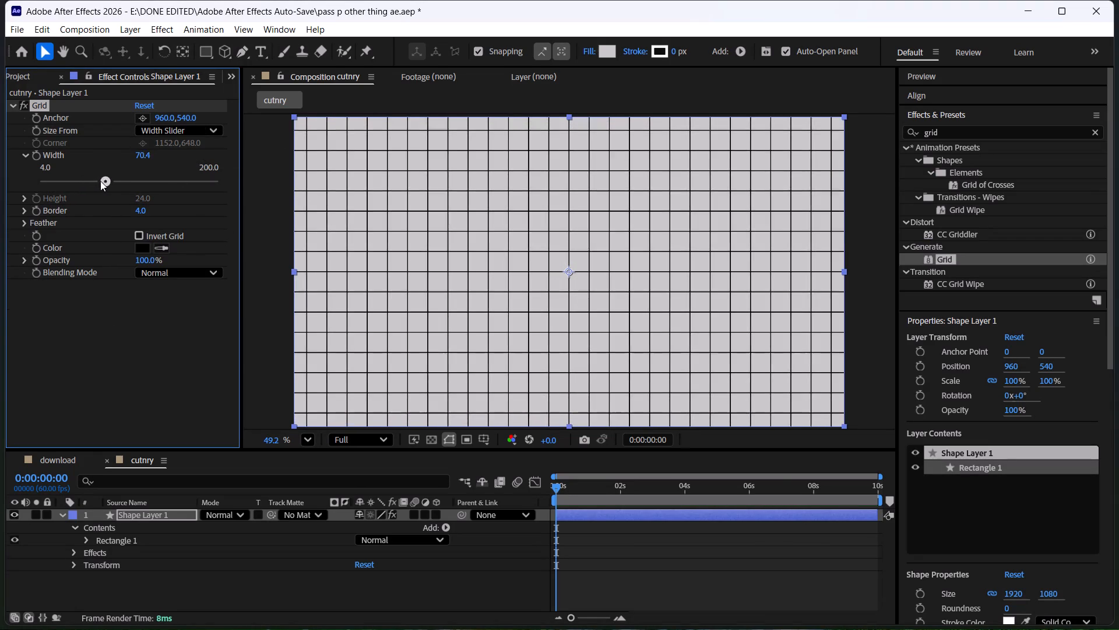
left_click_drag(100, 181, 89, 181)
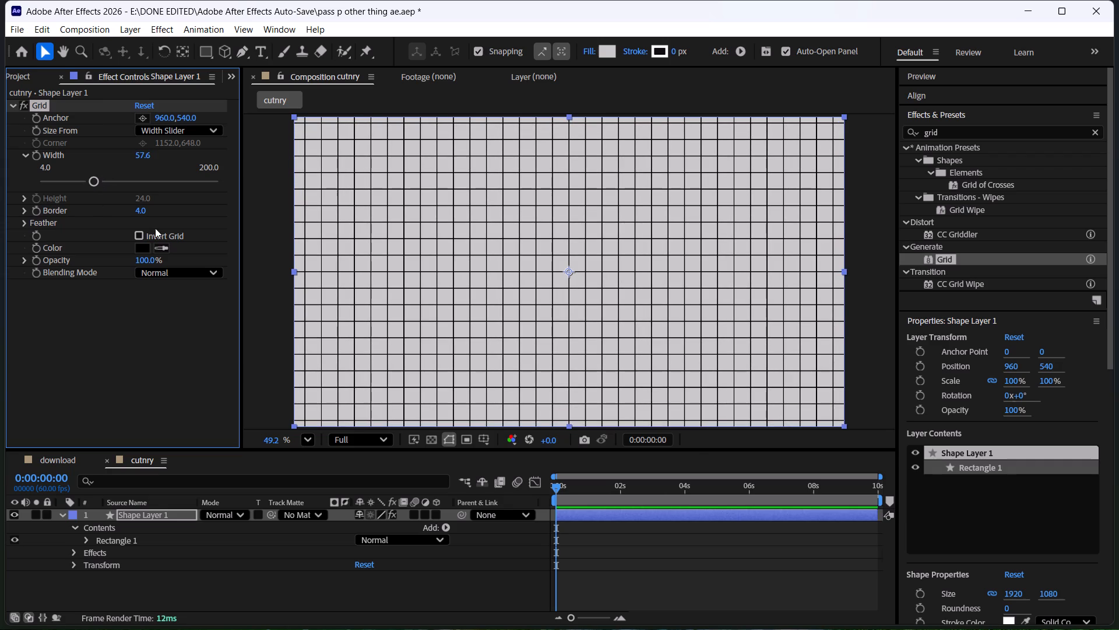
Set the grid's border to 1.
left_click(146, 212)
key("1")
key("Return")
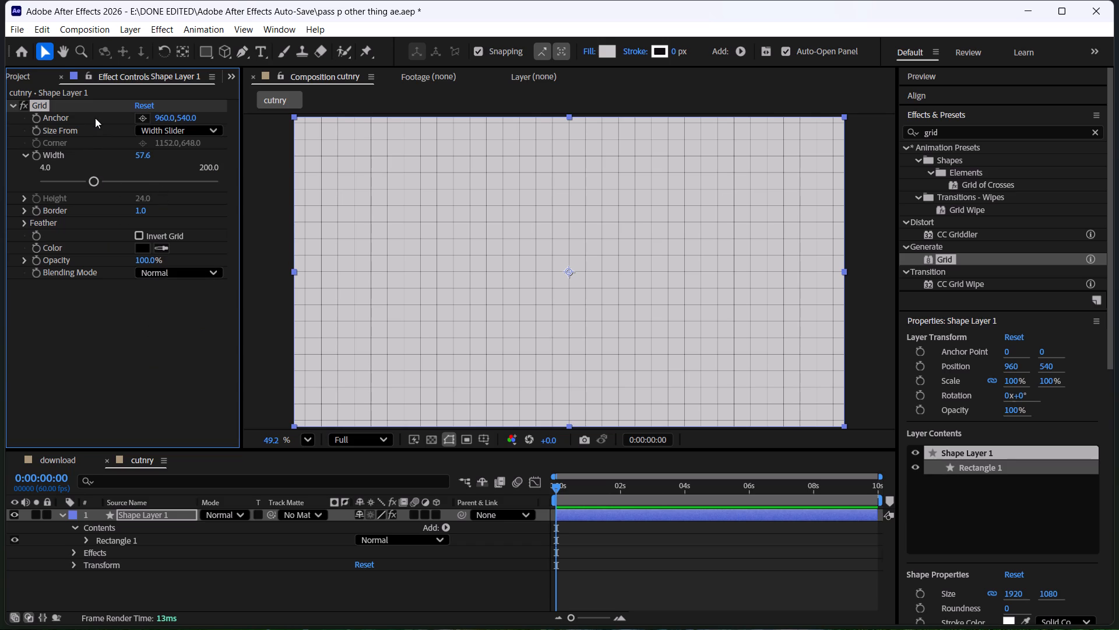
Duplicate the Grid effect and reduce the copy's width to about 22.4 for a finer mesh.
left_click(48, 104)
key("ctrl+d")
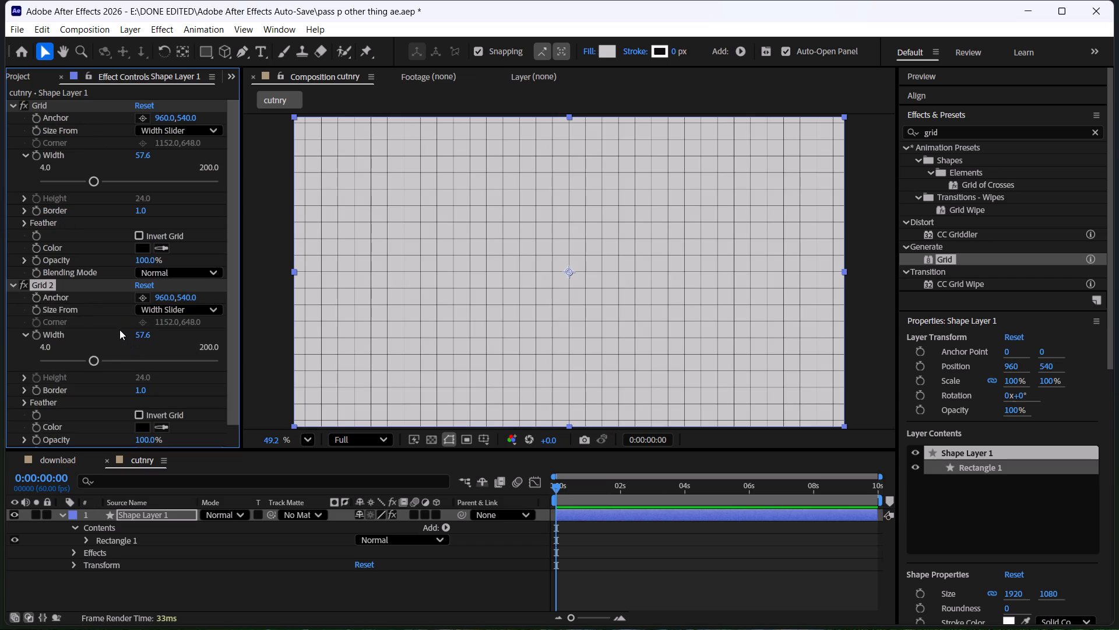
left_click_drag(94, 358, 86, 358)
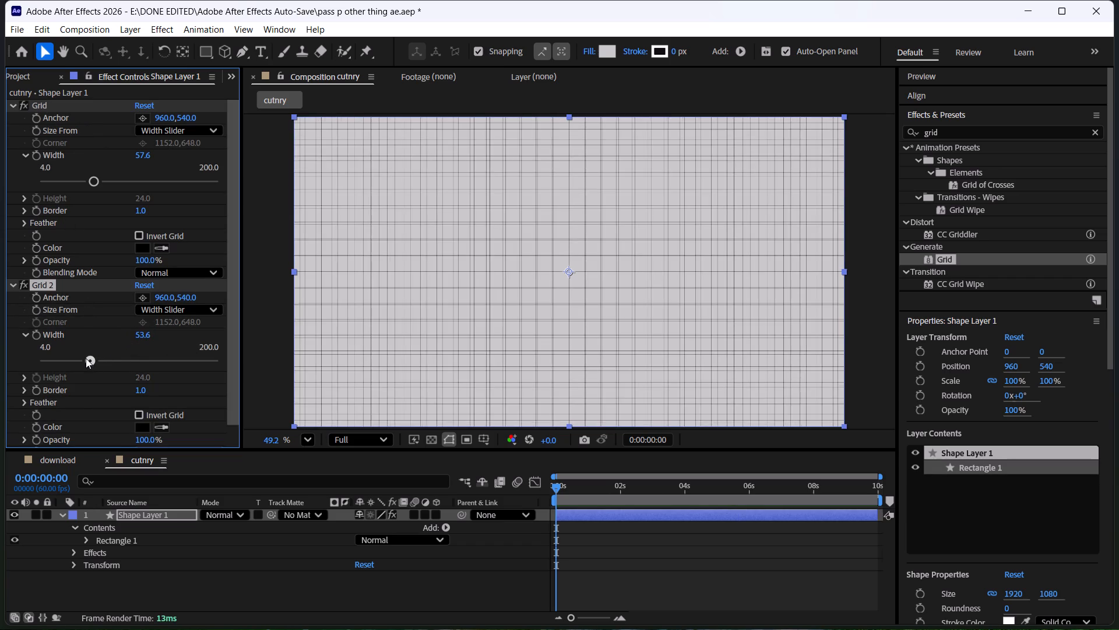
left_click_drag(86, 358, 71, 358)
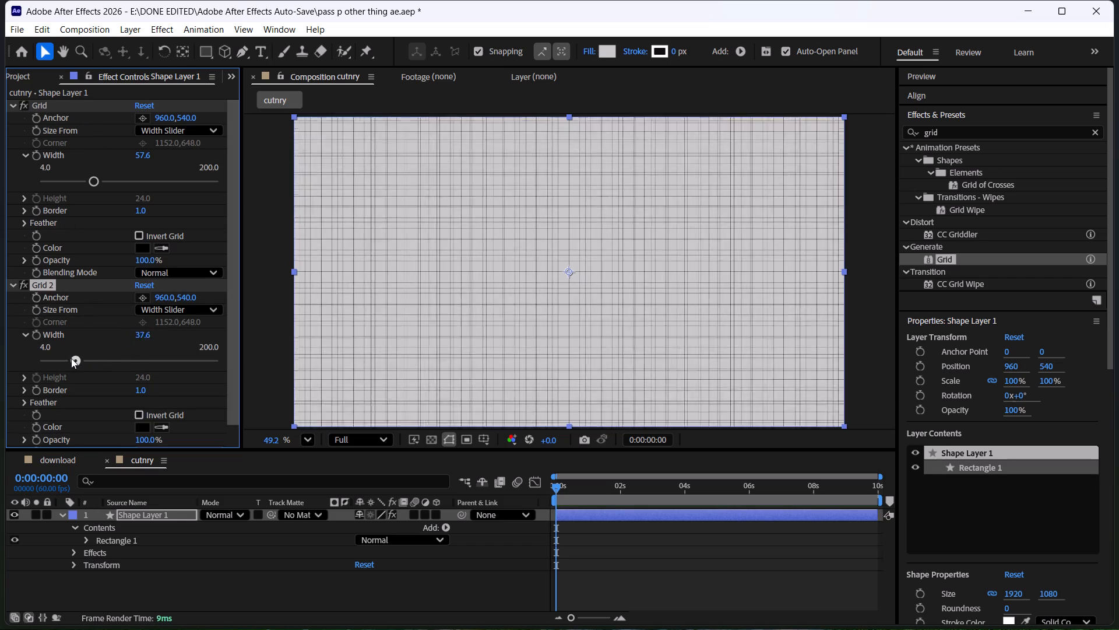
left_click_drag(71, 358, 60, 358)
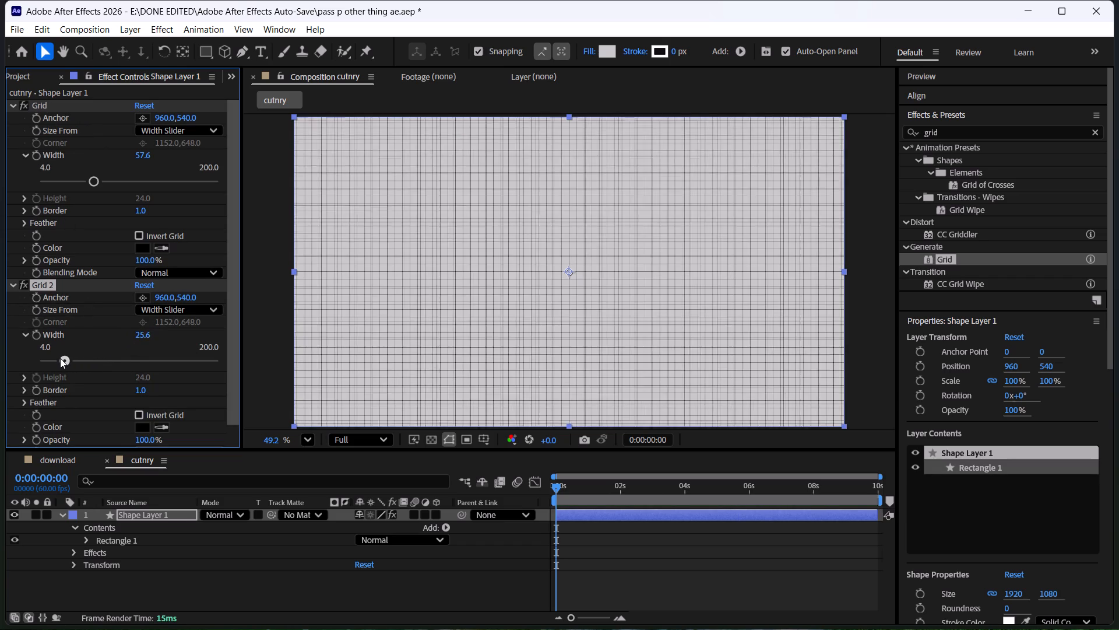
left_click_drag(60, 358, 57, 358)
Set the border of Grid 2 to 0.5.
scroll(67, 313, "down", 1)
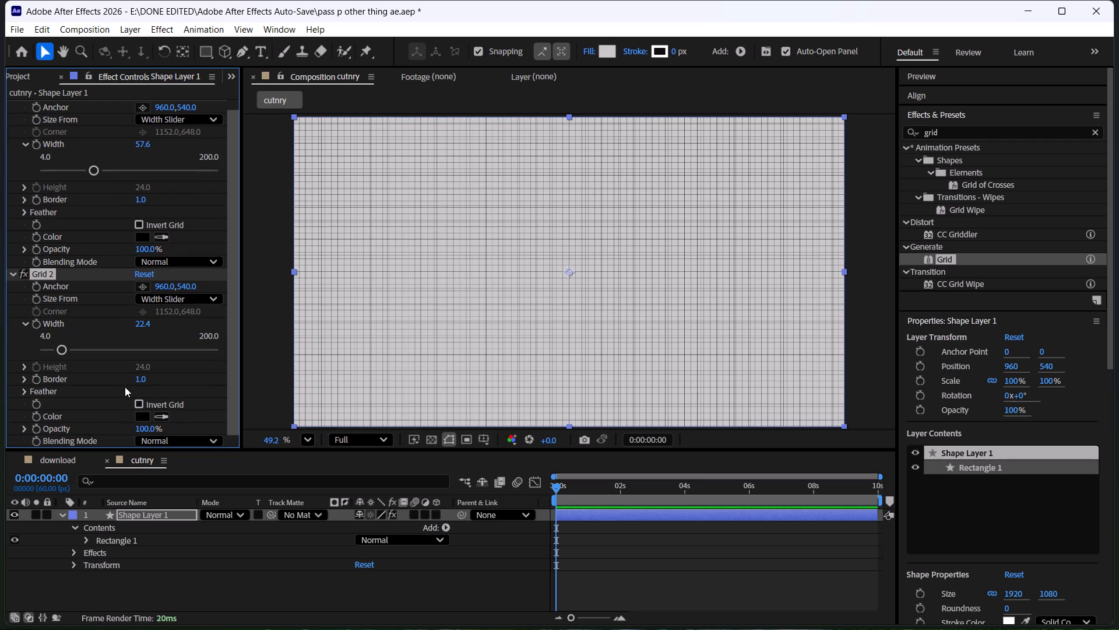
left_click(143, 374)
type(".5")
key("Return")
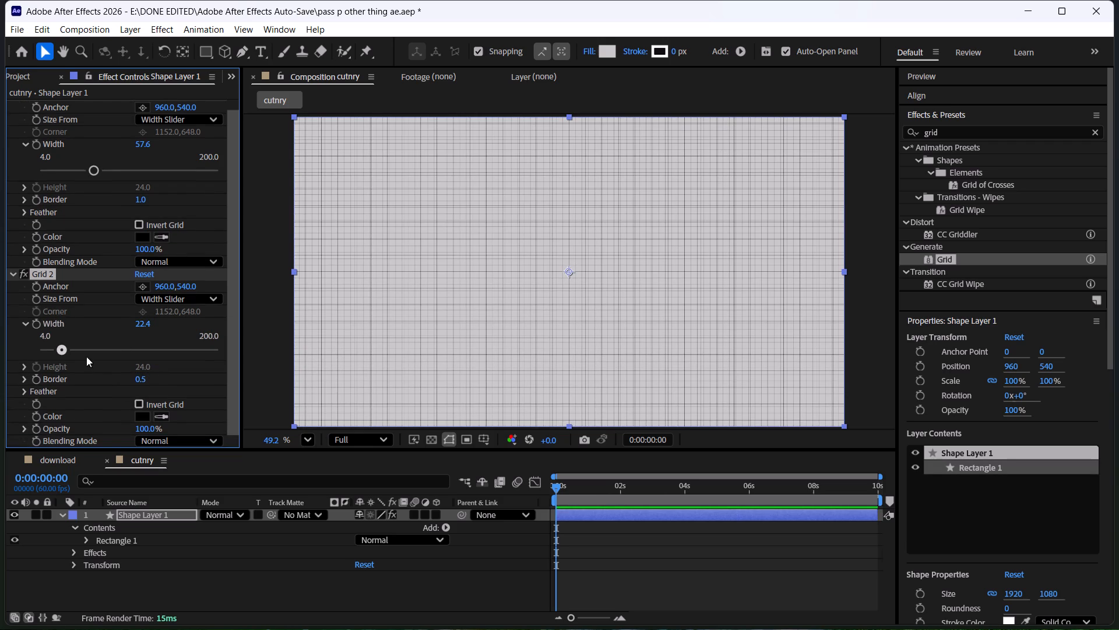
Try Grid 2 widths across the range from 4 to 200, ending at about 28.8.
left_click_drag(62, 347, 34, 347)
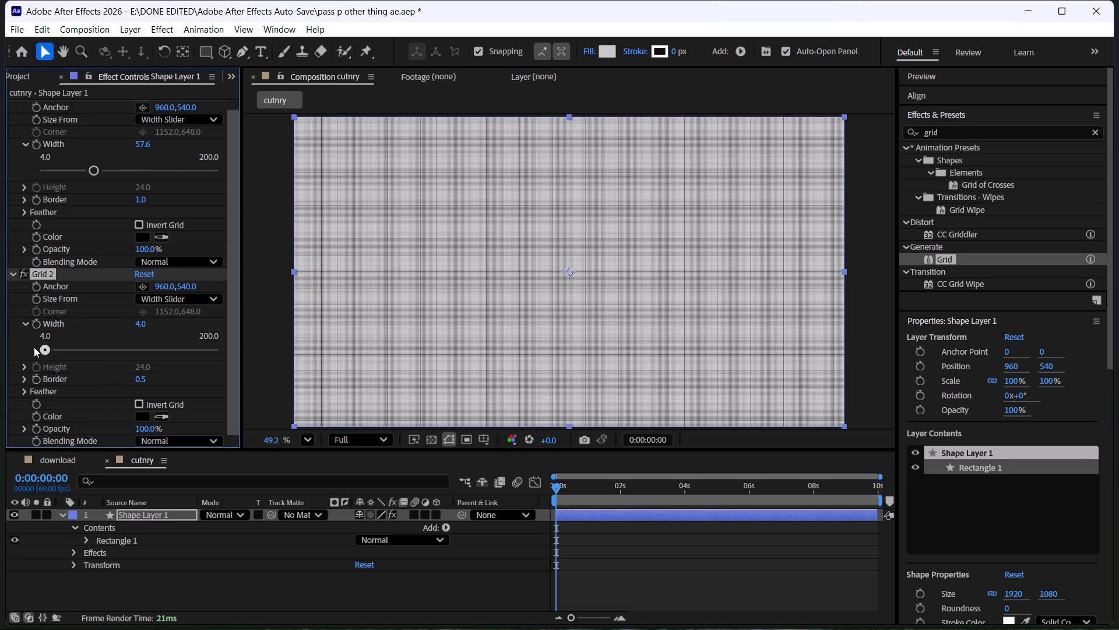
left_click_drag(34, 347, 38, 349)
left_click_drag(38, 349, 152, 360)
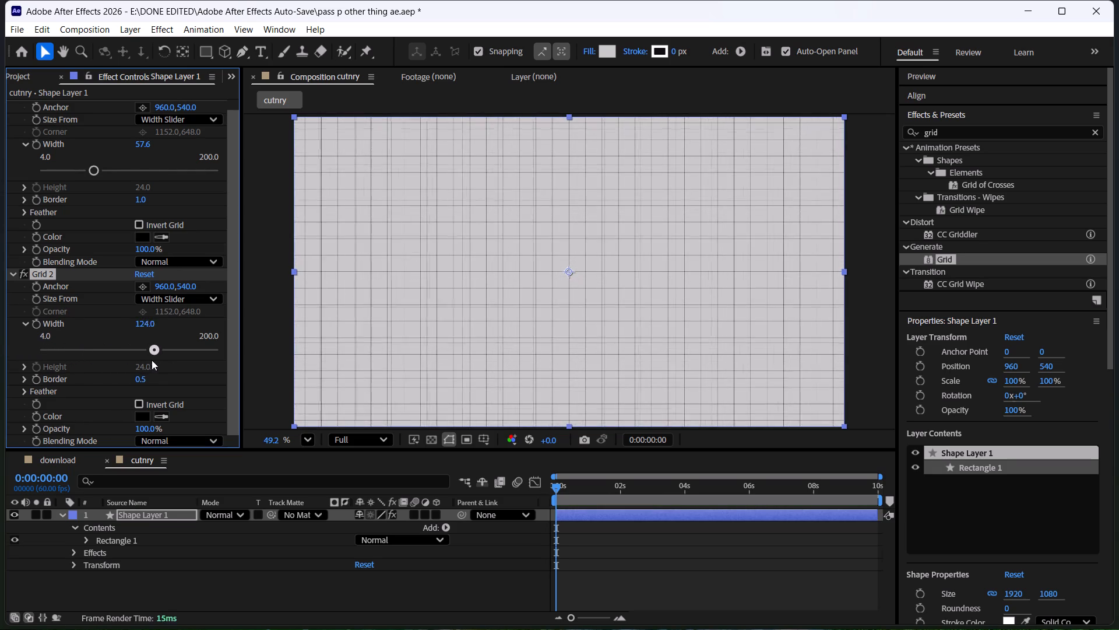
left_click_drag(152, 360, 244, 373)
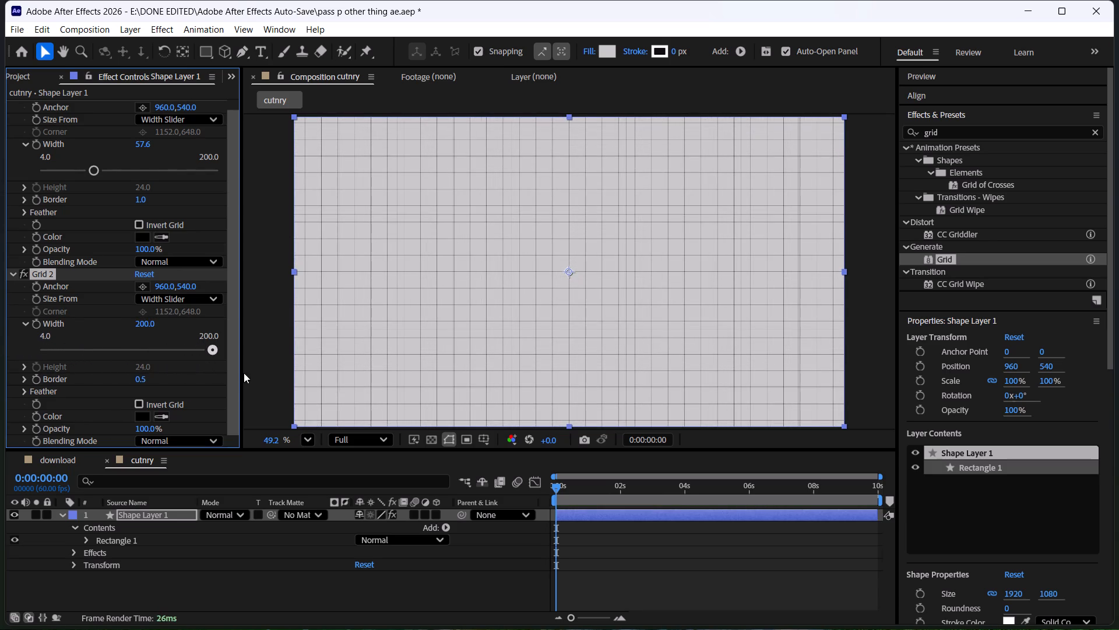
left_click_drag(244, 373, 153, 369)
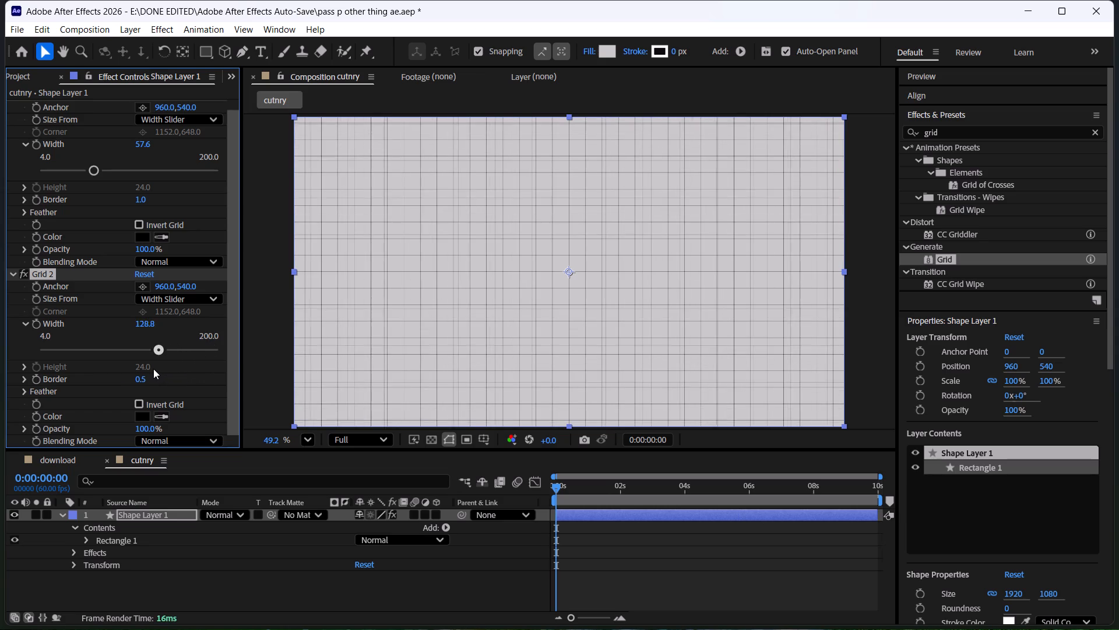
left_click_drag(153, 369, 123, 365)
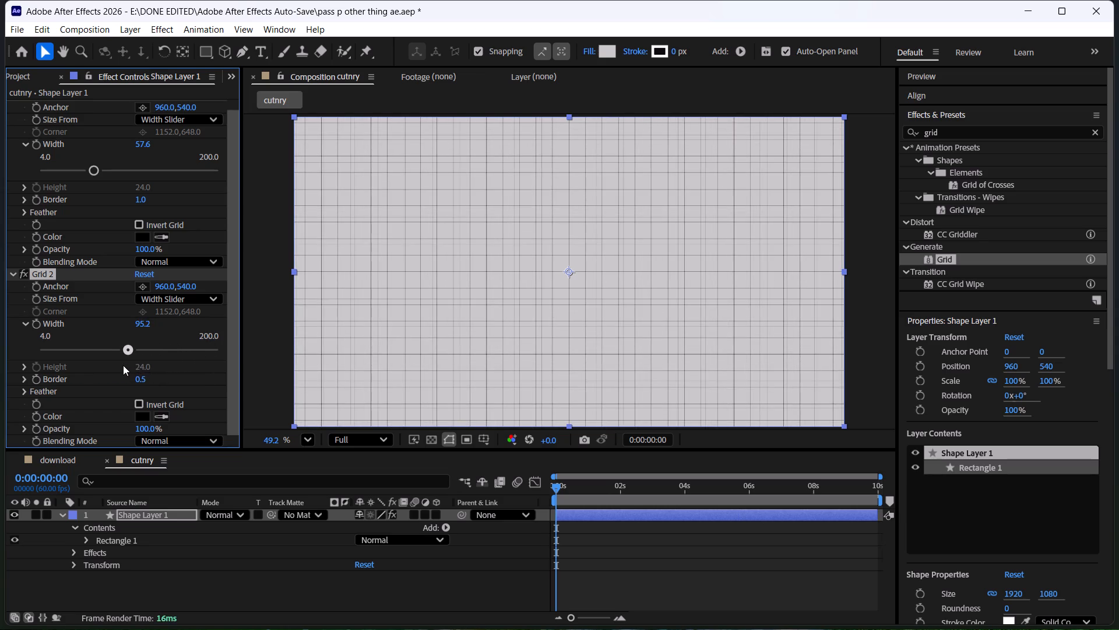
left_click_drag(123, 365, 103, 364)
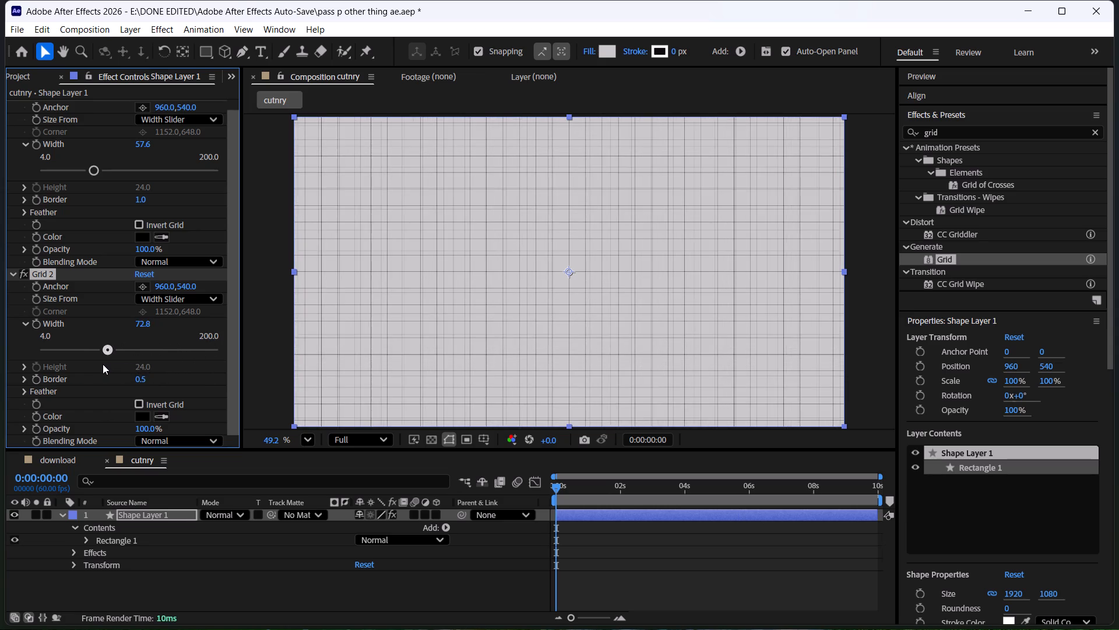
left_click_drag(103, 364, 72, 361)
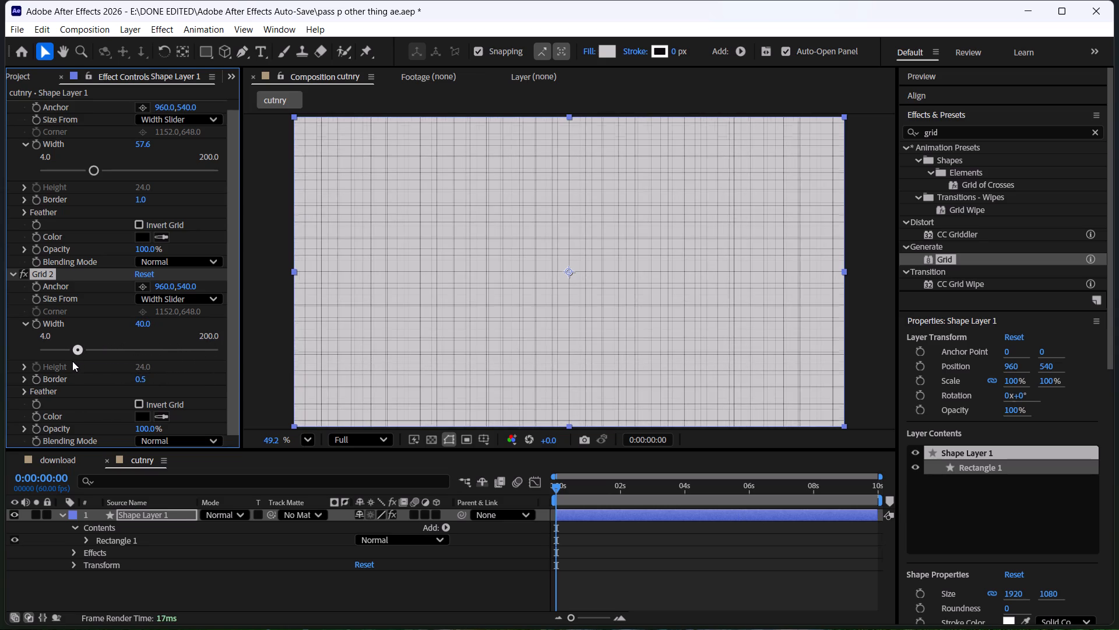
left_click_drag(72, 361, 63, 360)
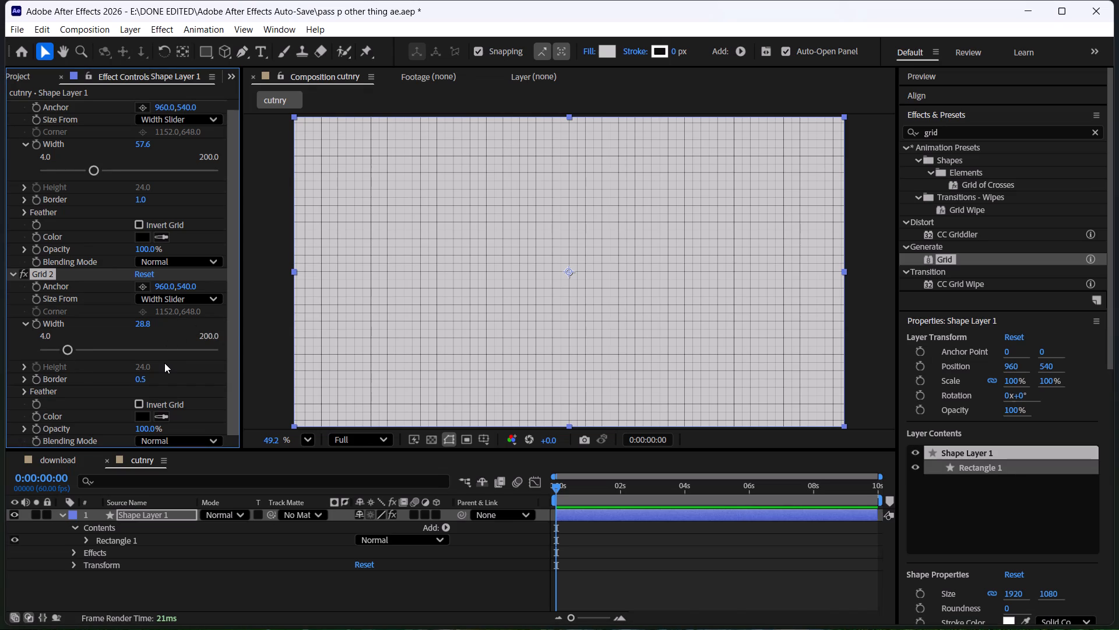
Switch Grid 2 off and back on to compare the background with and without it.
left_click(23, 275)
left_click(23, 275)
Reduce the width of Grid 2 to the minimum of 4.0.
left_click_drag(66, 349, 62, 349)
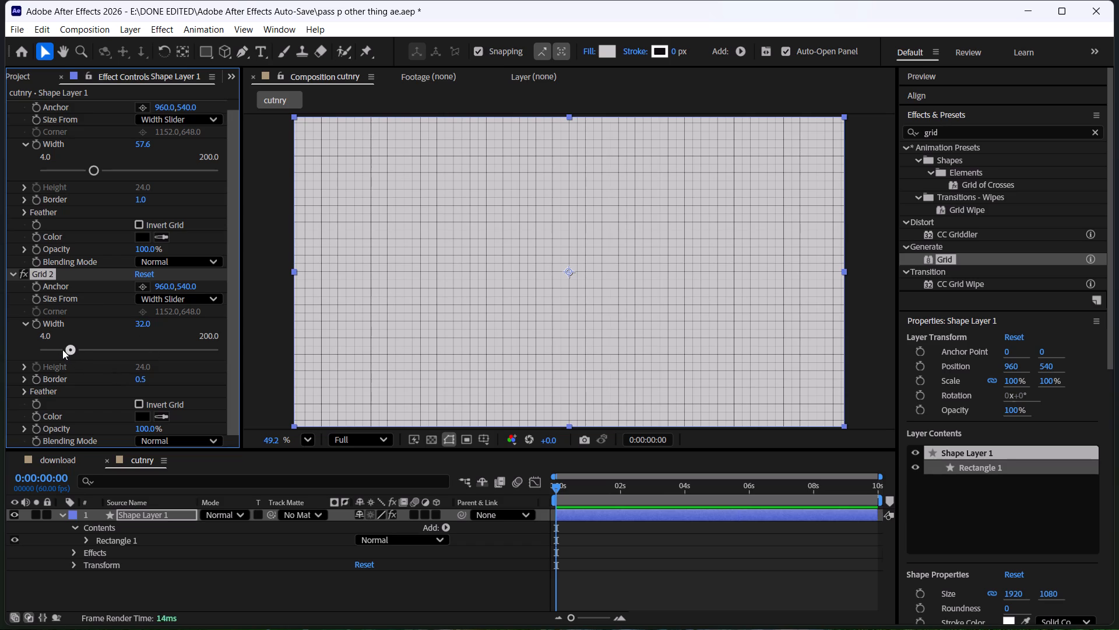
left_click_drag(62, 349, 50, 349)
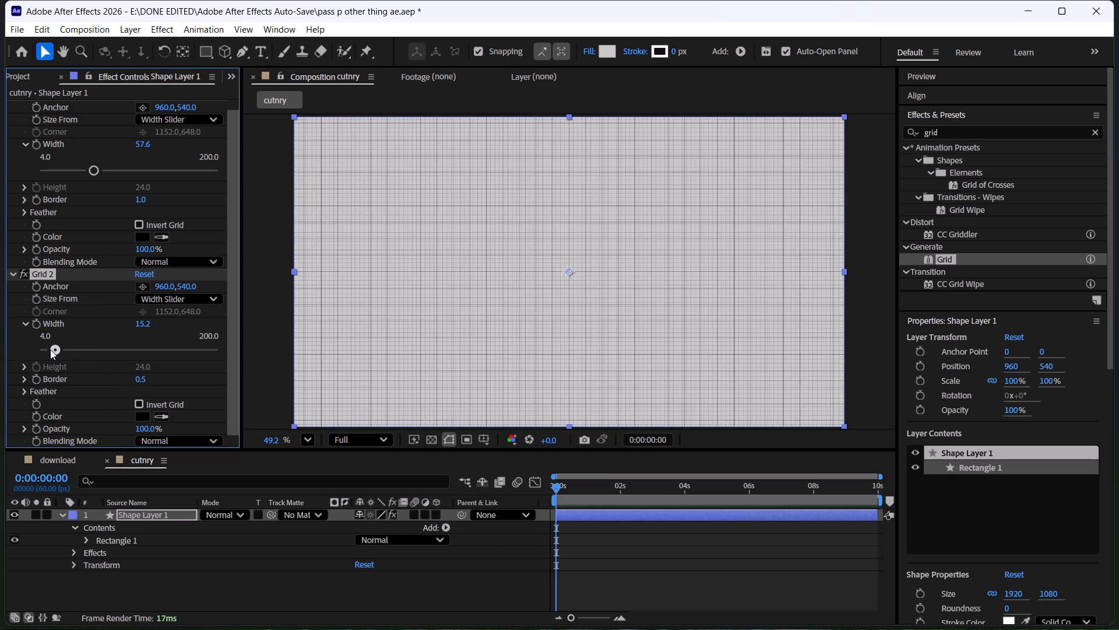
left_click_drag(50, 349, 38, 349)
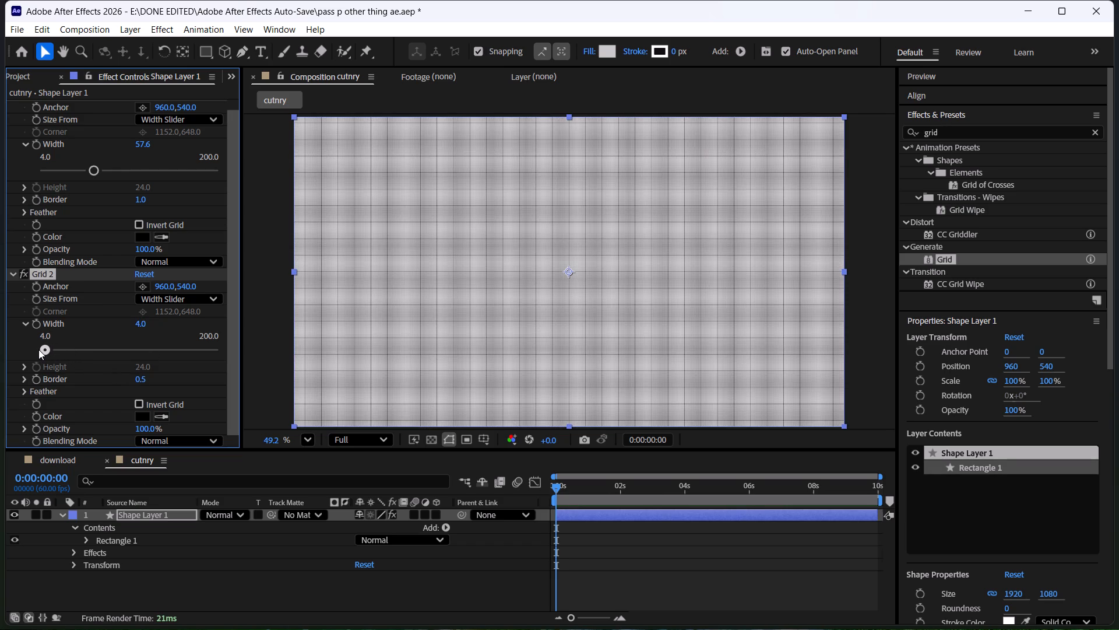
left_click_drag(38, 349, 39, 349)
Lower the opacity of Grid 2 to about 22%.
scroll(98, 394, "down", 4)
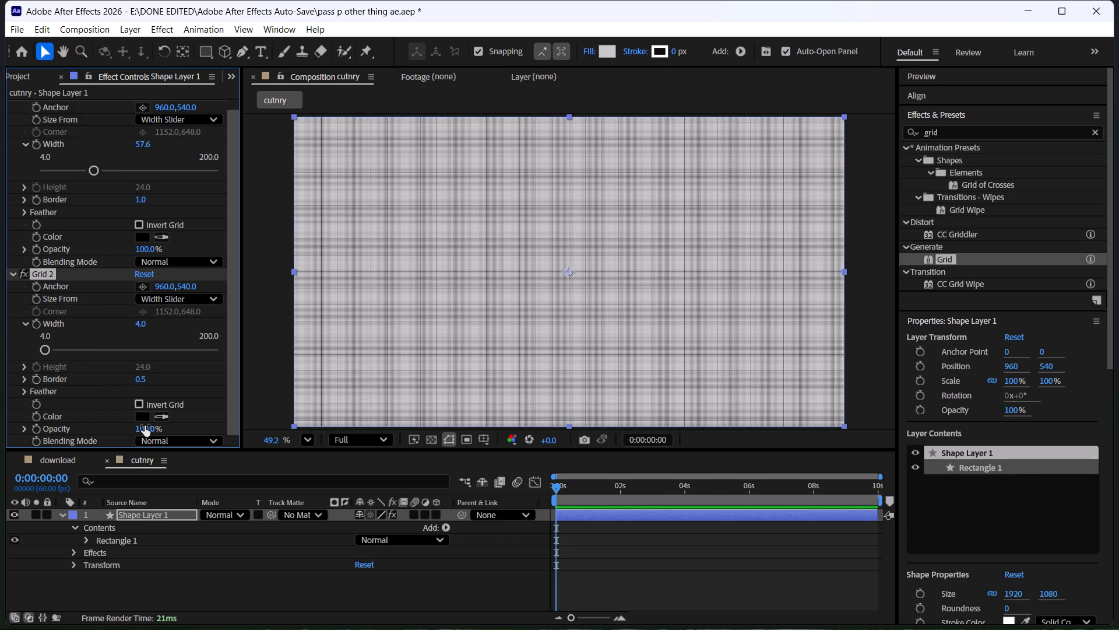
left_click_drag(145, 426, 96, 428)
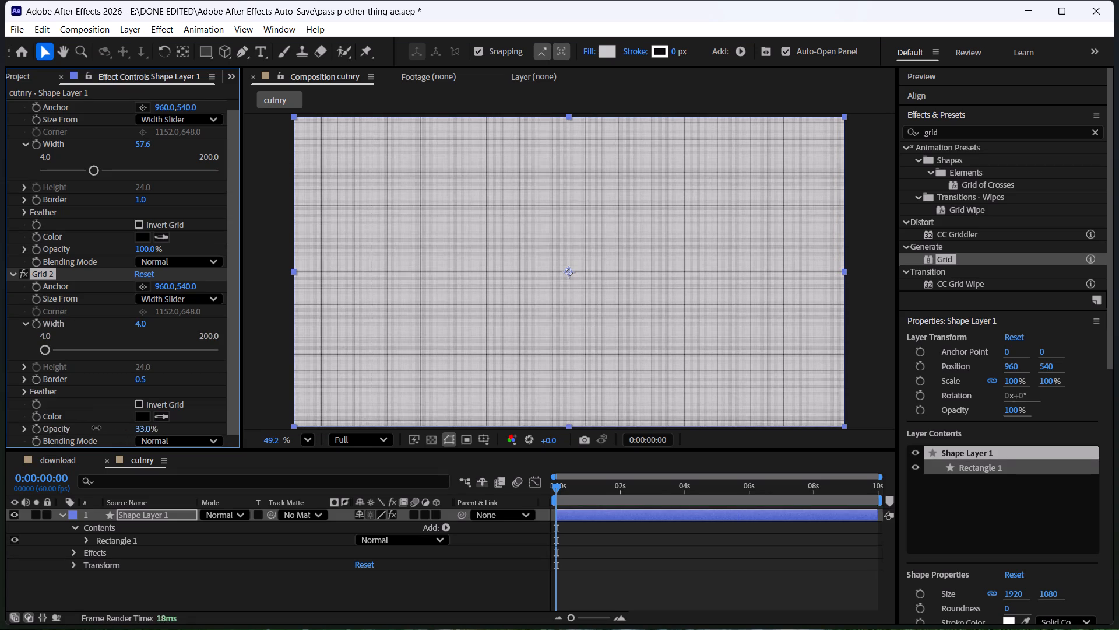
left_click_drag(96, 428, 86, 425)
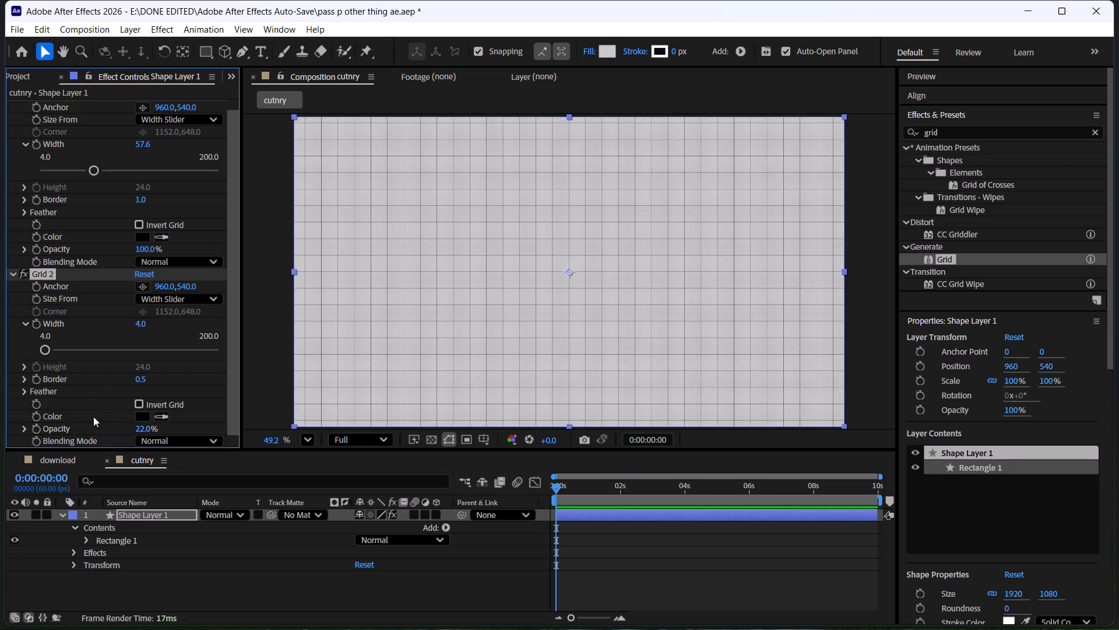
Deselect the layer and check the grid background in an enlarged composition view, then restore the normal layout.
left_click(250, 358)
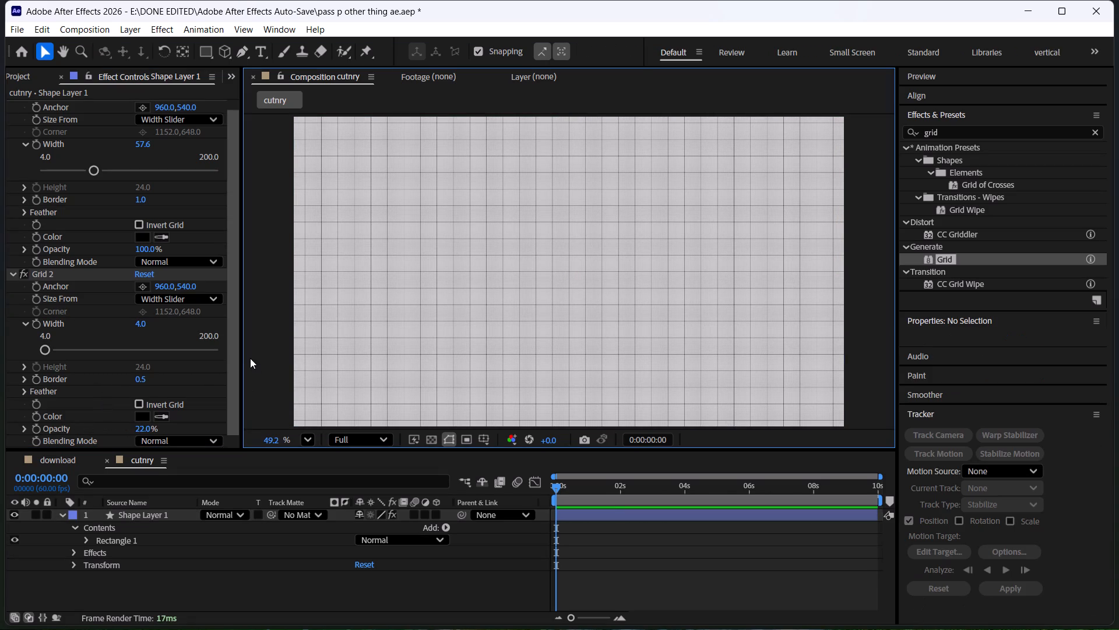
key("grave")
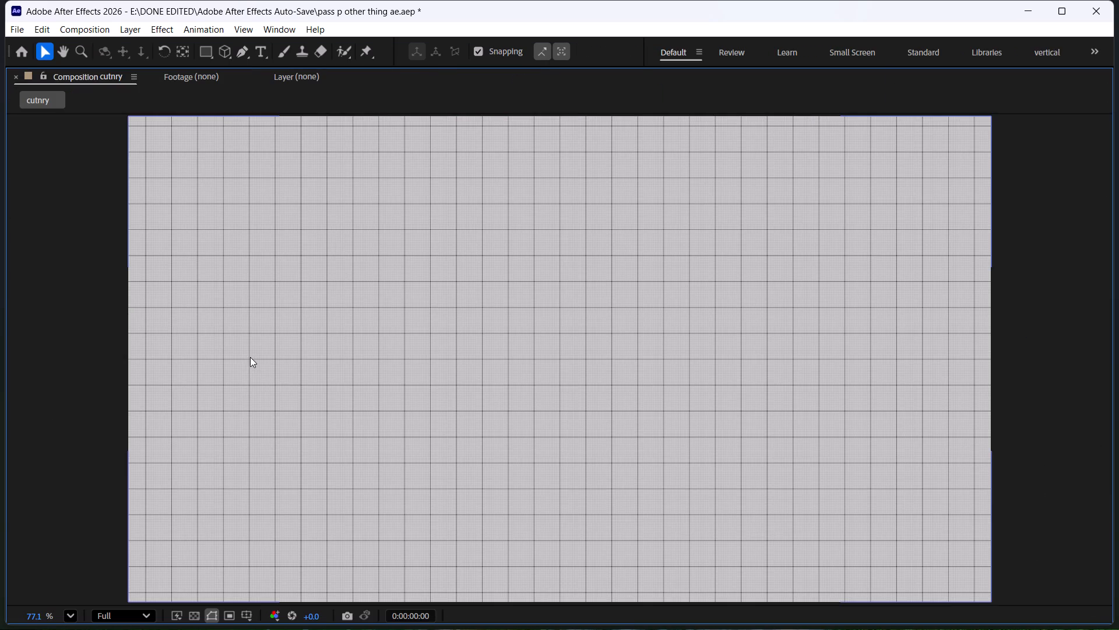
key("grave")
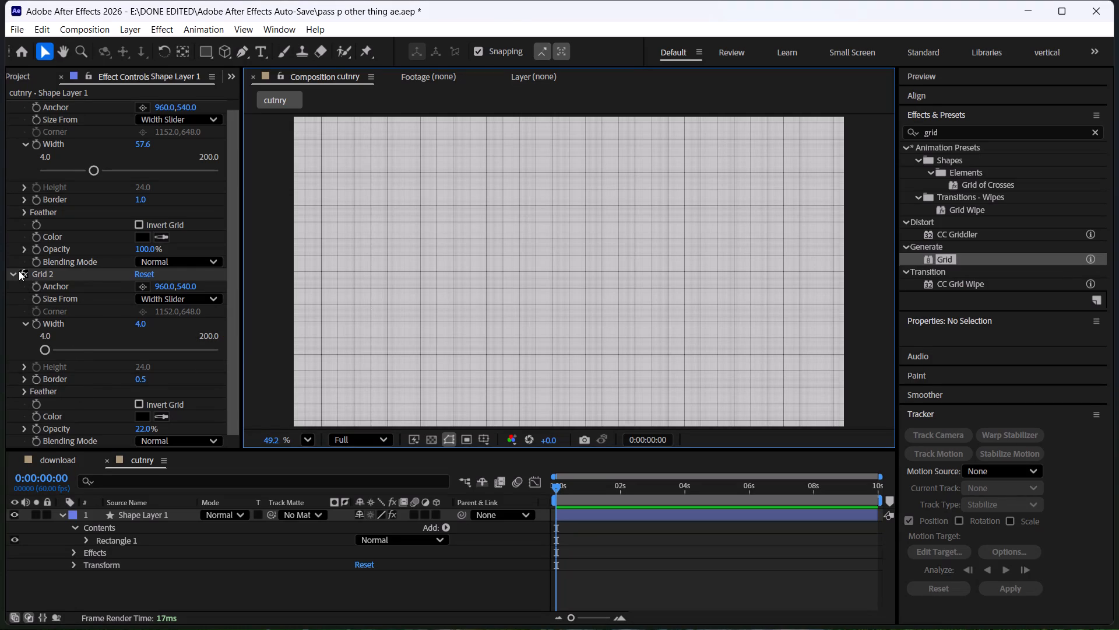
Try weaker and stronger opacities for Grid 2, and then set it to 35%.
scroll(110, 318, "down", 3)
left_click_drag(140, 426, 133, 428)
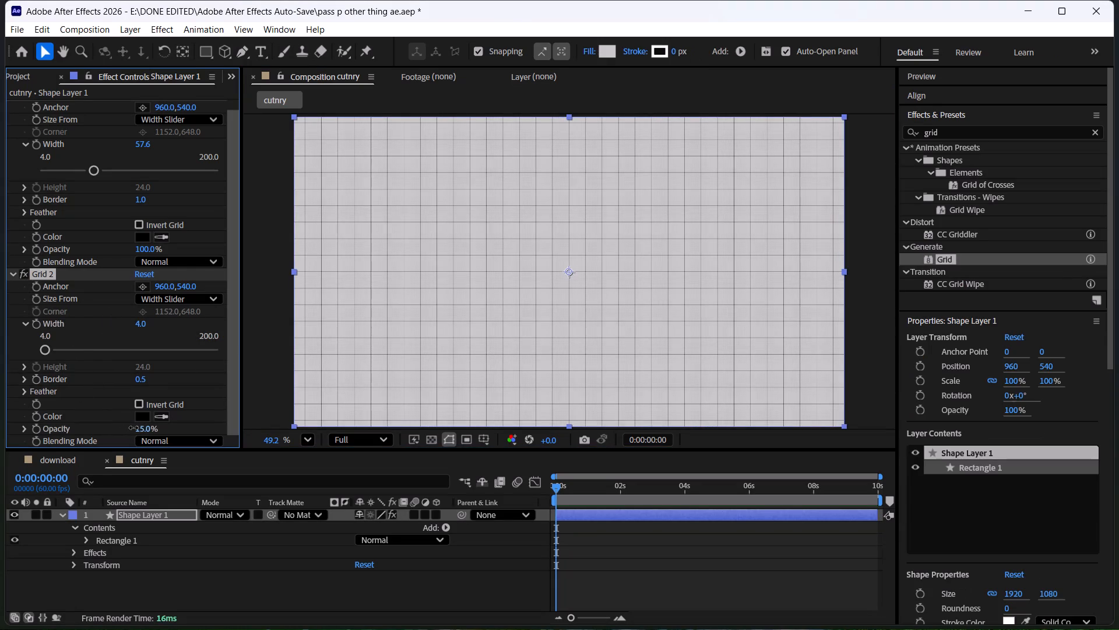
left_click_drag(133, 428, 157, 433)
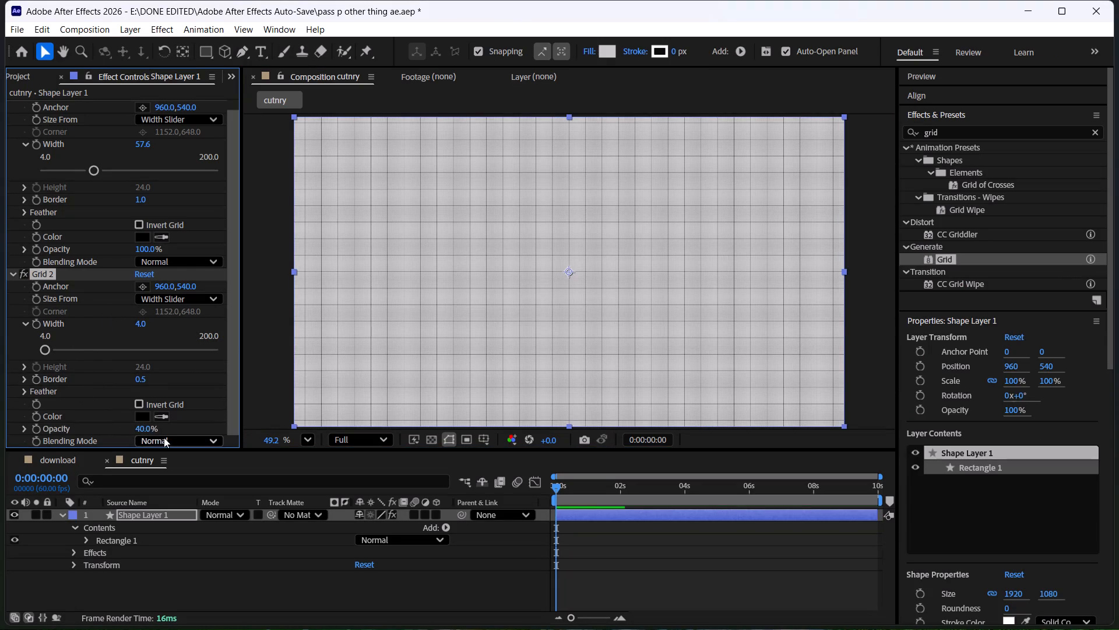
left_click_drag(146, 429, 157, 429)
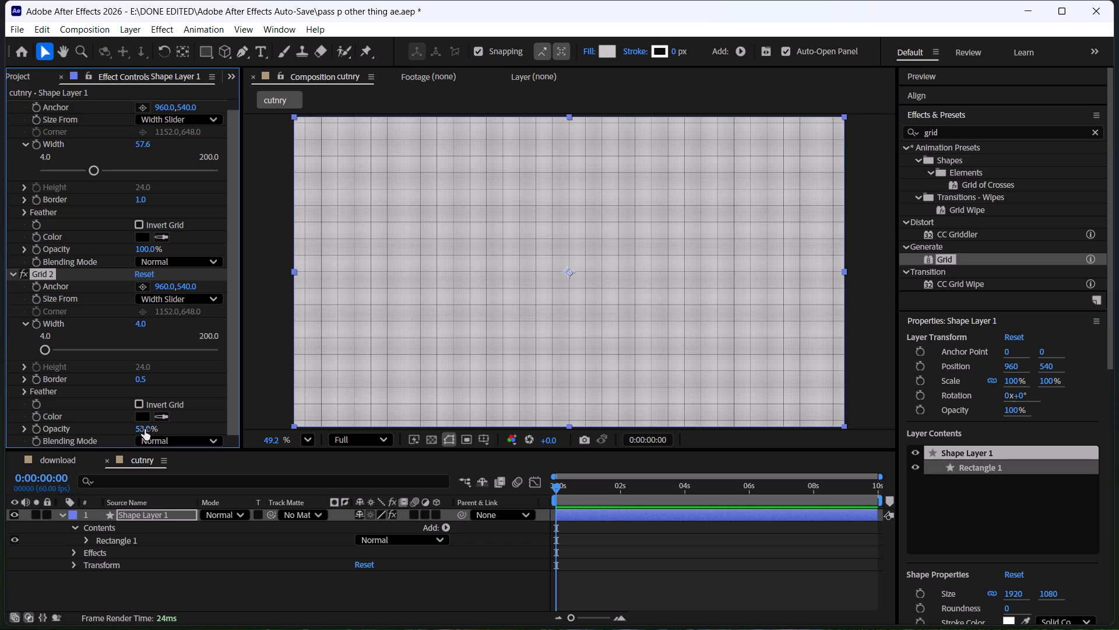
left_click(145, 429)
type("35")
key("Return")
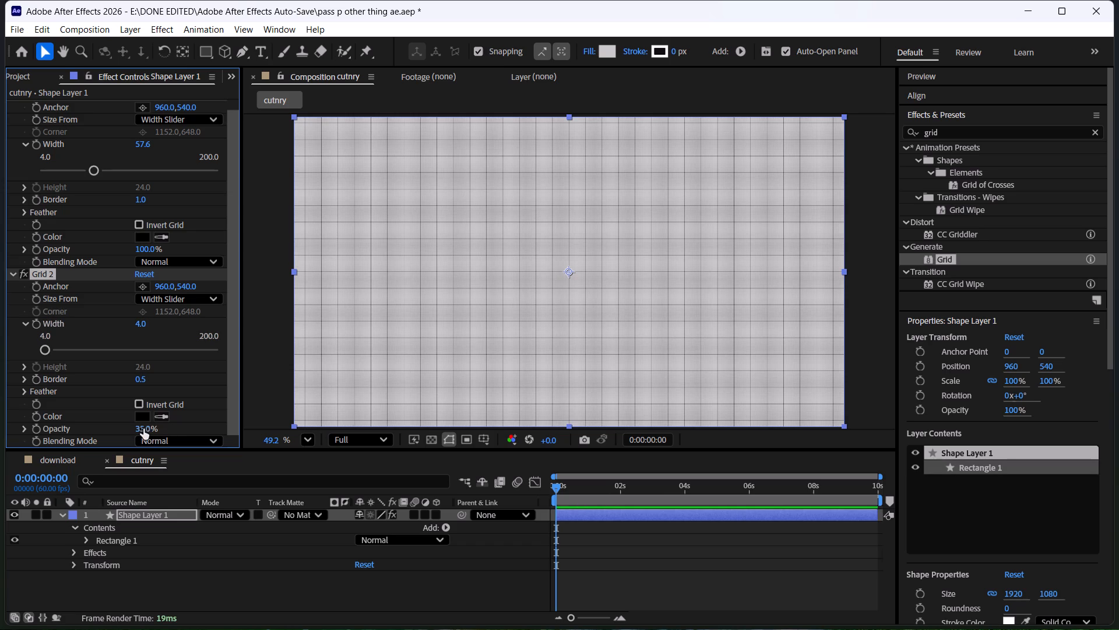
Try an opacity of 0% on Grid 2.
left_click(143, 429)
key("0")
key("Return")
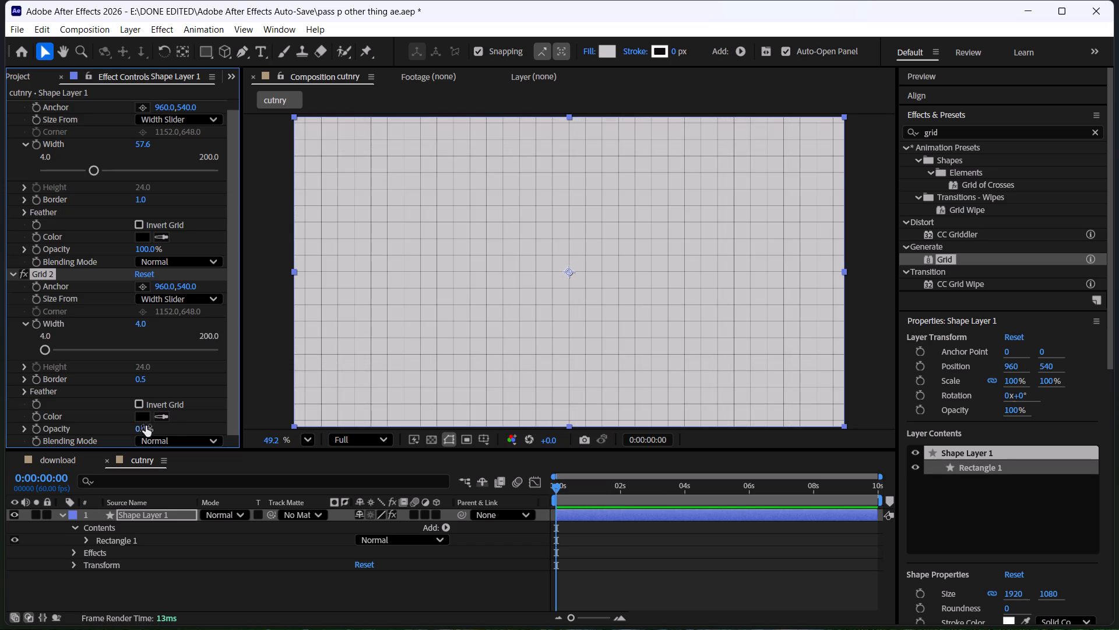
Set the opacity of Grid 2 to 20%.
left_click(138, 429)
type("20")
key("Return")
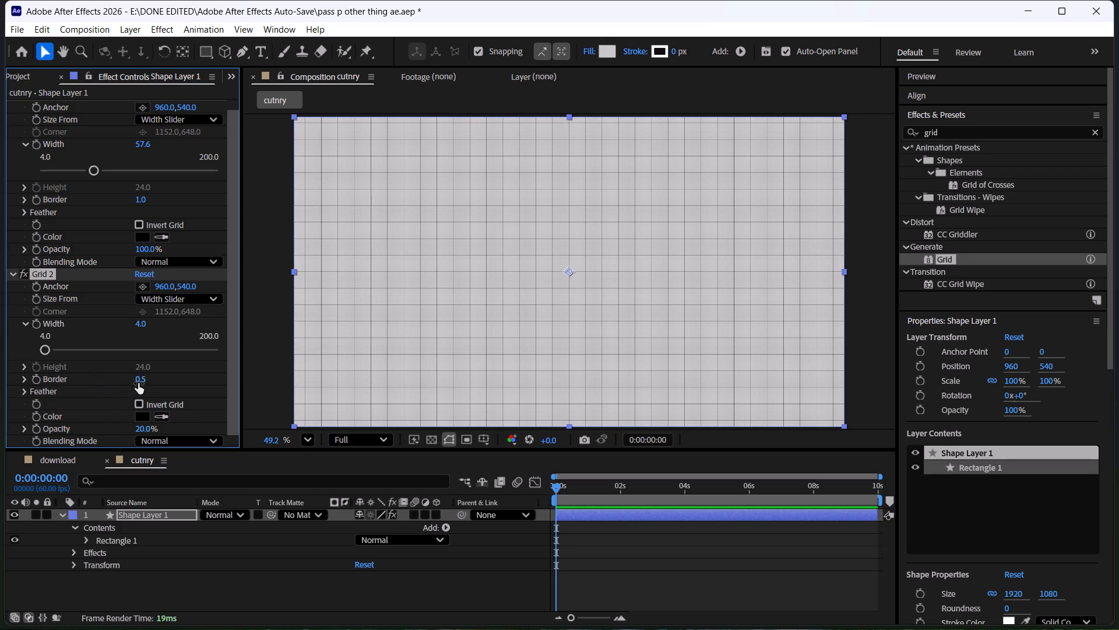
Set the border of Grid 2 to 1.
left_click(138, 380)
key("1")
key("Return")
Collapse the settings of Grid and Grid 2, and duplicate the Grid effect.
left_click(12, 277)
left_click(13, 103)
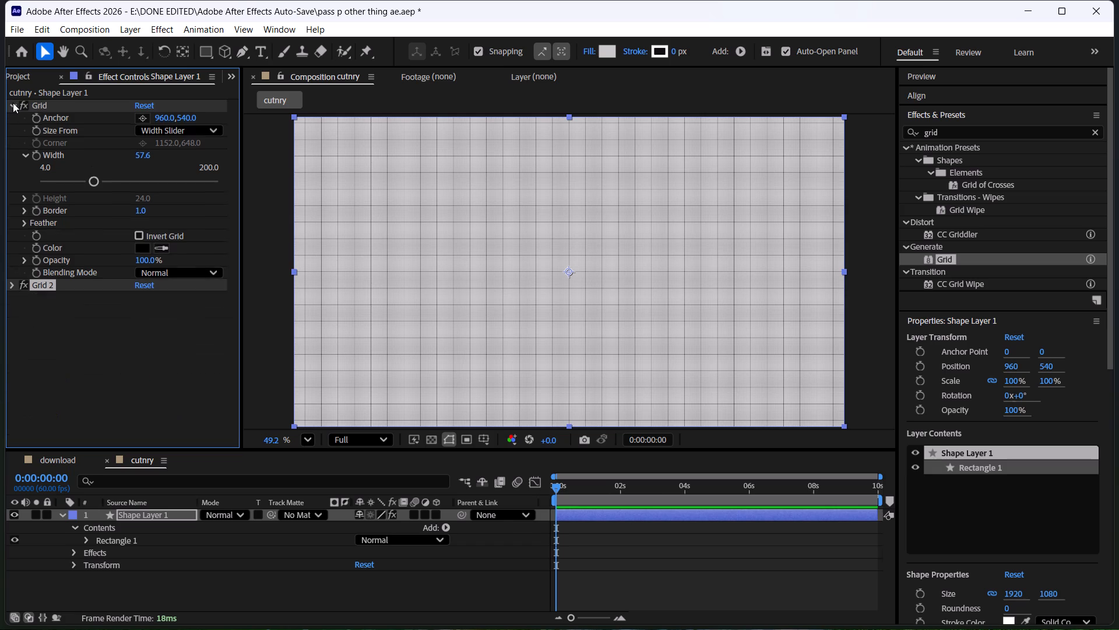
left_click(128, 258)
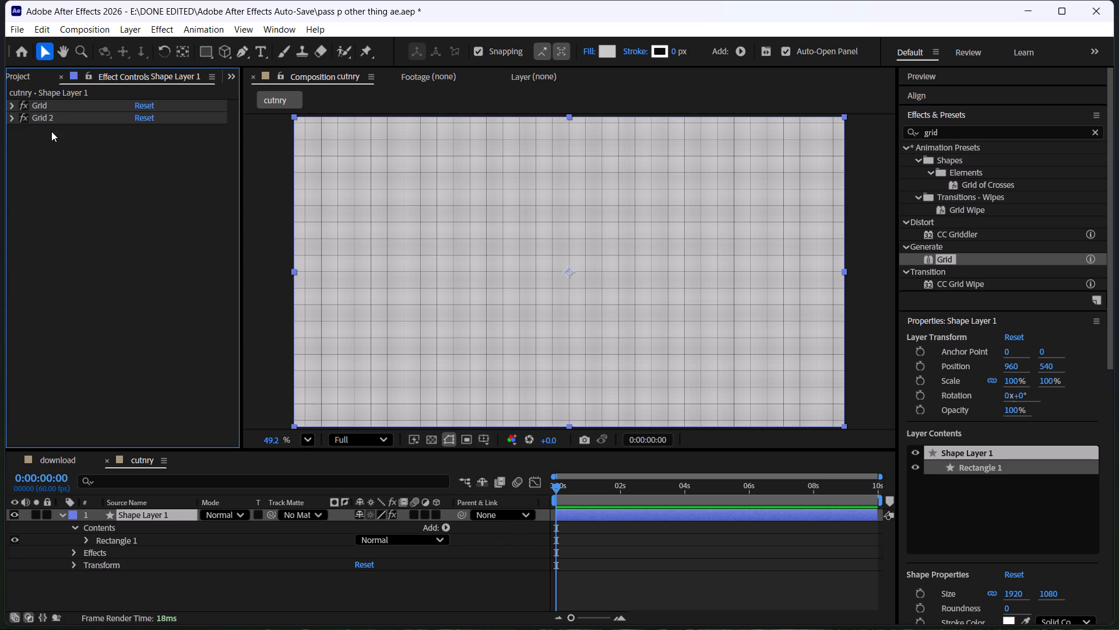
left_click(61, 99)
left_click(60, 105)
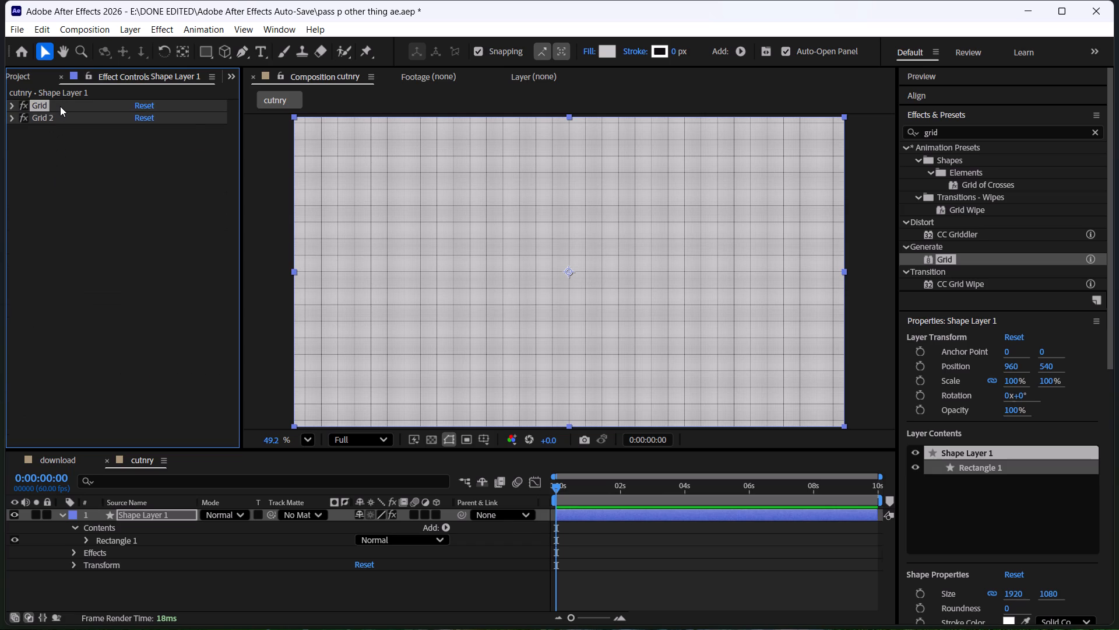
key("ctrl+d")
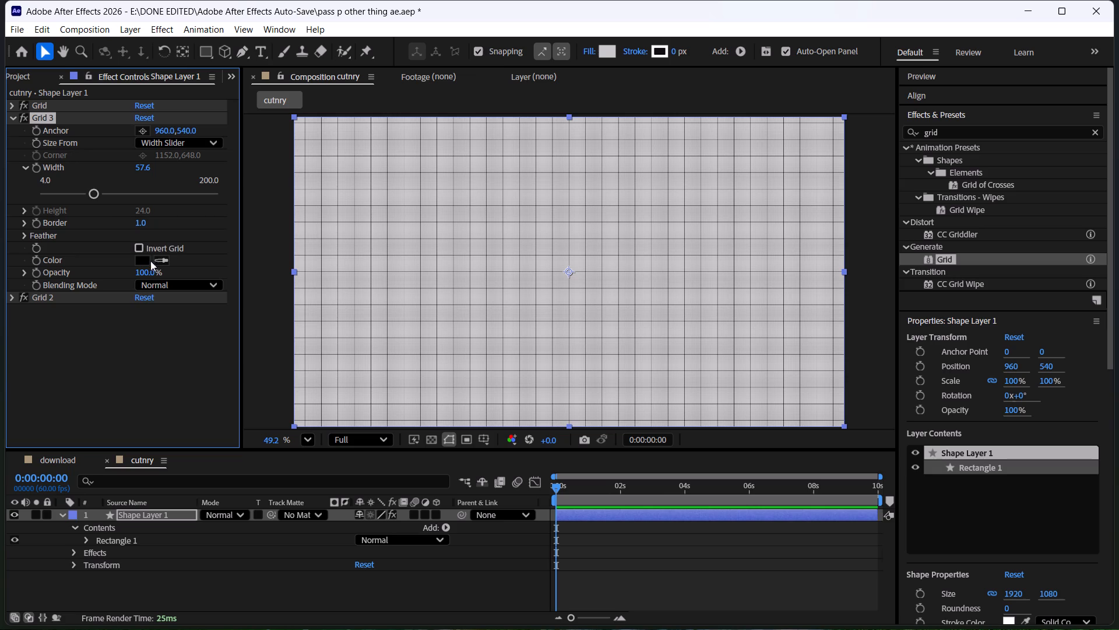
Invert Grid 3, switching the inversion off once to compare and leaving it on.
left_click(137, 247)
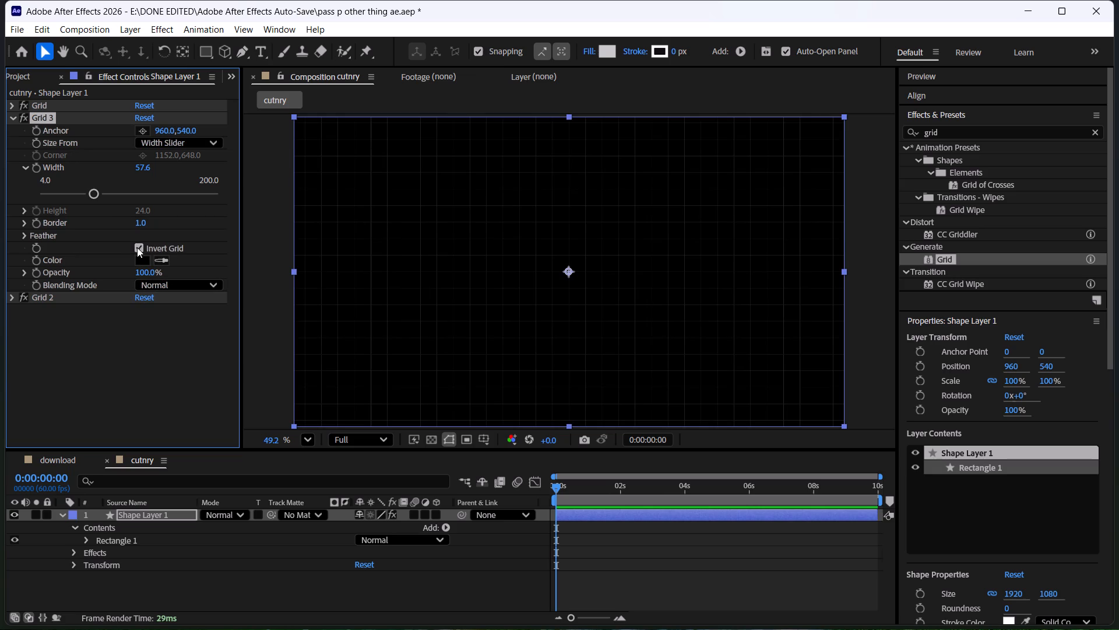
left_click(139, 247)
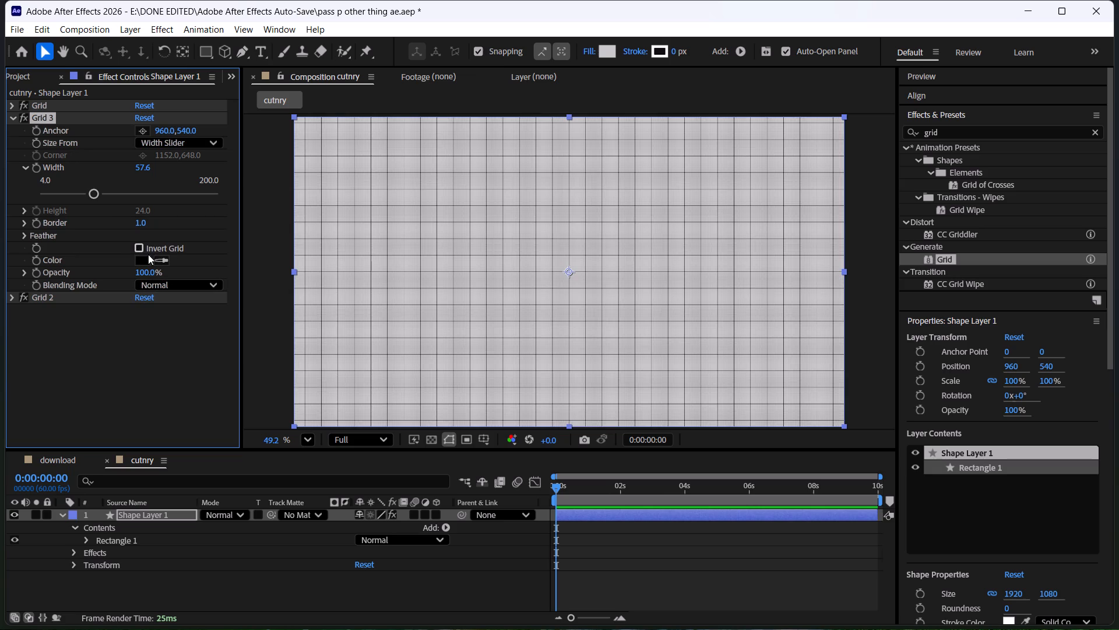
left_click(136, 250)
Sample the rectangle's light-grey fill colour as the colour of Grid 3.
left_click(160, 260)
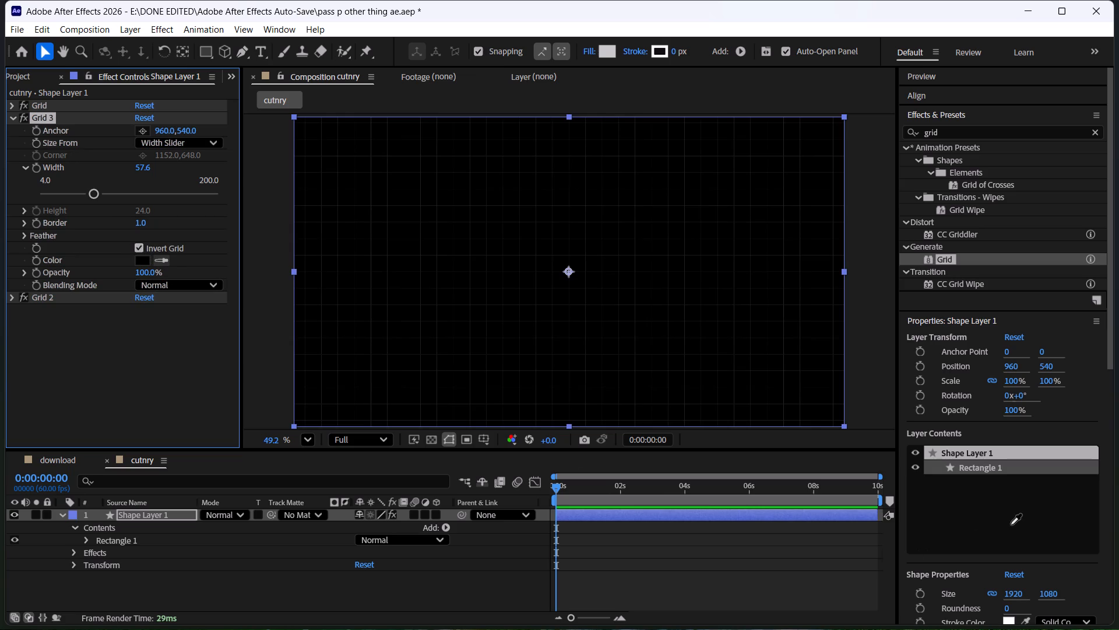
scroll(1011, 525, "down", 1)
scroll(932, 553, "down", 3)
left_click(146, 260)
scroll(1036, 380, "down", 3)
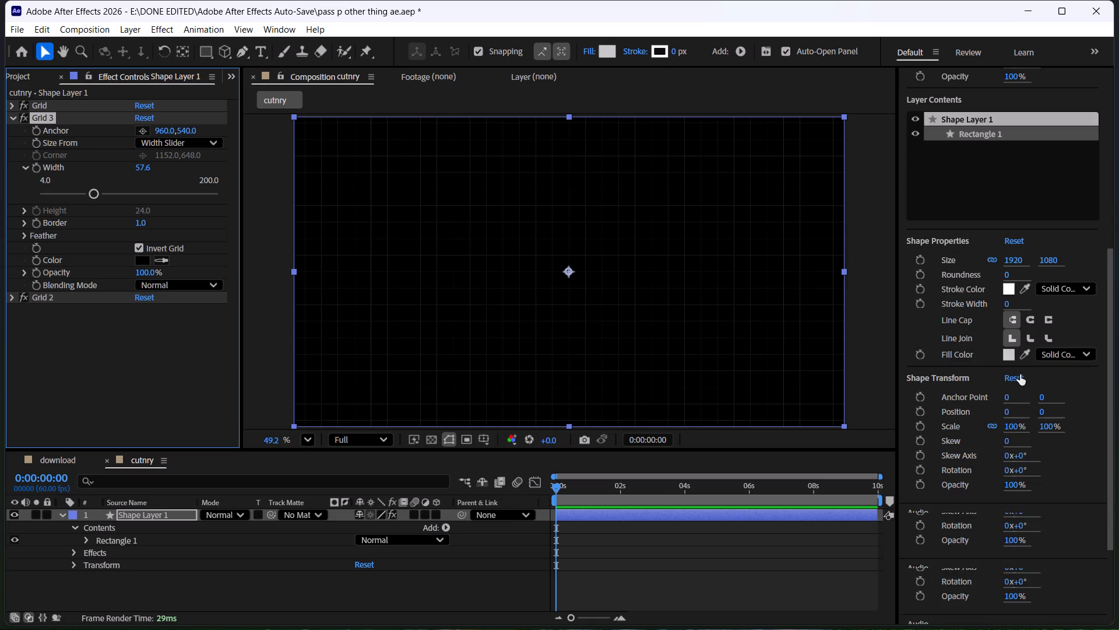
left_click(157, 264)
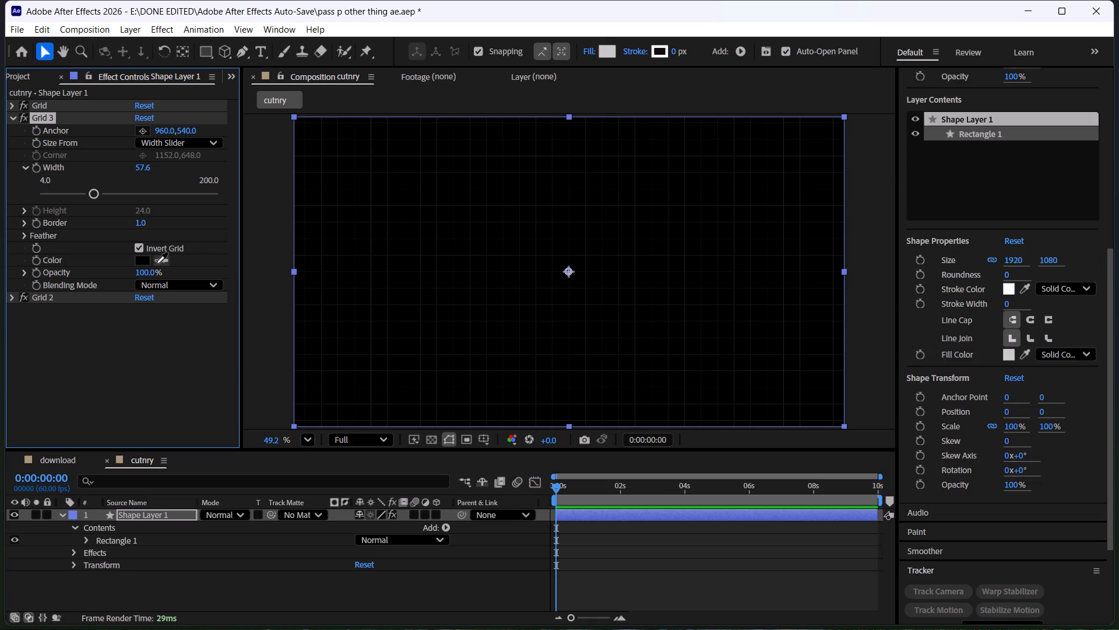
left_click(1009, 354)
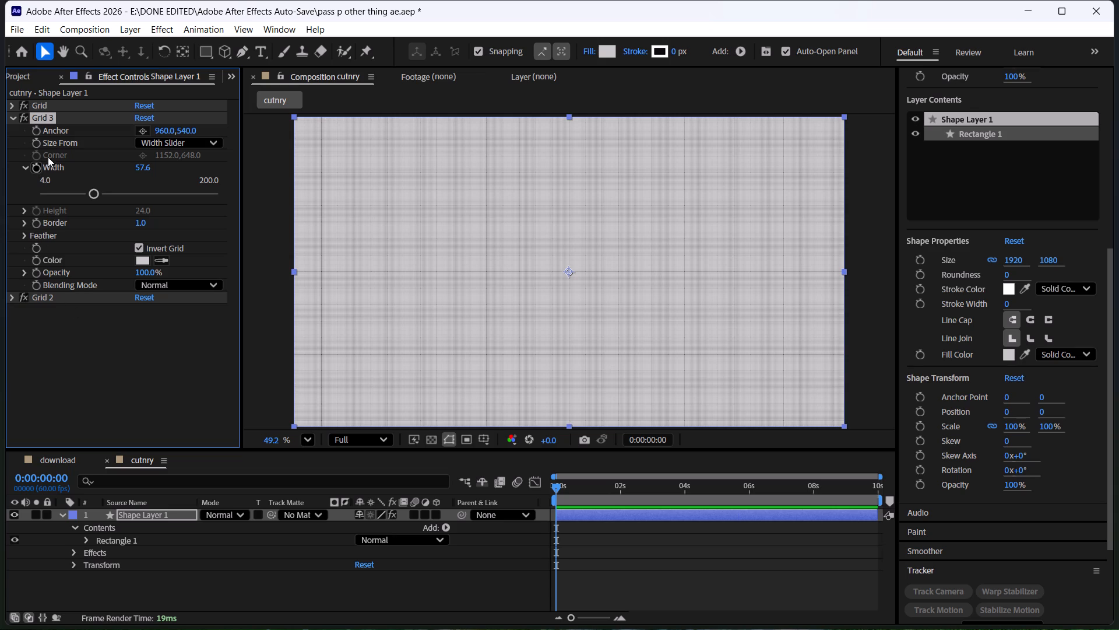
Try Grid 3 below Grid 2, and then move it to the top of the effect stack above Grid.
left_click_drag(47, 117, 80, 355)
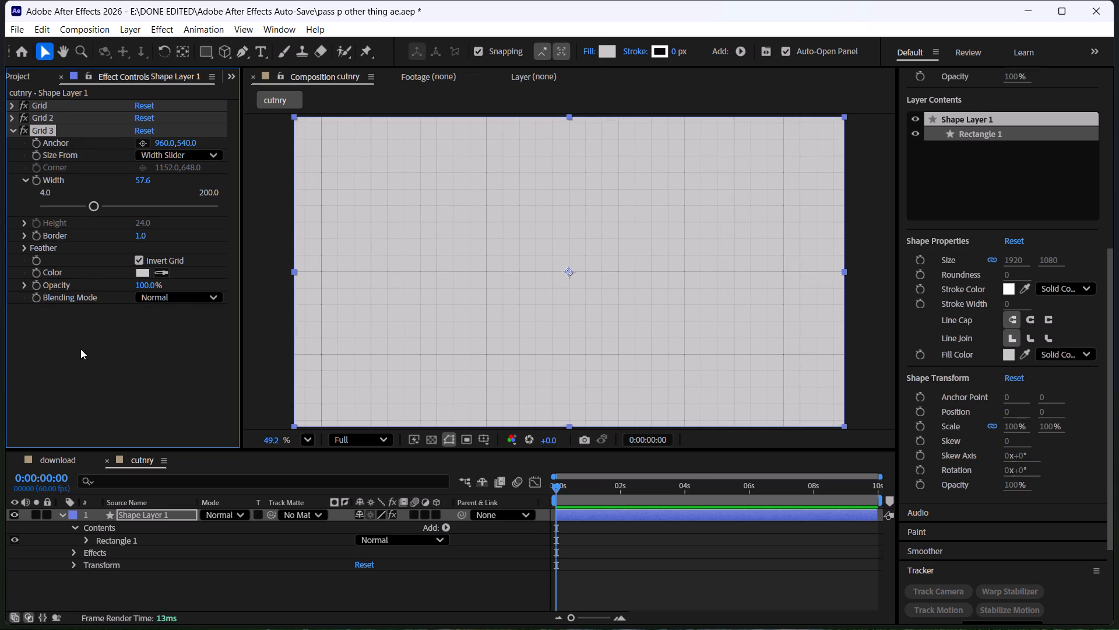
left_click_drag(41, 132, 42, 108)
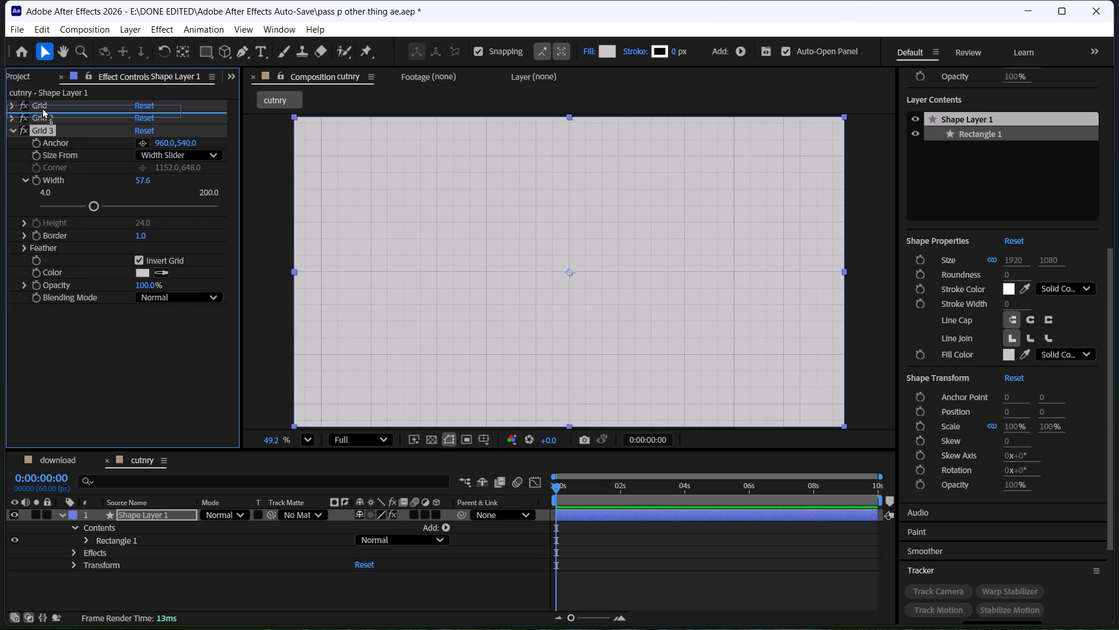
left_click_drag(42, 108, 48, 103)
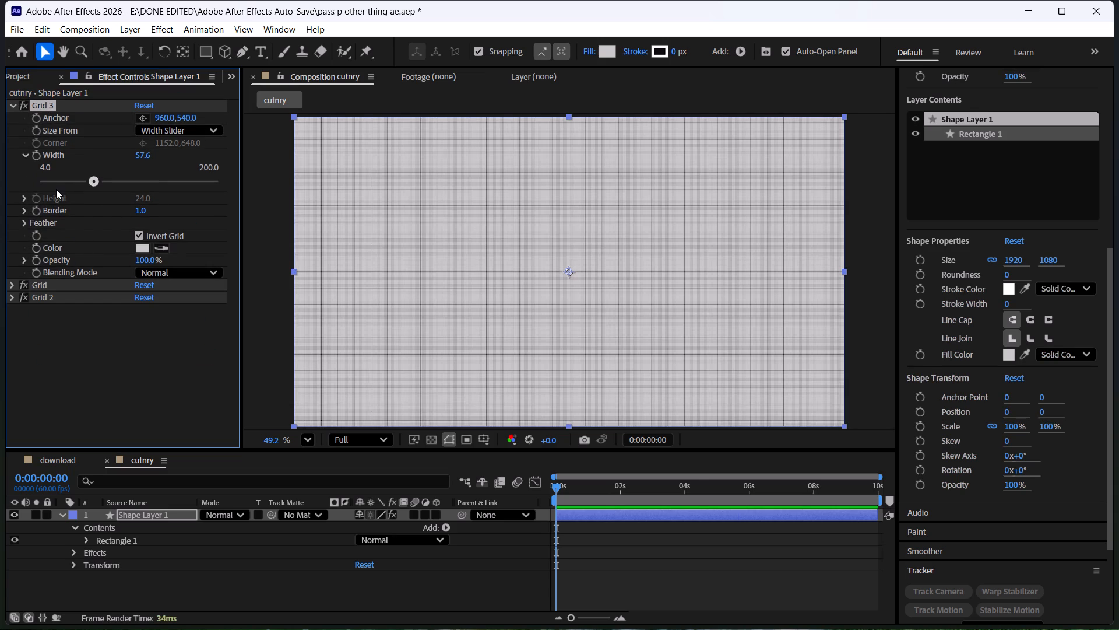
Turn off the Grid and Grid 2 effects so that only Grid 3 is active.
left_click(108, 360)
left_click(25, 286)
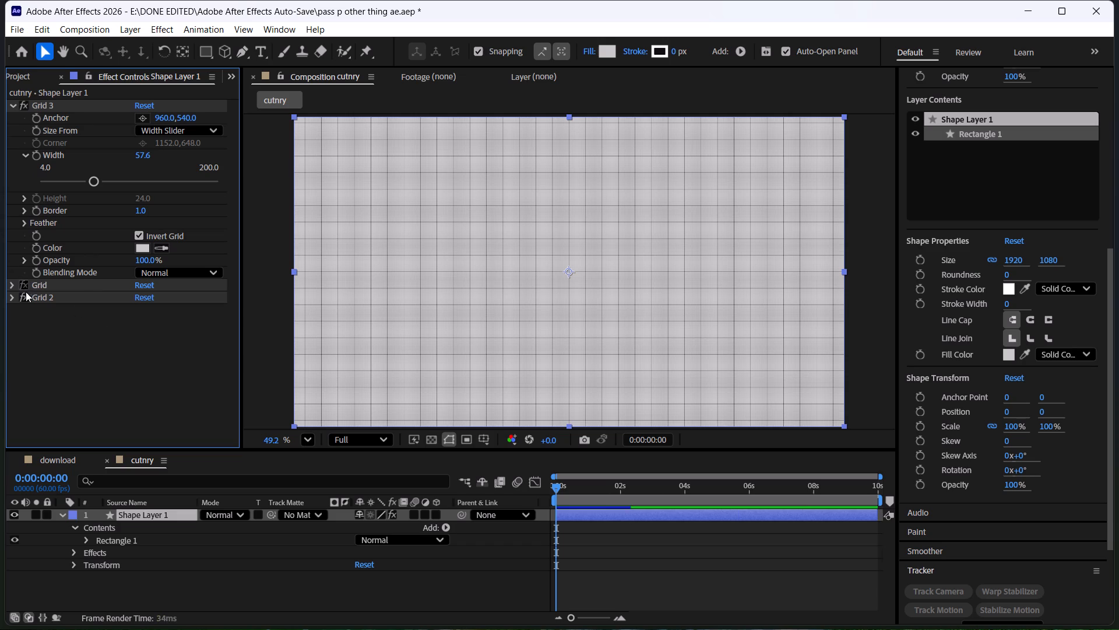
left_click(26, 296)
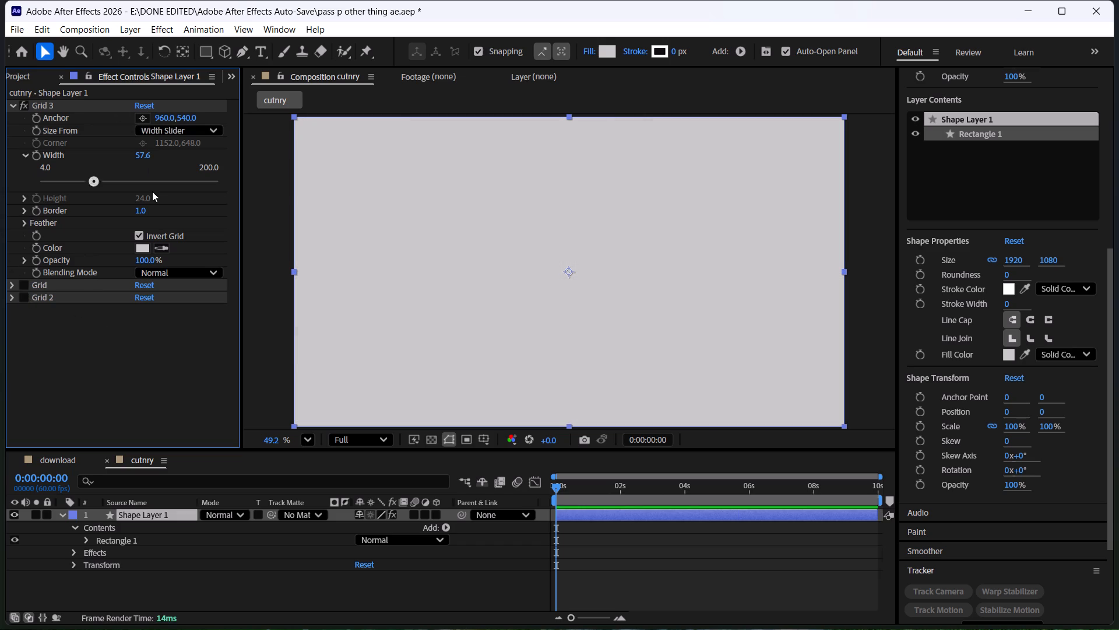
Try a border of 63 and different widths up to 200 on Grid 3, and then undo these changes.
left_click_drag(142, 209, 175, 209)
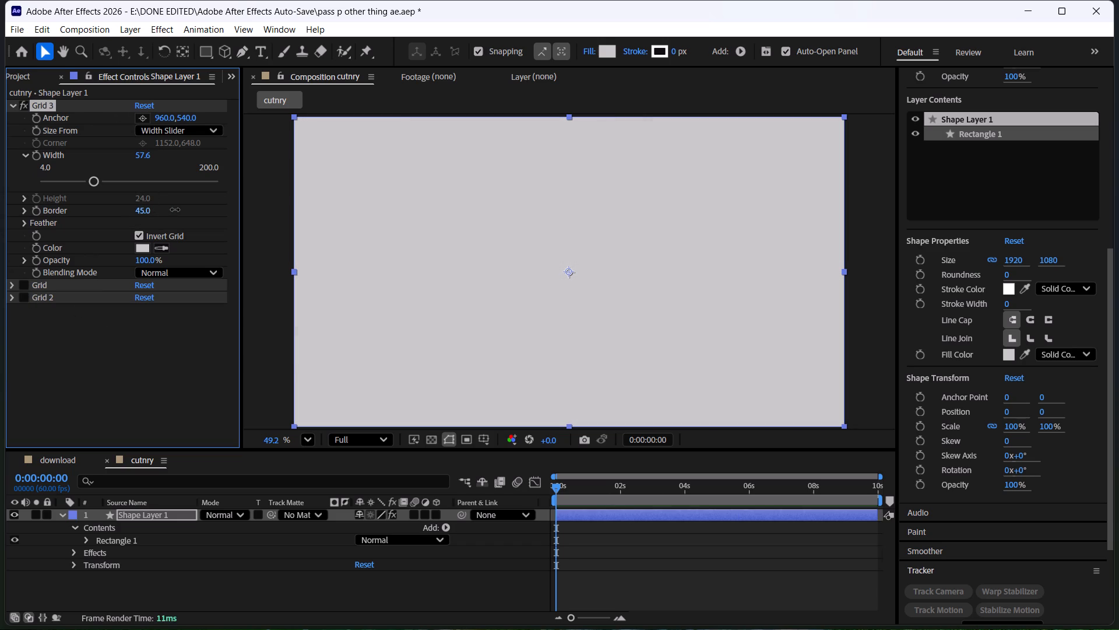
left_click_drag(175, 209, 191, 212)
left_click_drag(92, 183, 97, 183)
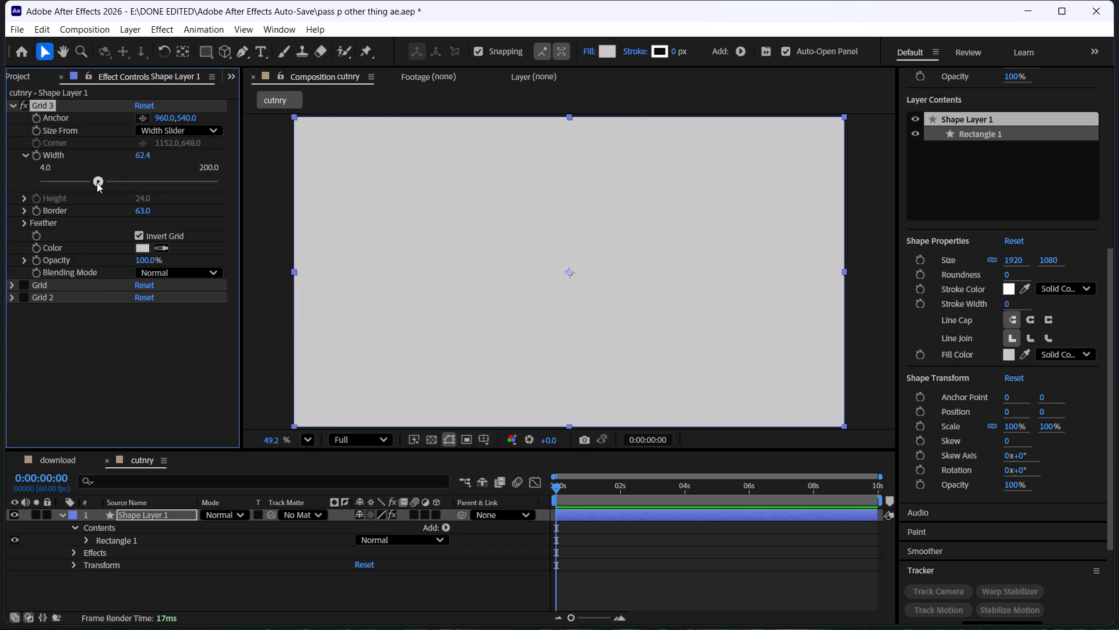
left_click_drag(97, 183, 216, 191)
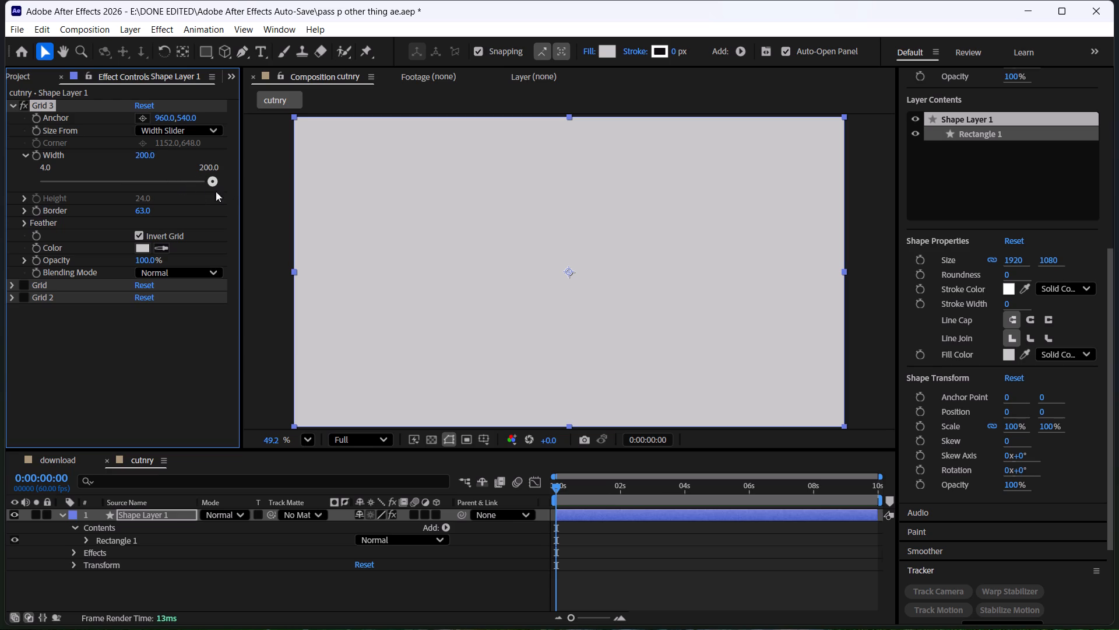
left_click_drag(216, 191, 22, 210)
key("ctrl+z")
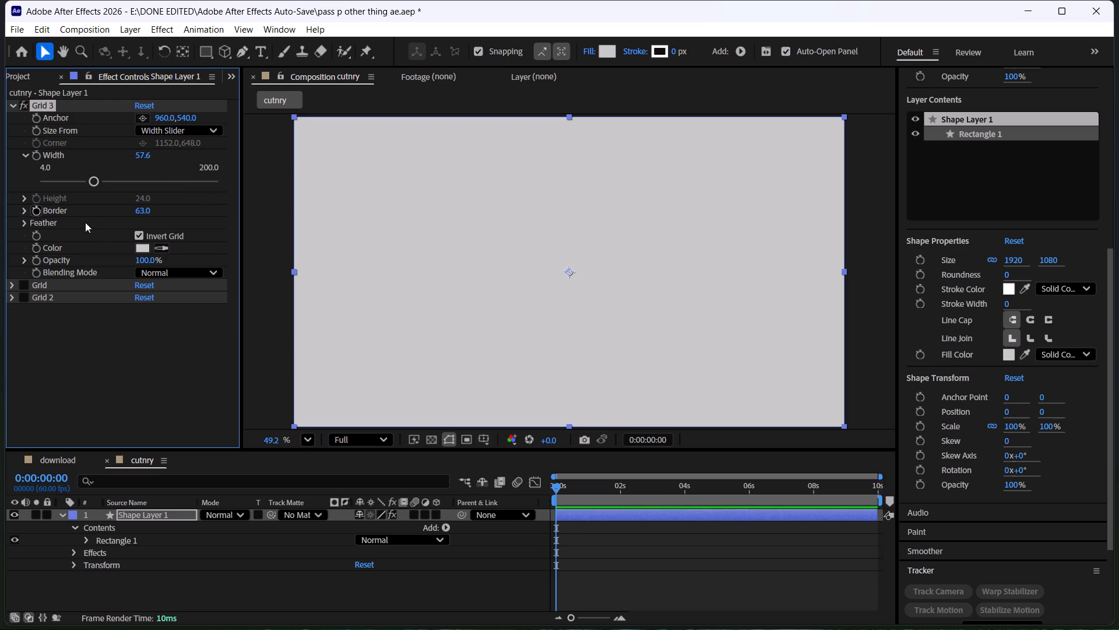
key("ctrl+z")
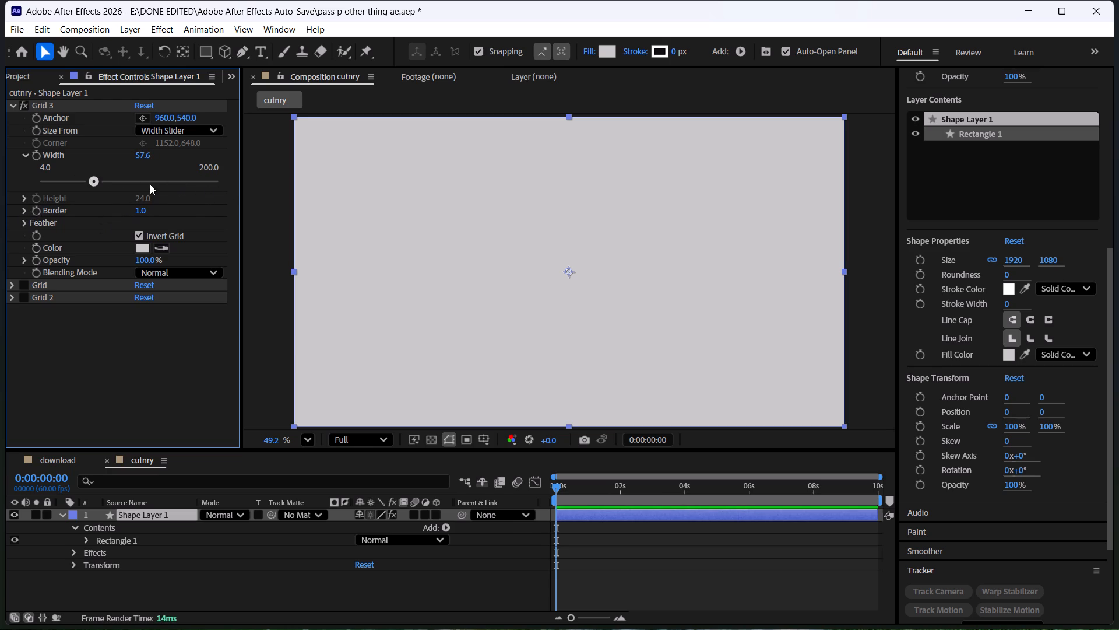
Change the colour of Grid 3 to black by sampling a dark area of the interface.
left_click(161, 244)
left_click(188, 271)
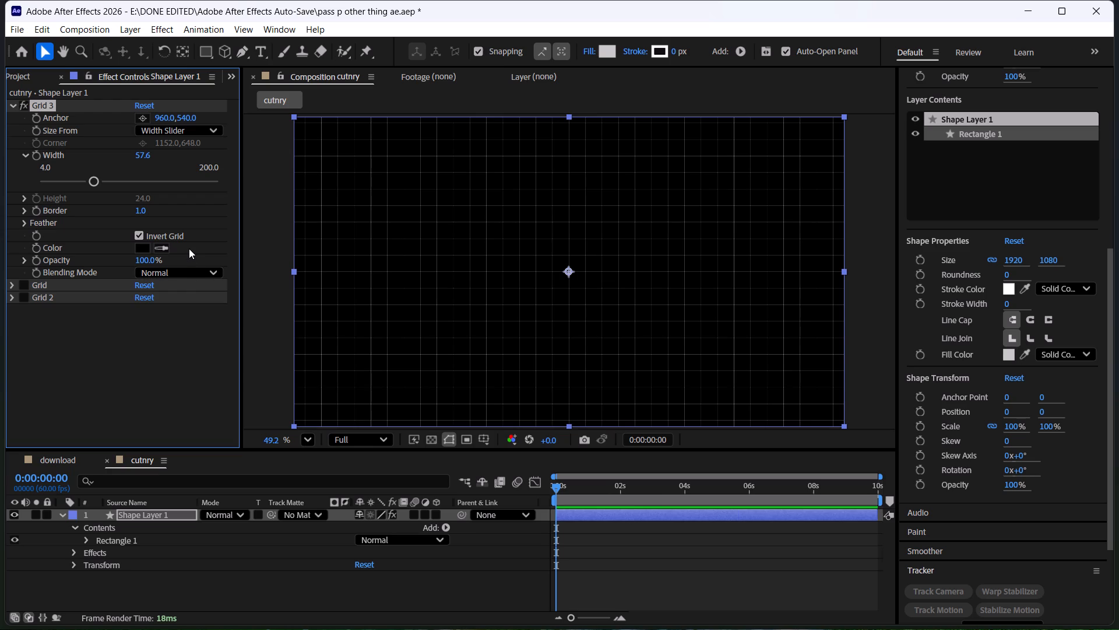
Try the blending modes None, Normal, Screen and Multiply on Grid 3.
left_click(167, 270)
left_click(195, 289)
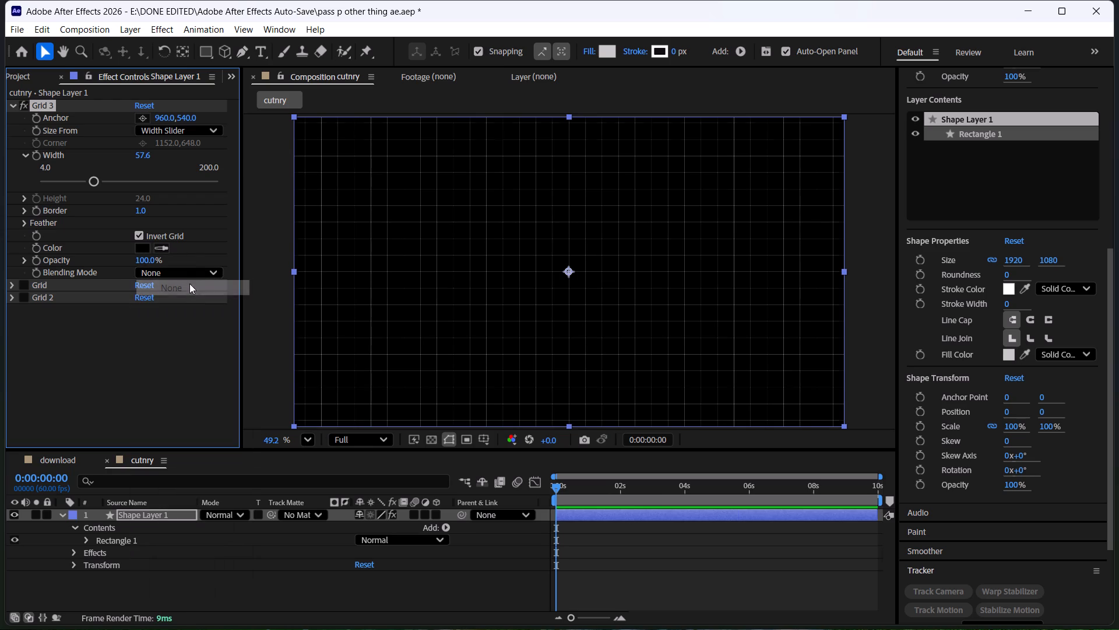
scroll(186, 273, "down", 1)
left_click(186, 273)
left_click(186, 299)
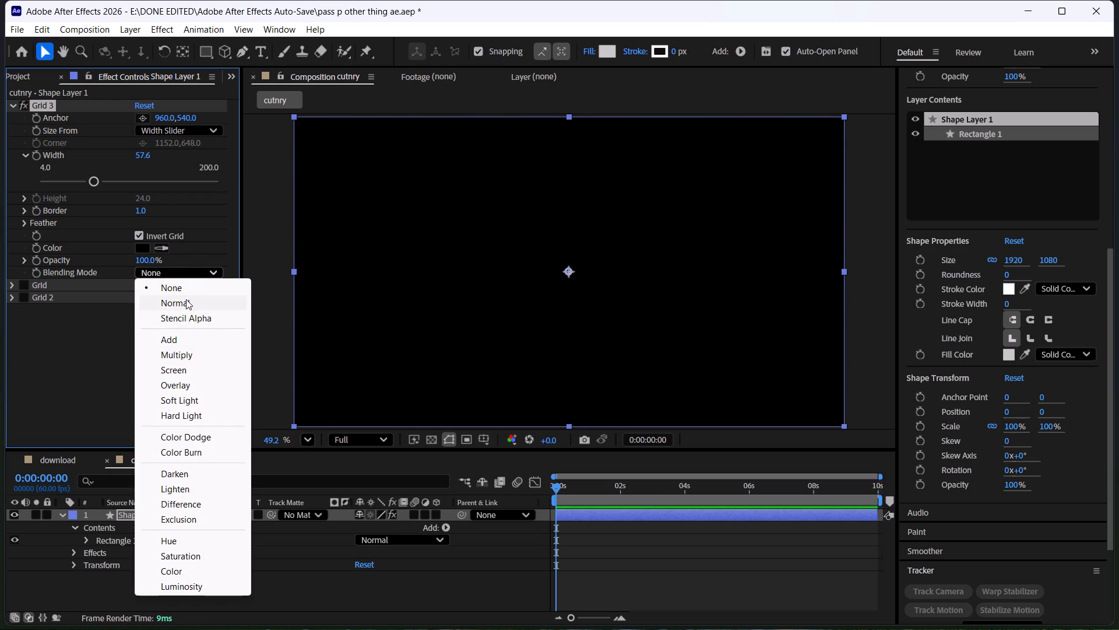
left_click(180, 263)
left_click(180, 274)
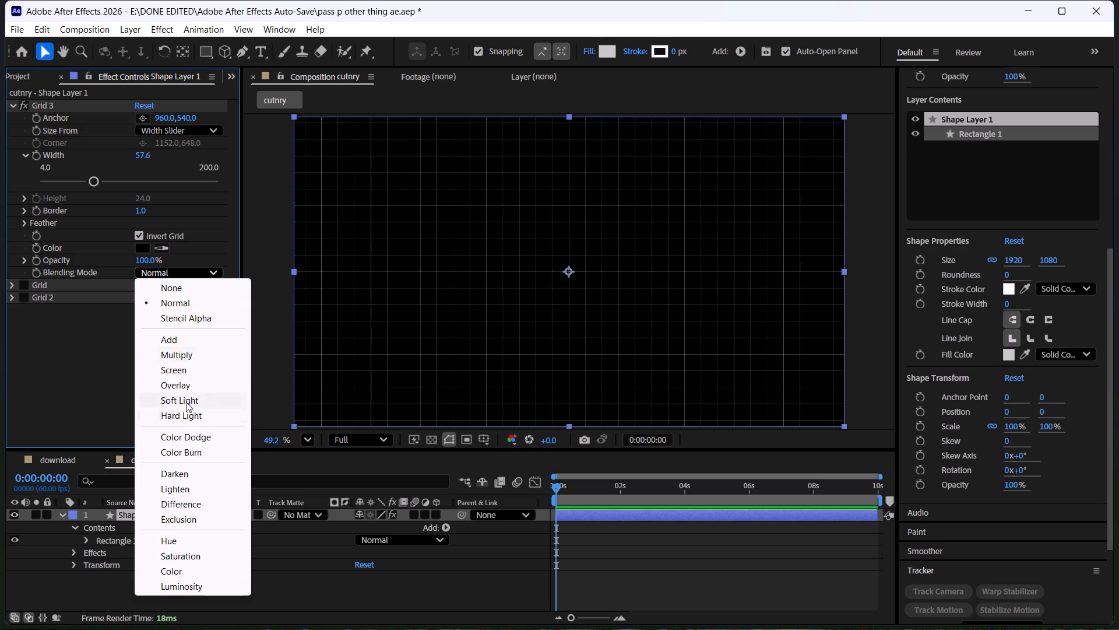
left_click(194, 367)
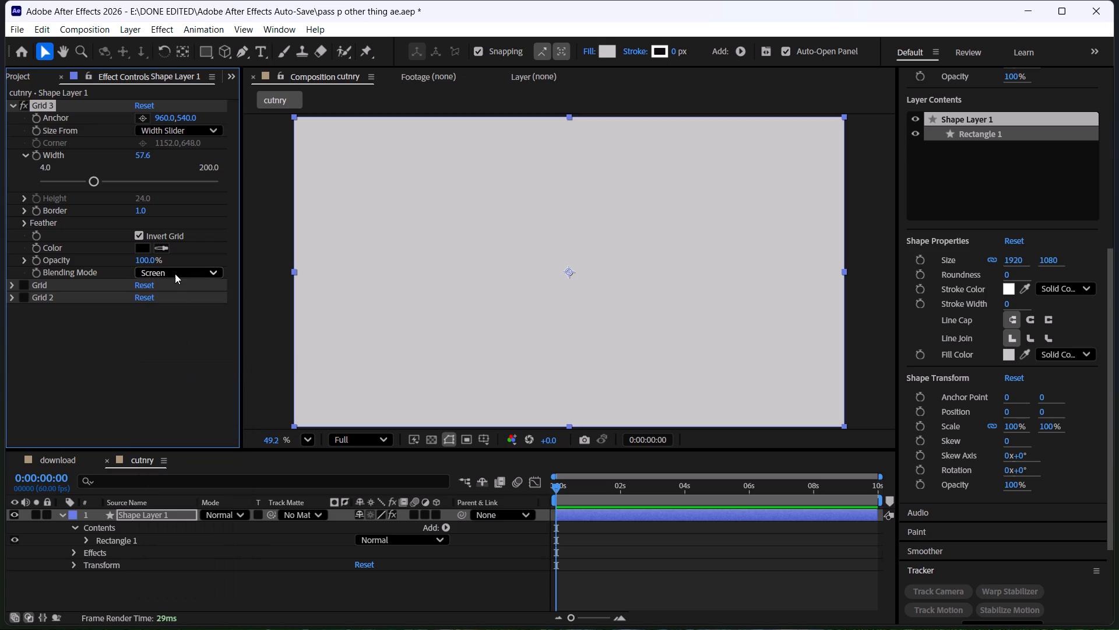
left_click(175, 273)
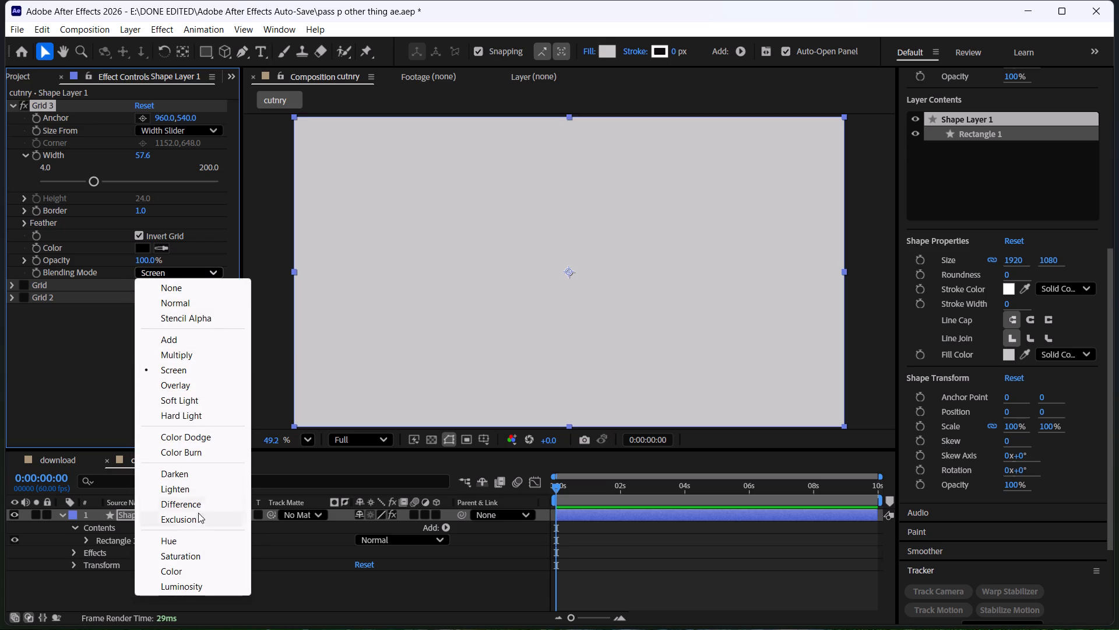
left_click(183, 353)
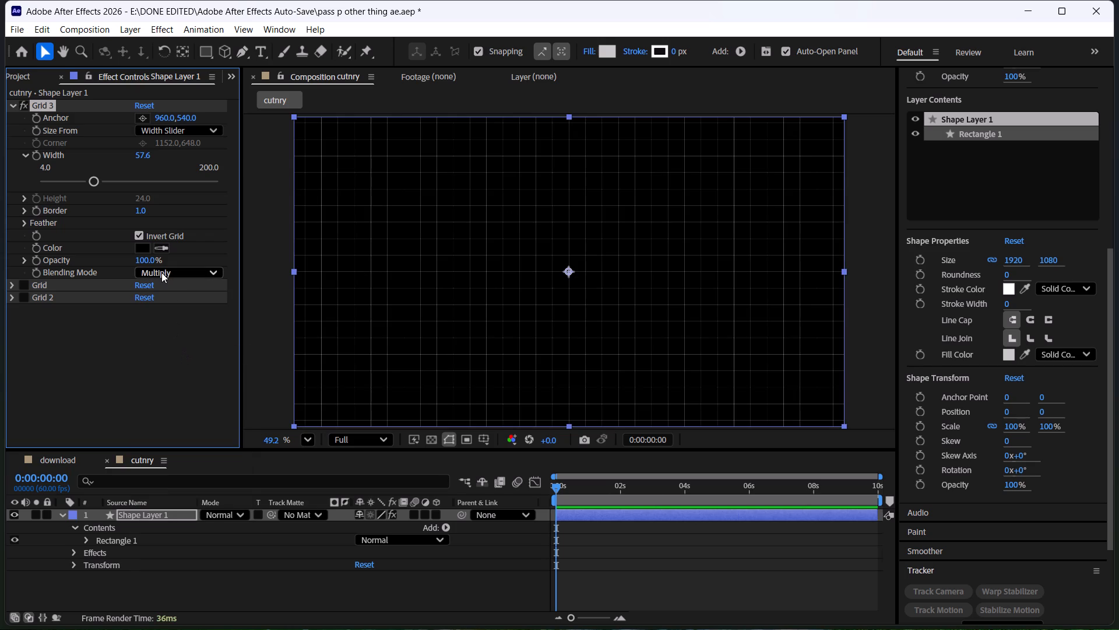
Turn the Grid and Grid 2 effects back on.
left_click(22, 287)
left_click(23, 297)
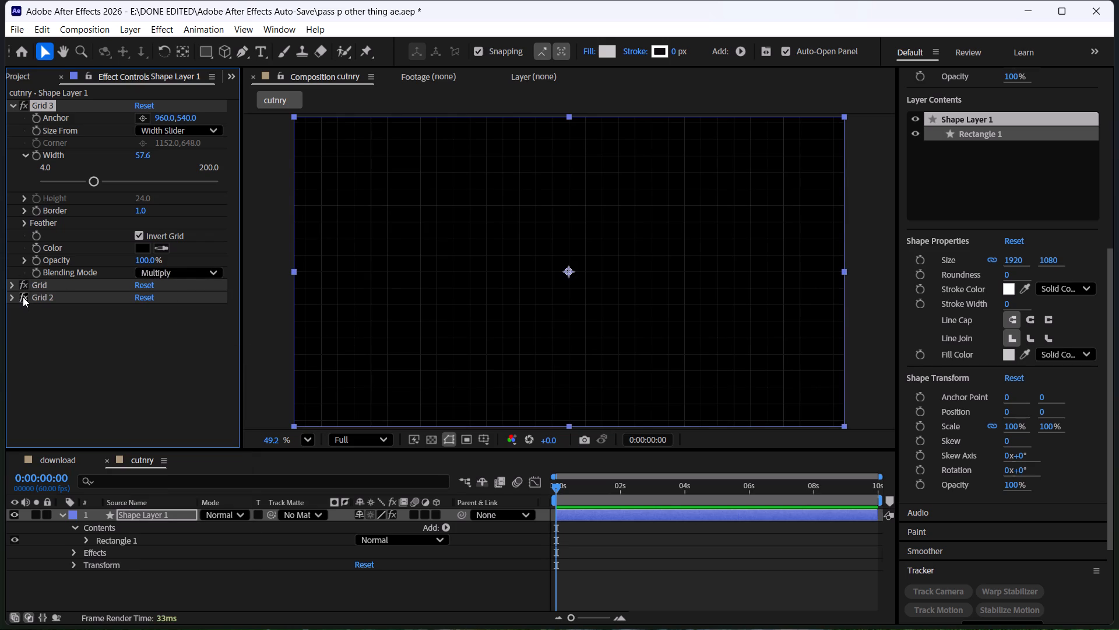
Try the blending modes Normal and None on Grid 3, and then set it to Stencil Alpha.
left_click(173, 269)
left_click(176, 302)
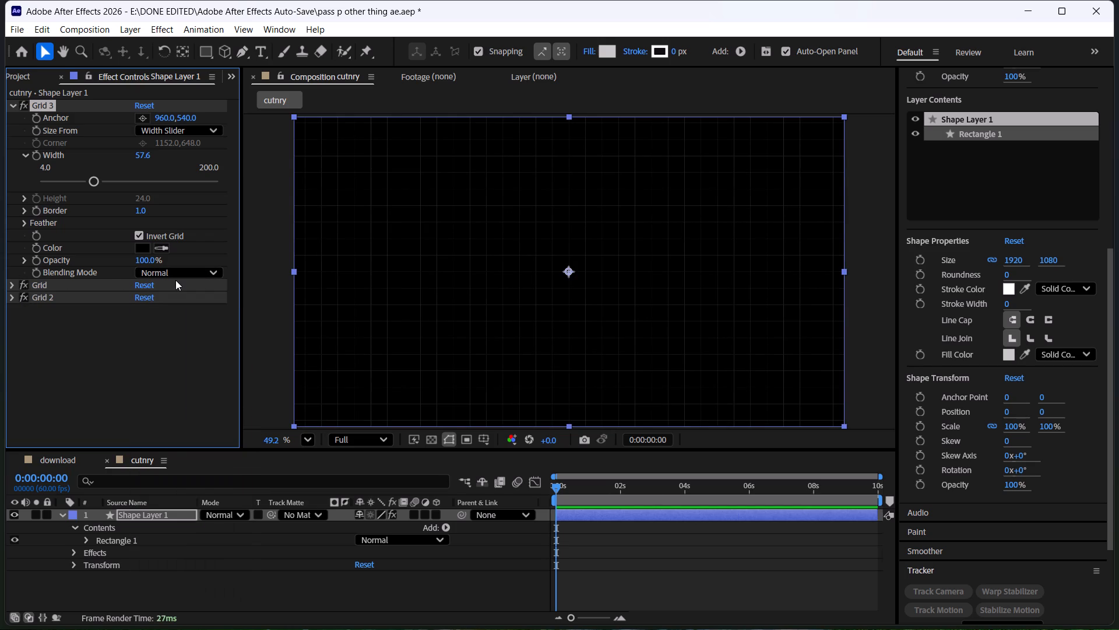
left_click(175, 273)
left_click(177, 290)
left_click(177, 275)
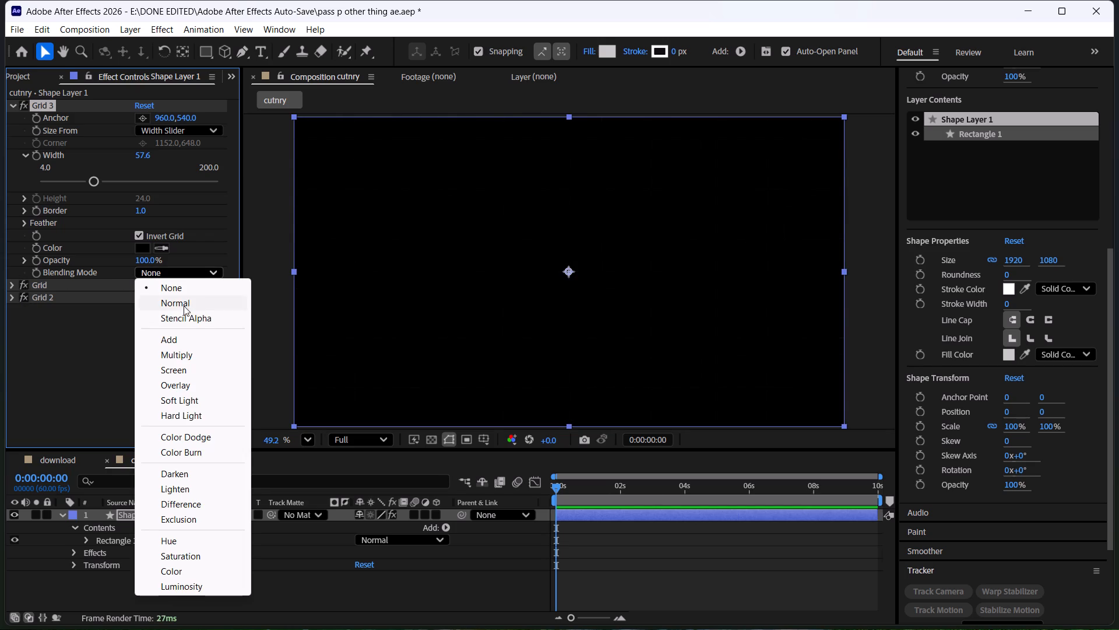
left_click(190, 319)
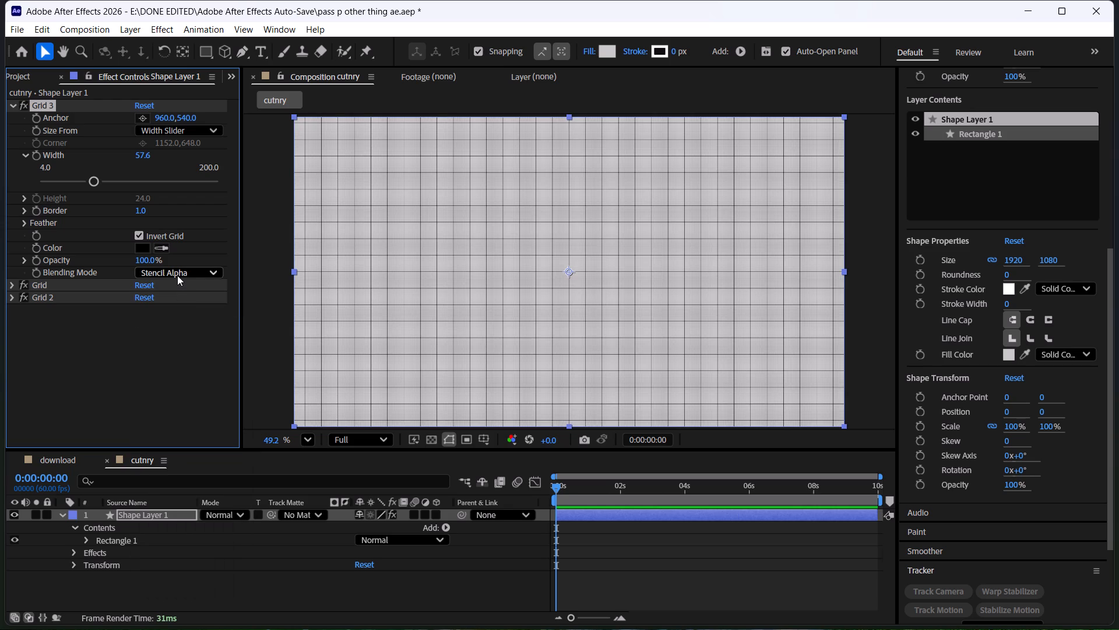
Turn off the Grid and Grid 2 effects, leaving Grid 3 active.
left_click(20, 285)
left_click(24, 300)
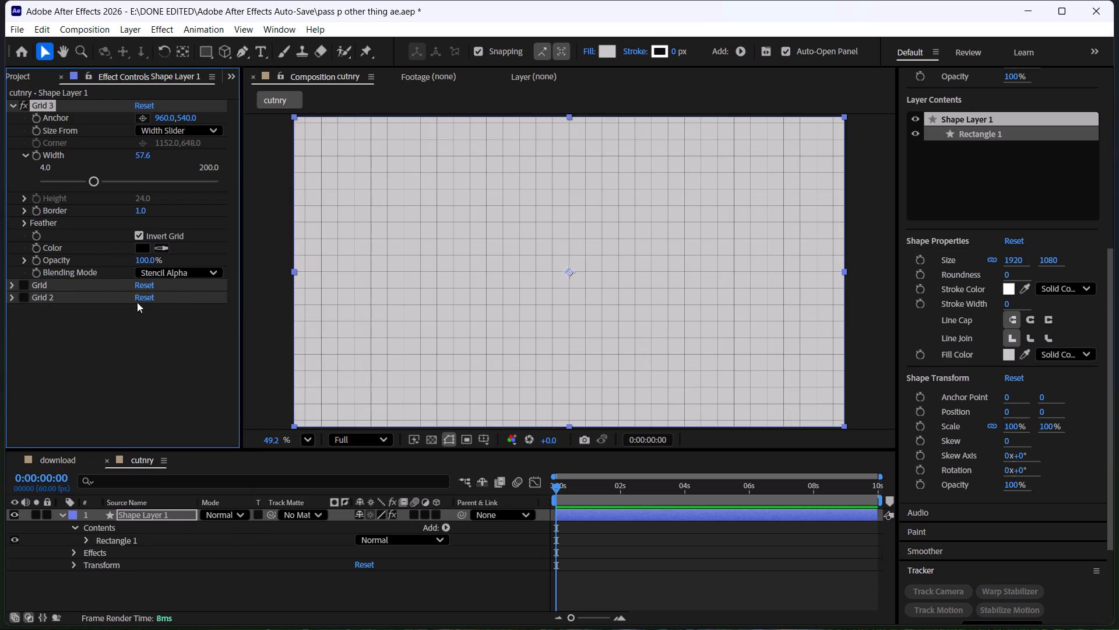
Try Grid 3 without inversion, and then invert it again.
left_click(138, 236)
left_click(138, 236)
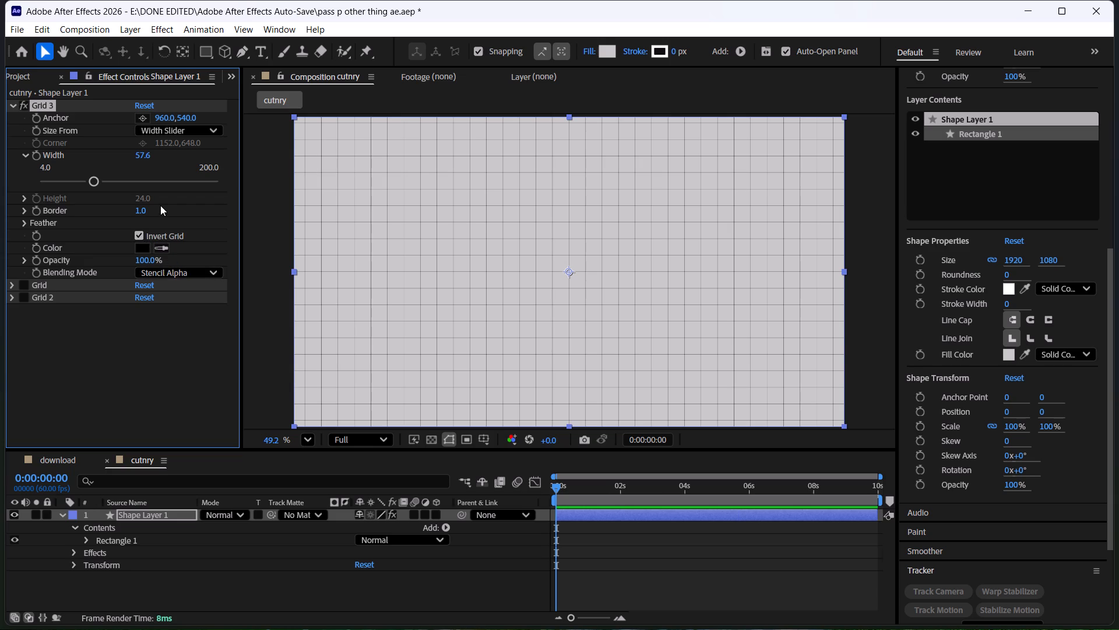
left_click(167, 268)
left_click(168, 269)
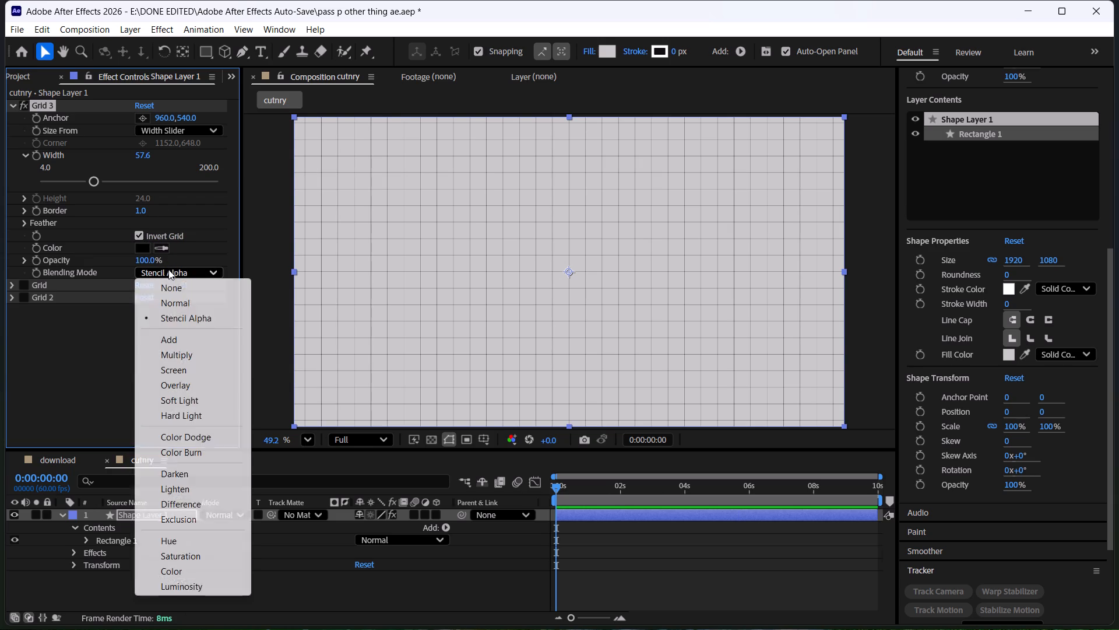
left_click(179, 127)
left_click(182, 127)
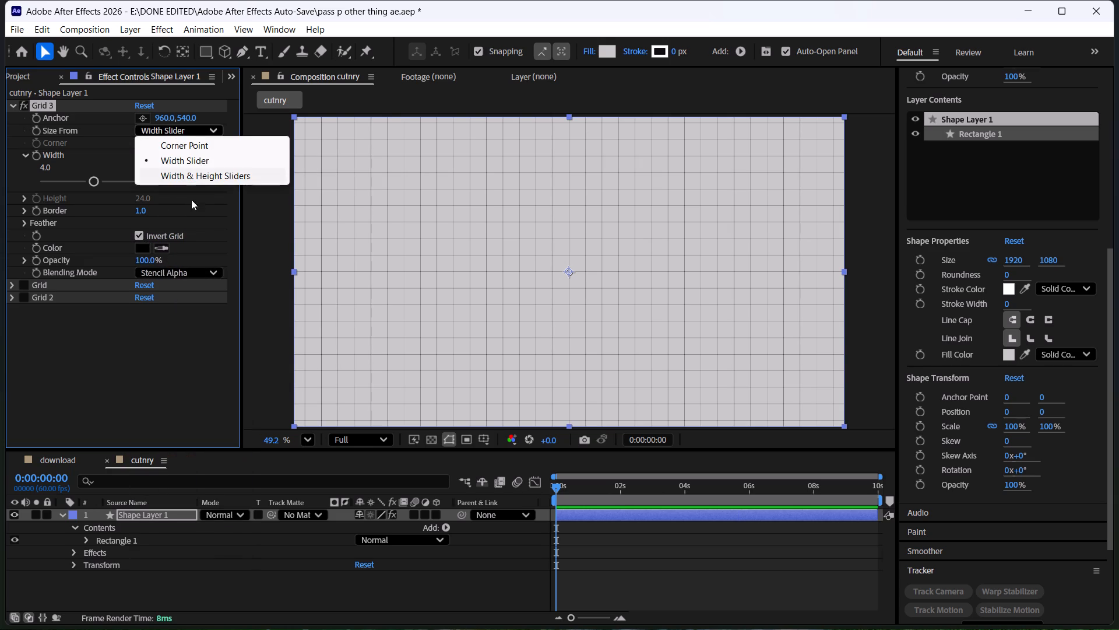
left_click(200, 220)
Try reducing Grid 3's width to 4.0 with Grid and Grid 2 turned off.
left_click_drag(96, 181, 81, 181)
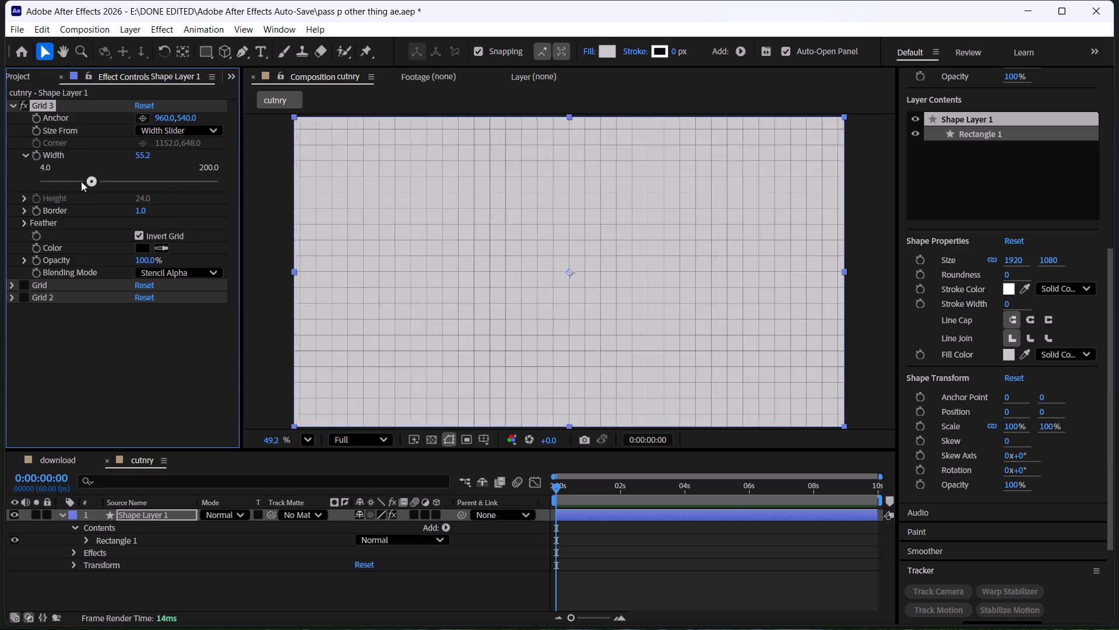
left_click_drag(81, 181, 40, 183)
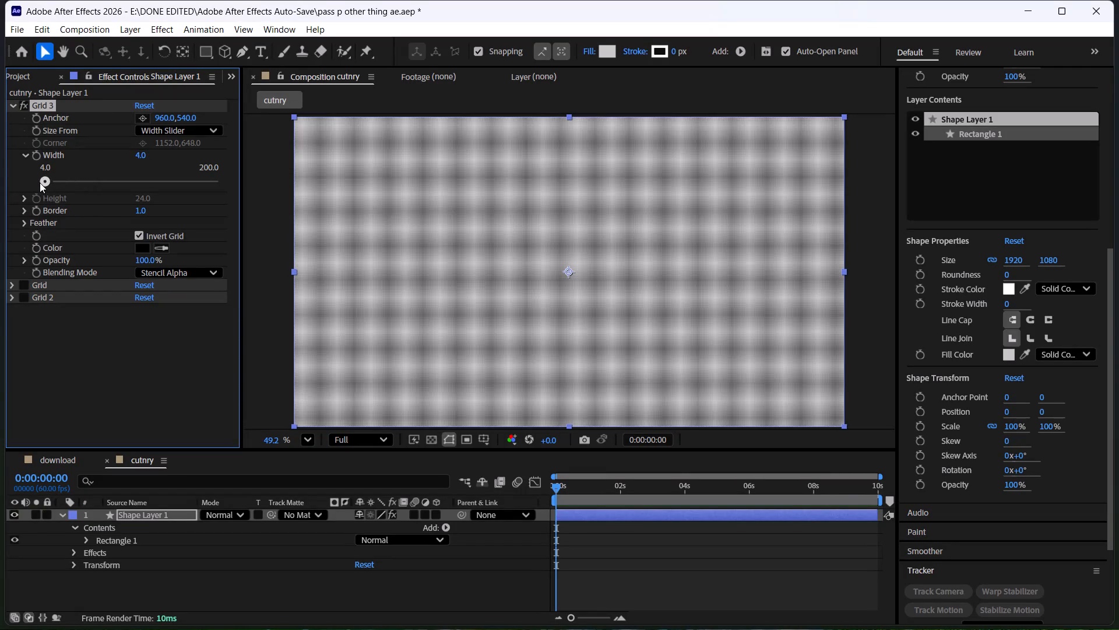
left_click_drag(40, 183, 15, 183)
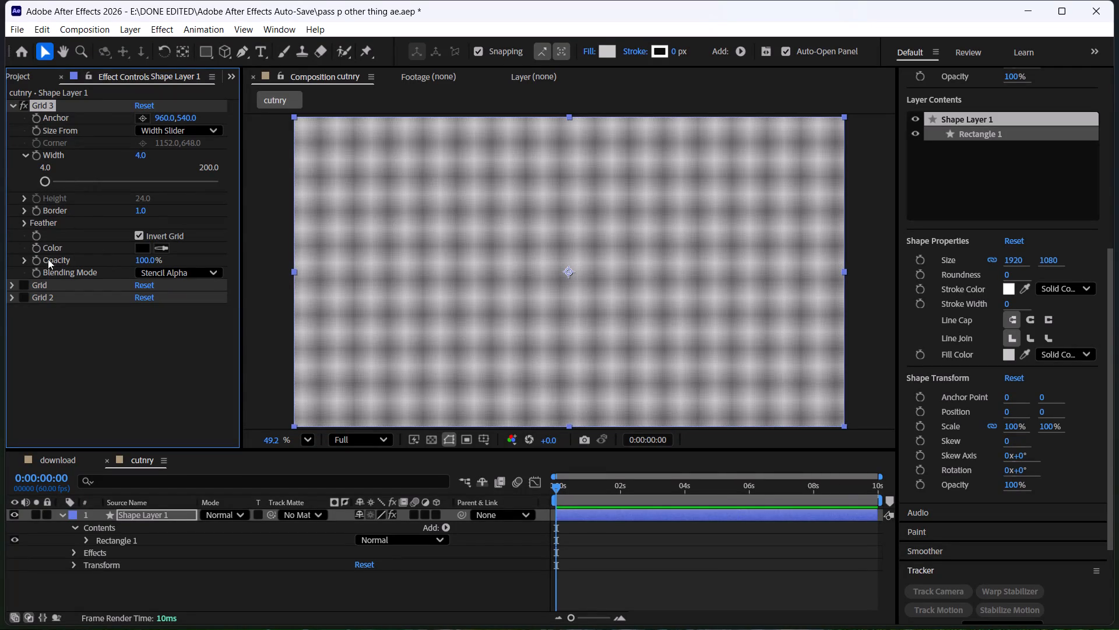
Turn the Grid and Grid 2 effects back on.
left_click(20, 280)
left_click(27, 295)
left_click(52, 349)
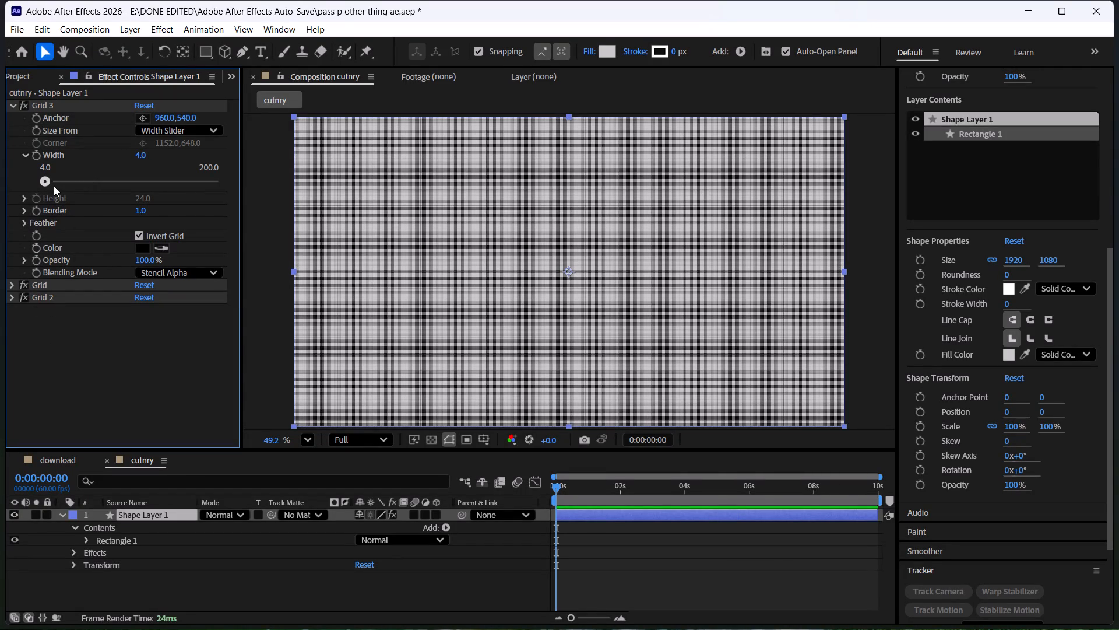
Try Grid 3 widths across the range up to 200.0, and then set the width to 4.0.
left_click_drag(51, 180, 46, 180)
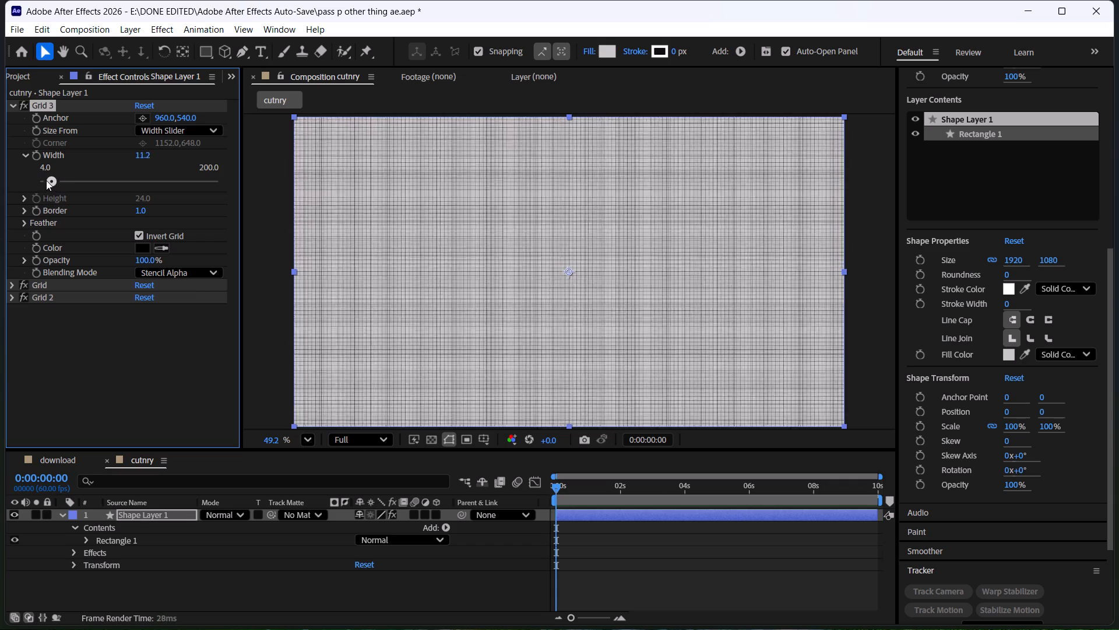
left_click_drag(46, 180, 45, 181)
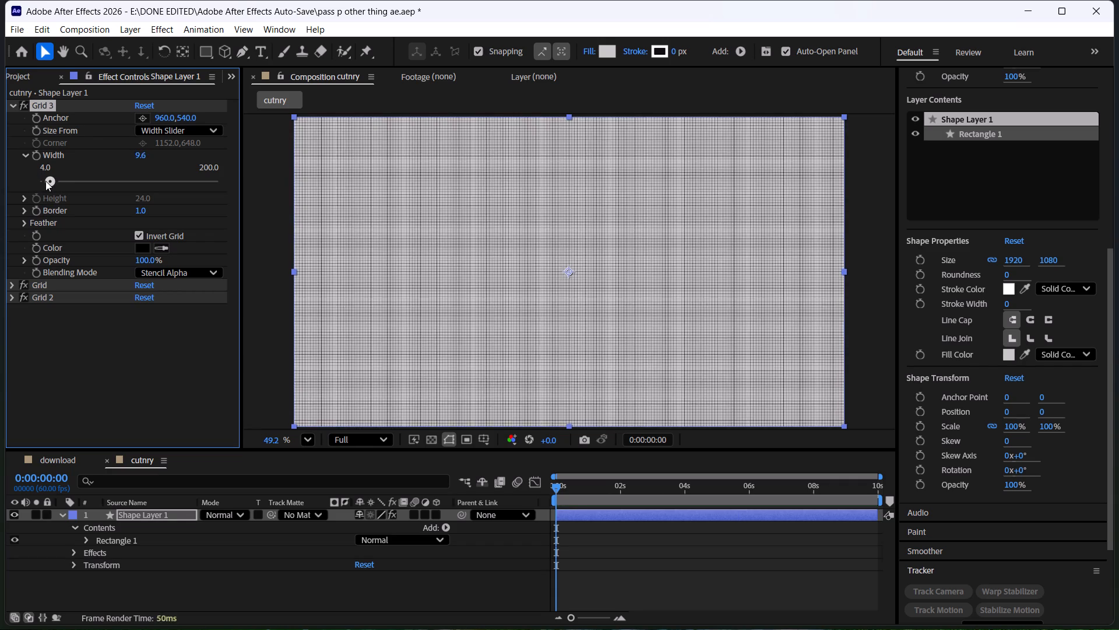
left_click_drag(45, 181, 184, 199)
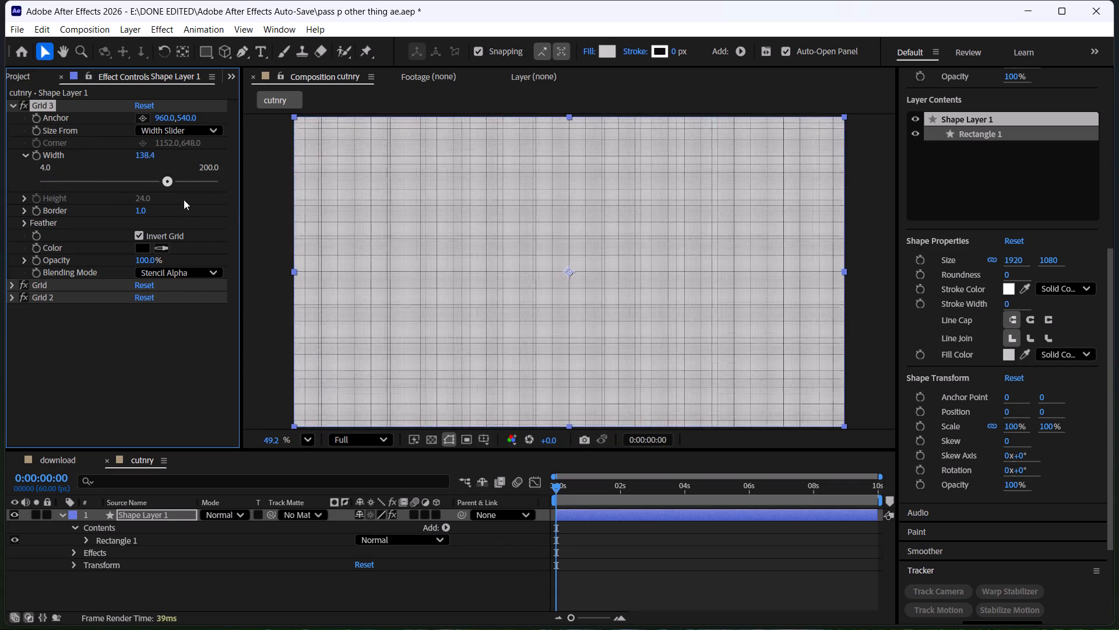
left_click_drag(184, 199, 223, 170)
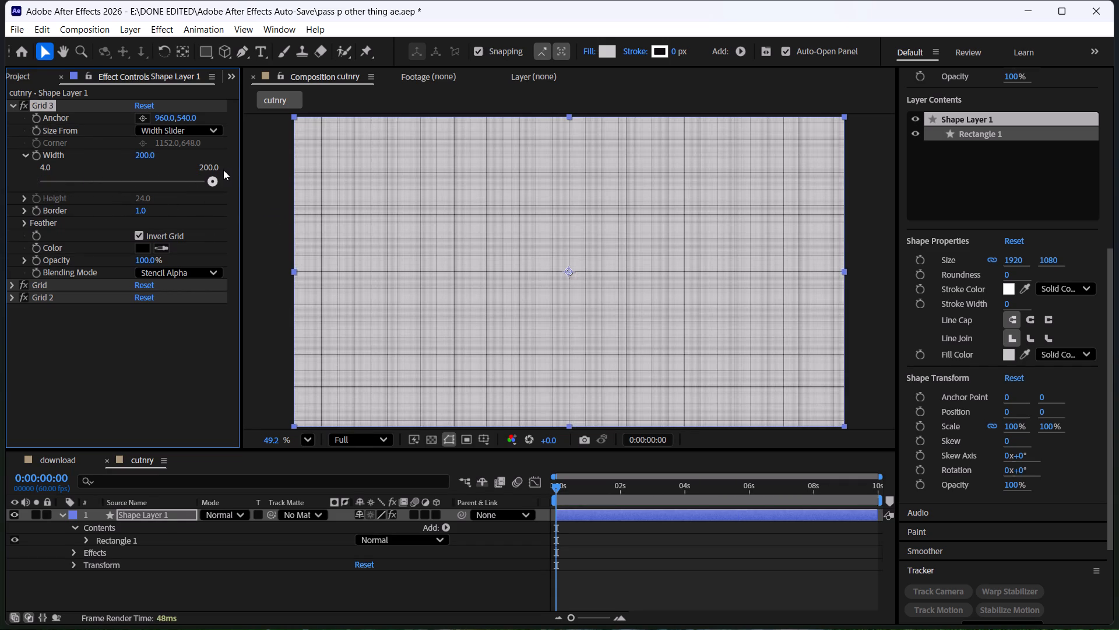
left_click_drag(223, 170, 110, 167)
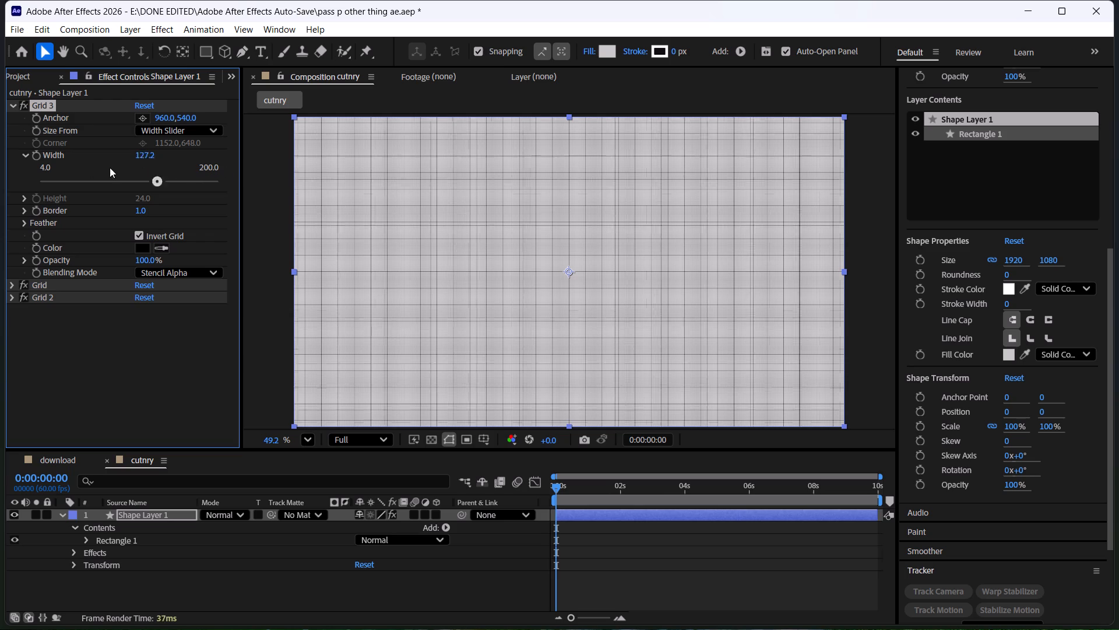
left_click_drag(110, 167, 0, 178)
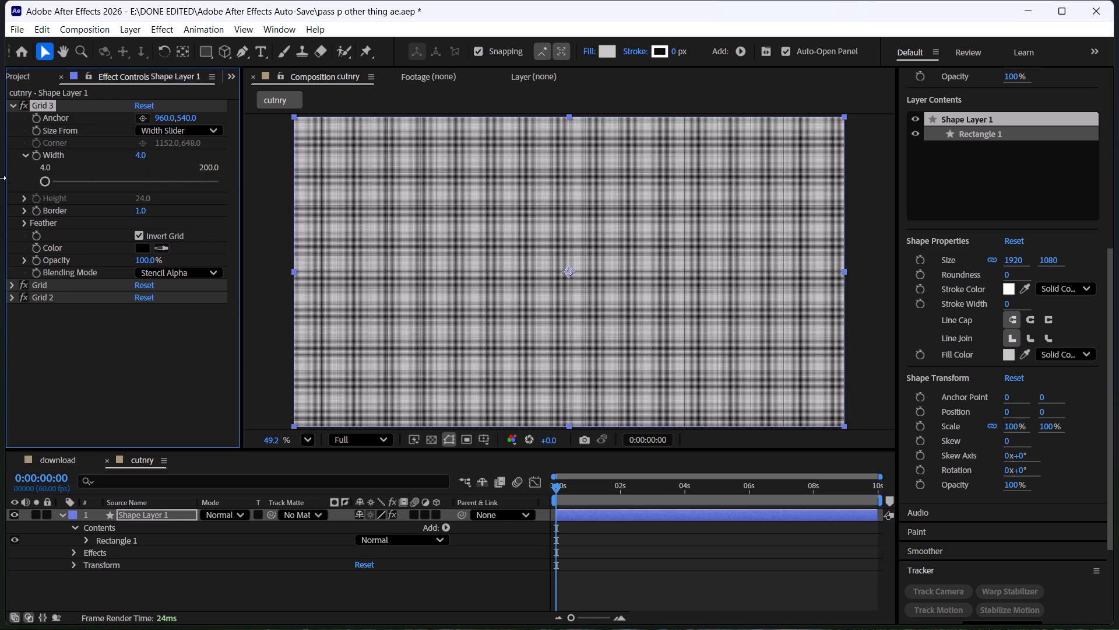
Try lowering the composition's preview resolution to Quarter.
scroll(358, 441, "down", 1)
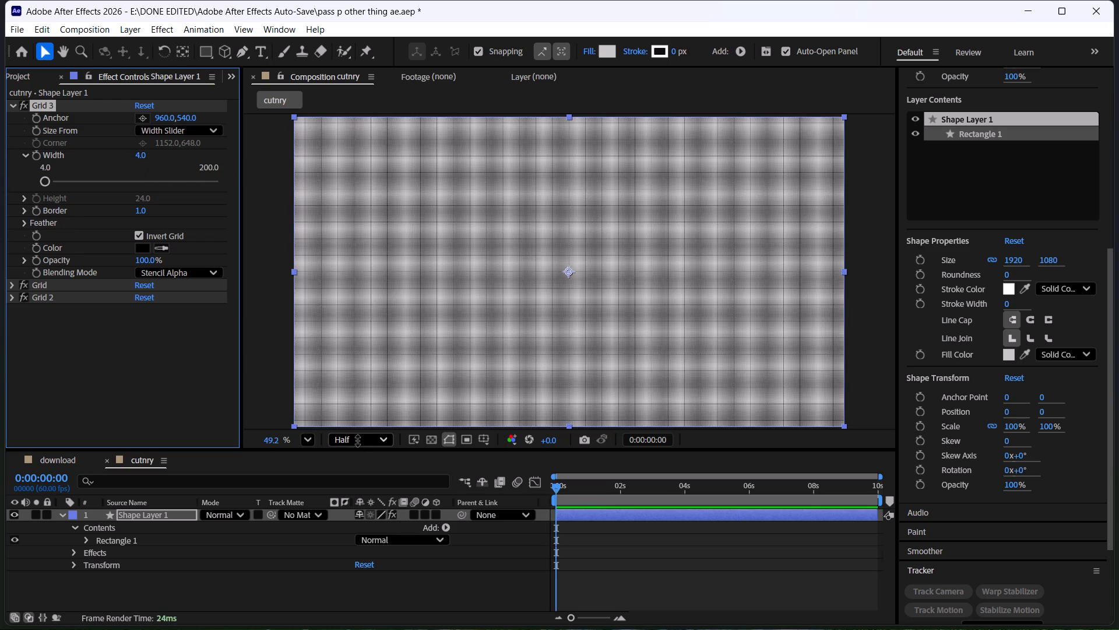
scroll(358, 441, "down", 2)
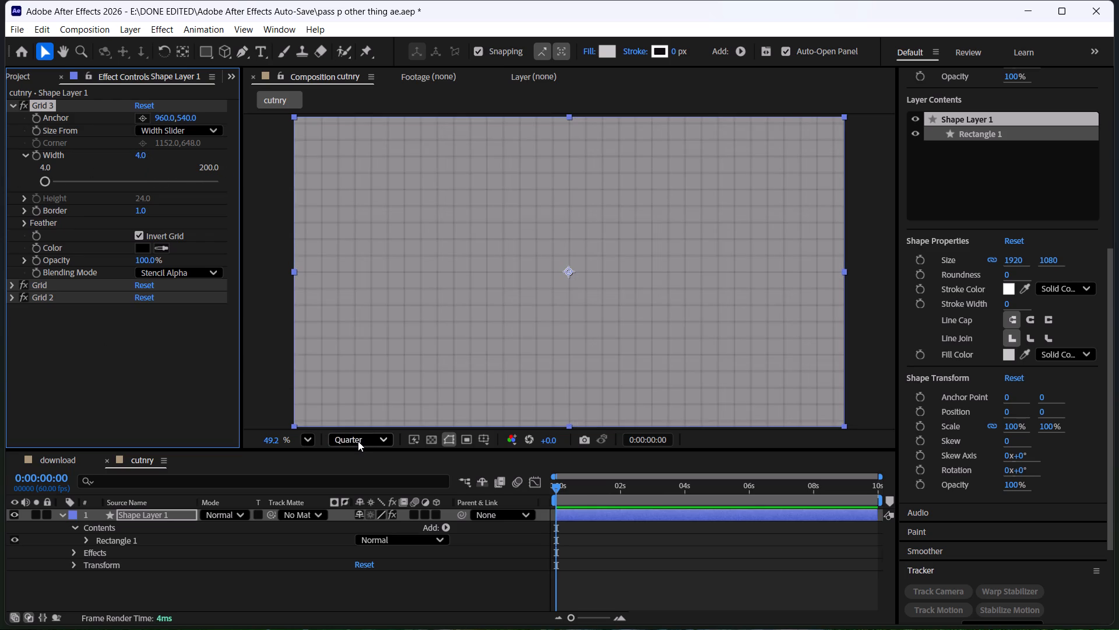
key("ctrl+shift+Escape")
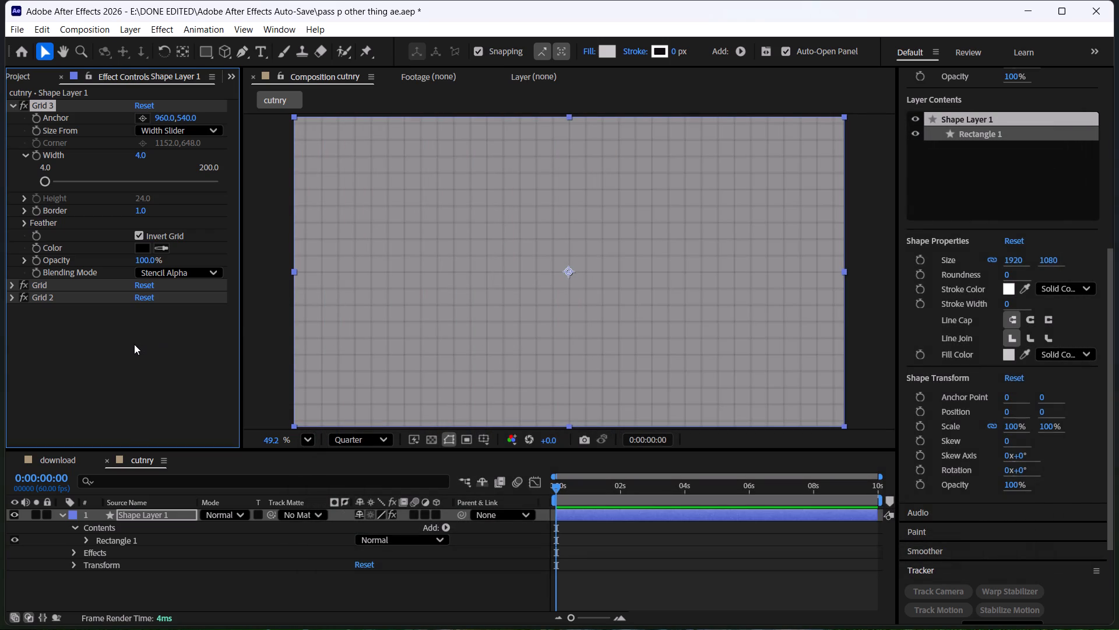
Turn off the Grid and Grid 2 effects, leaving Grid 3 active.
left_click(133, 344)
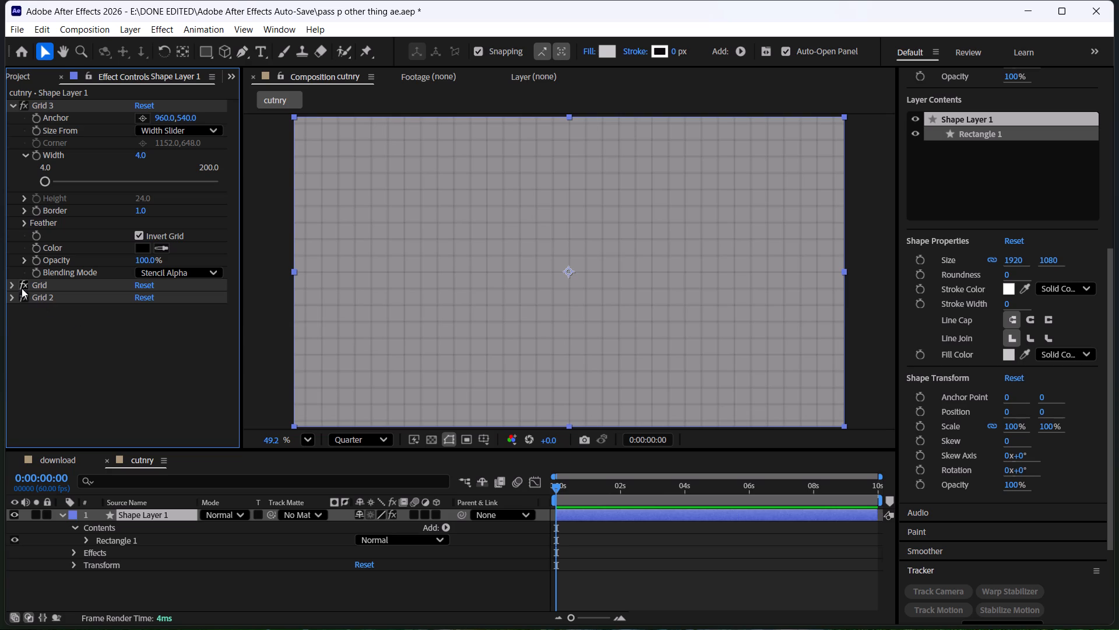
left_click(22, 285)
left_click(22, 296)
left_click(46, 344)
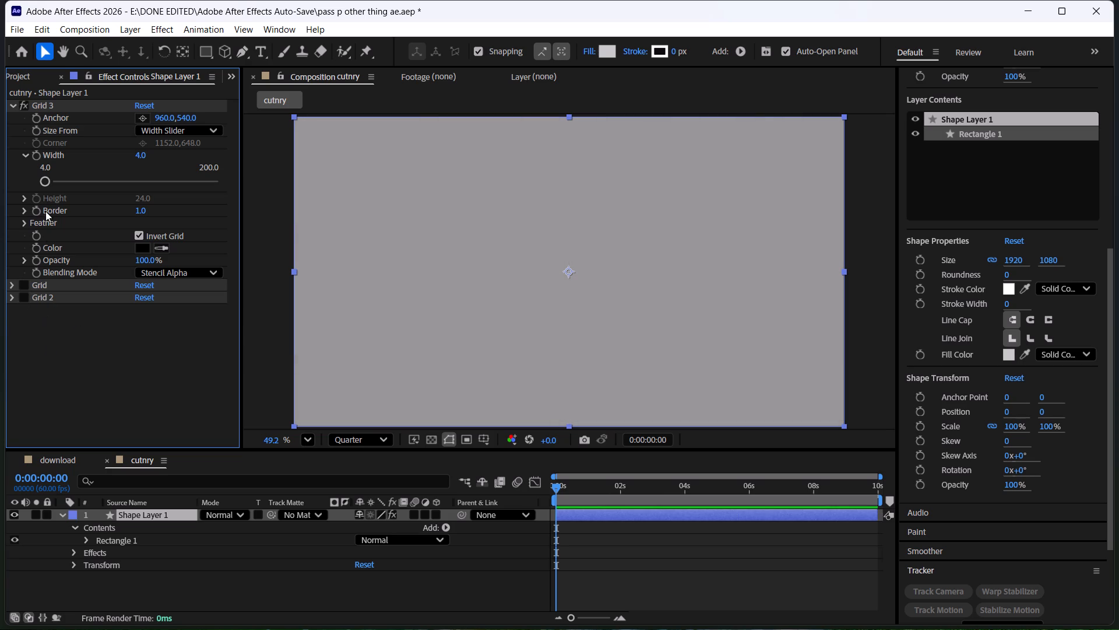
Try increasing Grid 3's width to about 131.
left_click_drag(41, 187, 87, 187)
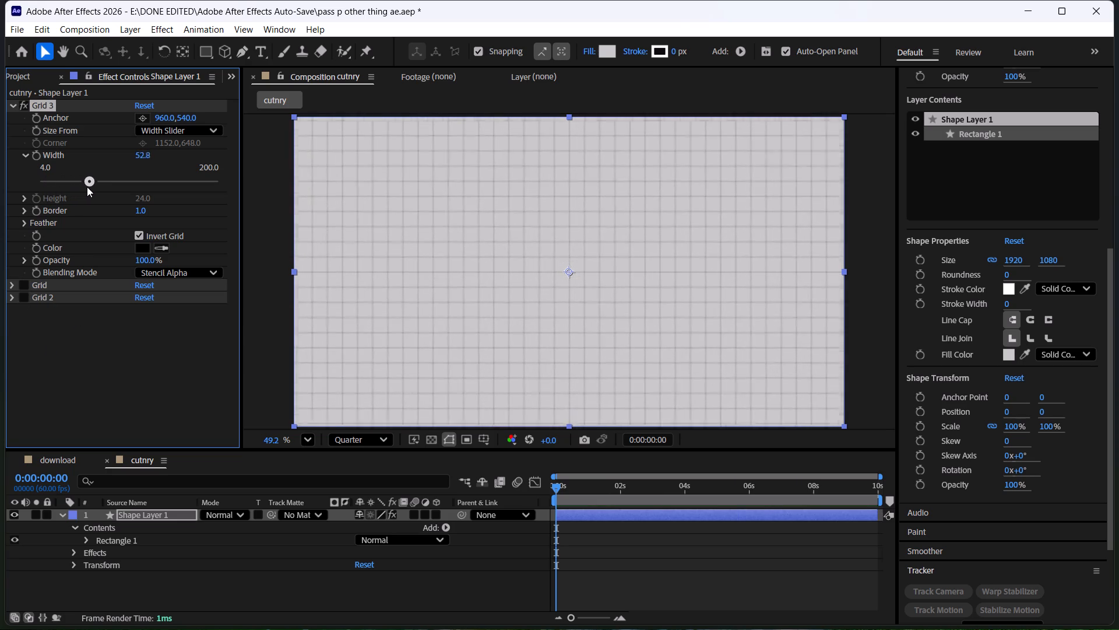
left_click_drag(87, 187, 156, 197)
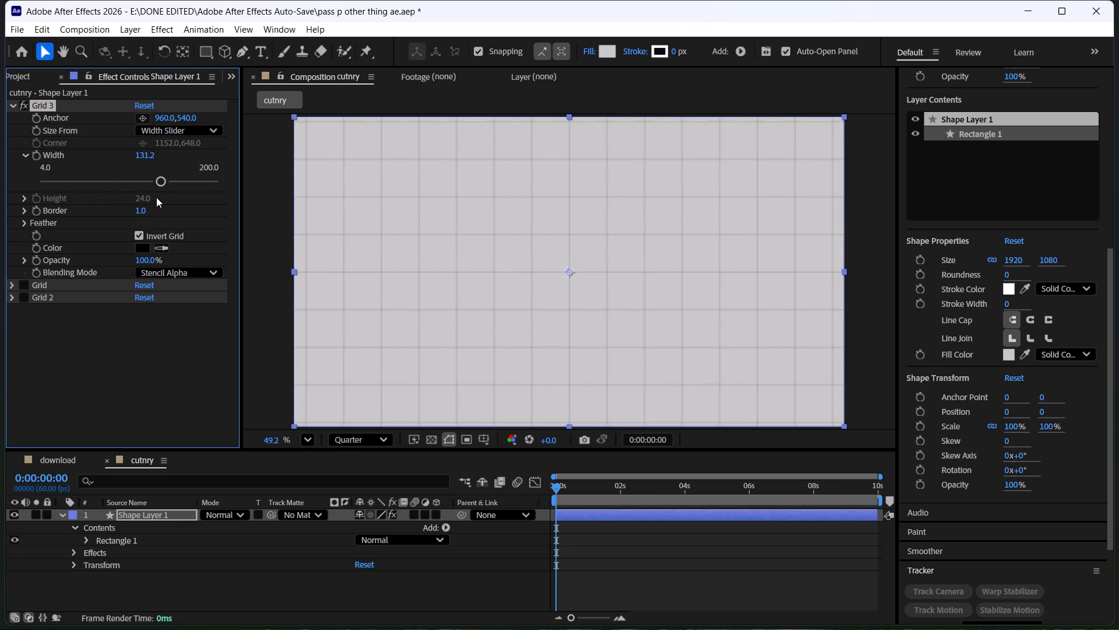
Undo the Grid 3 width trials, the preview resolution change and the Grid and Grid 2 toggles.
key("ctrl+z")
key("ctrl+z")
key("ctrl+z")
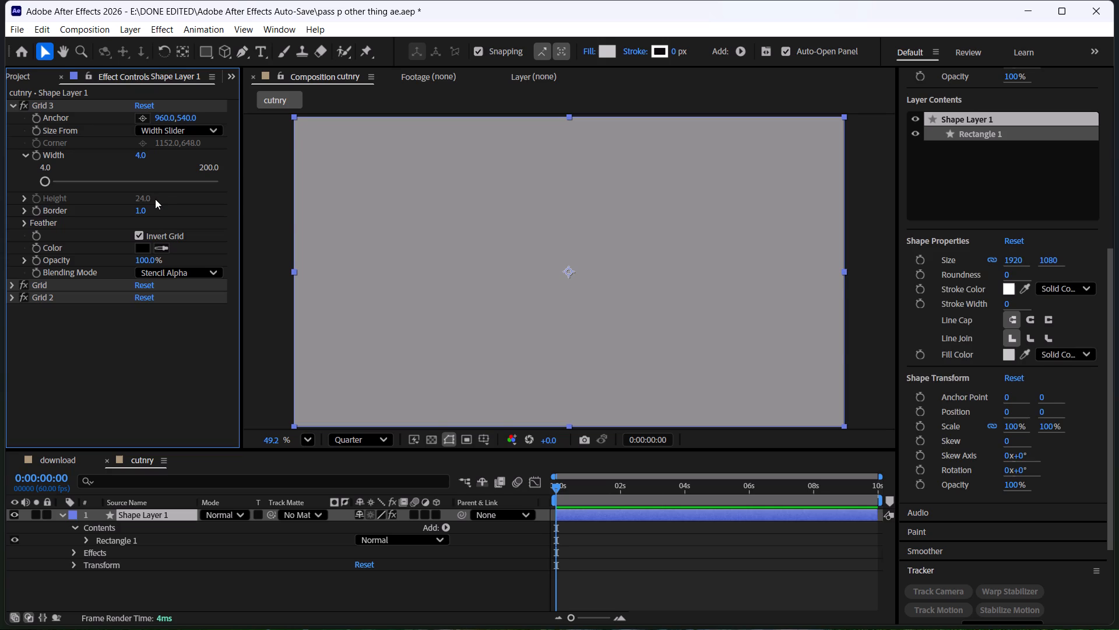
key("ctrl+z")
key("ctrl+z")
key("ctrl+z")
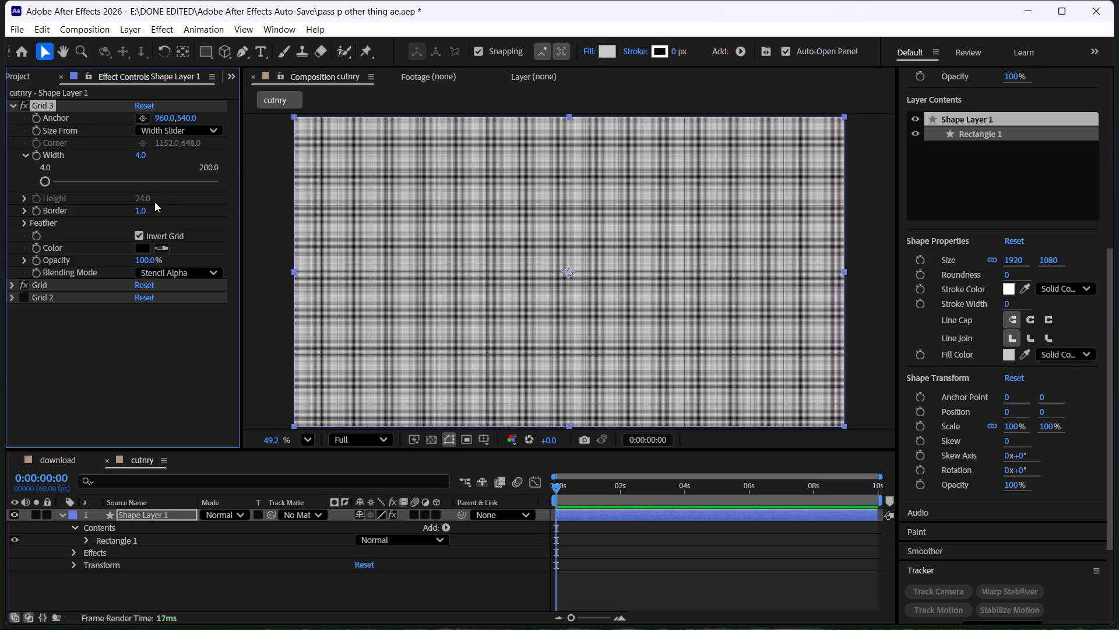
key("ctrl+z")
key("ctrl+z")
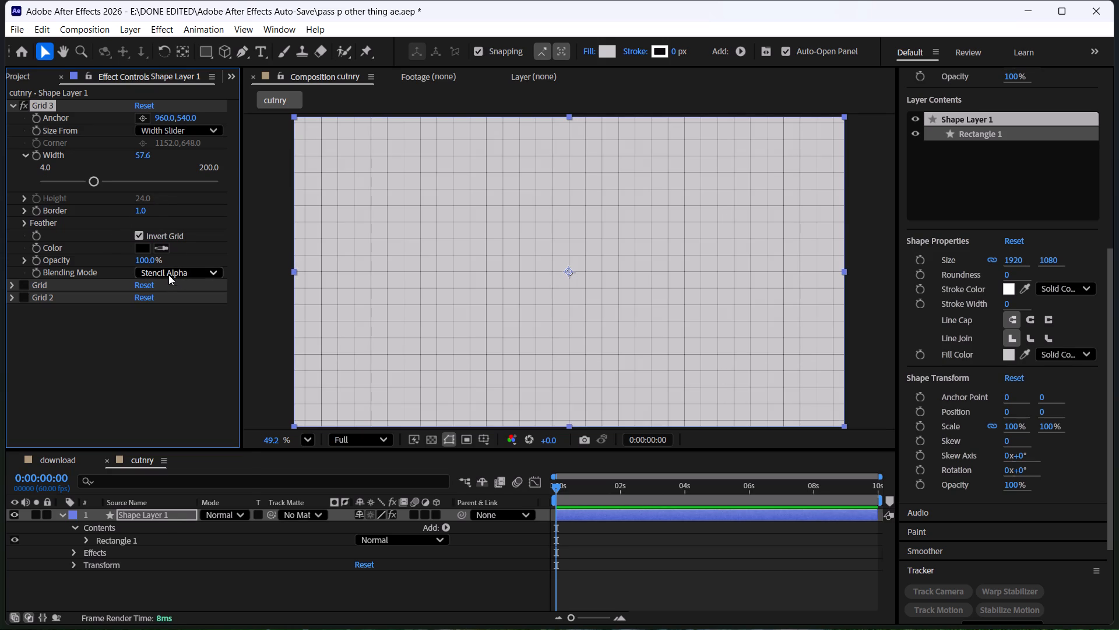
Try the blending modes None, Normal, Multiply and Screen on Grid 3, and then set it to Overlay.
left_click(168, 273)
left_click(185, 289)
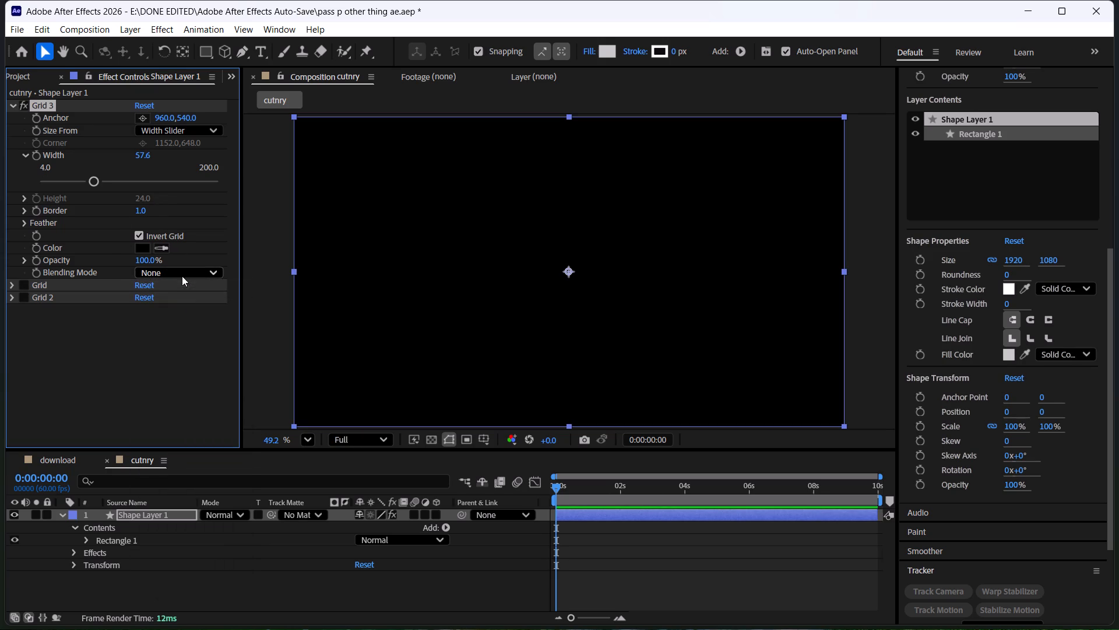
left_click(182, 275)
left_click(187, 302)
left_click(184, 269)
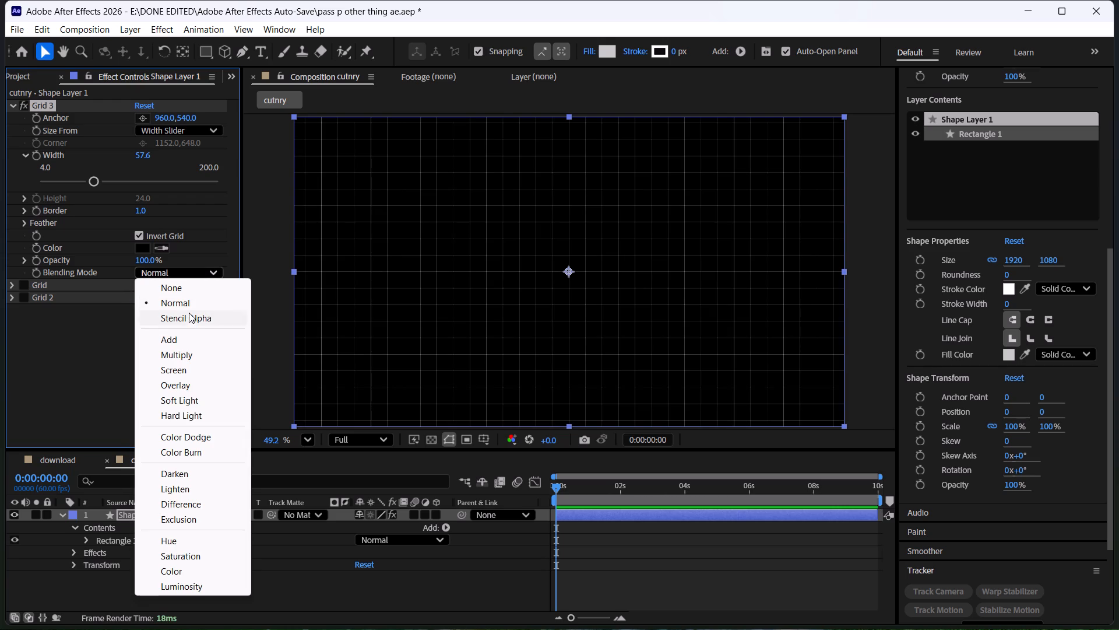
left_click(185, 350)
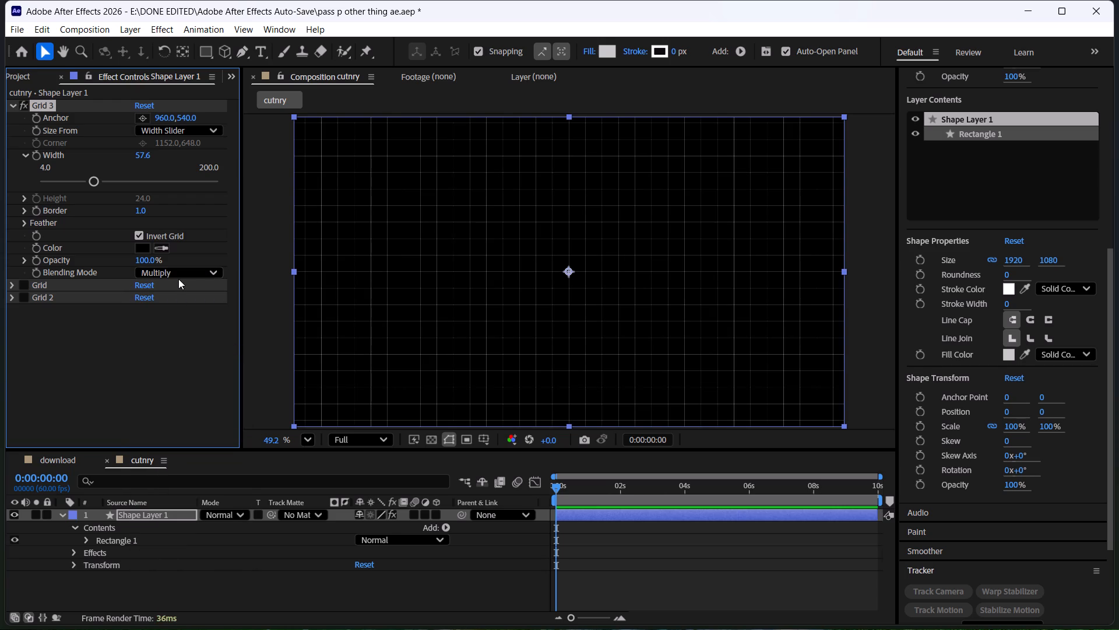
left_click(178, 275)
left_click(187, 369)
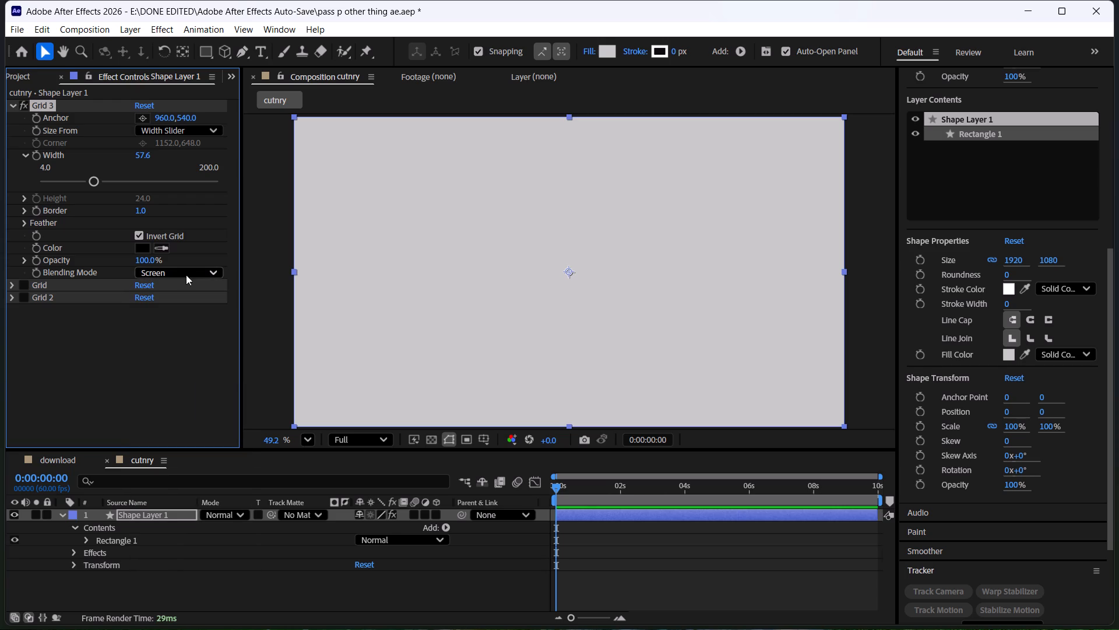
left_click(185, 271)
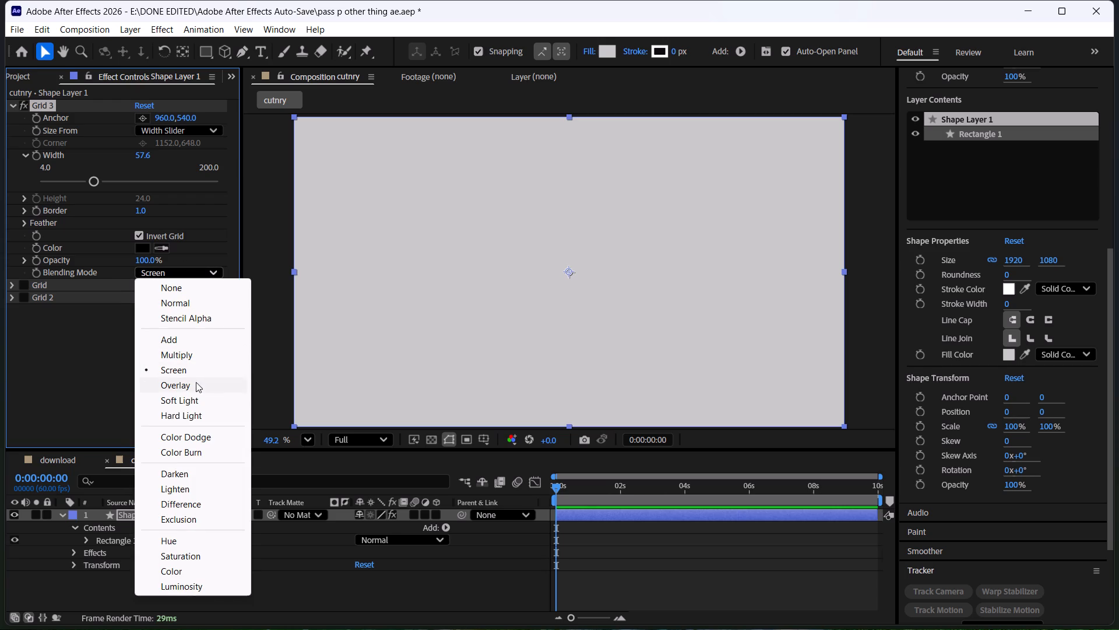
left_click(196, 382)
left_click(190, 272)
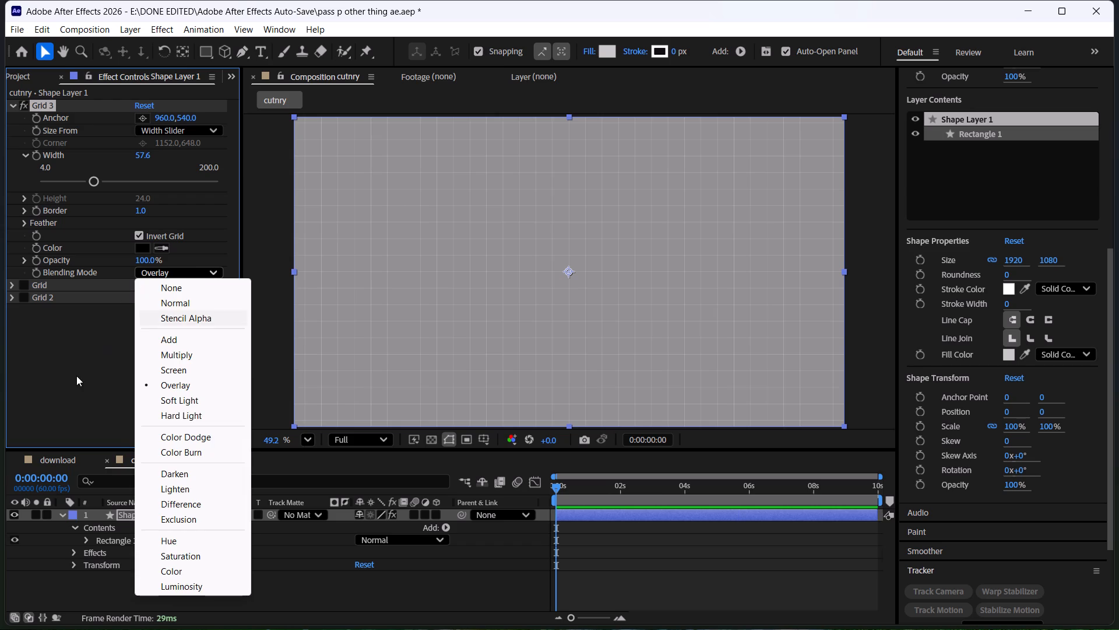
left_click(76, 376)
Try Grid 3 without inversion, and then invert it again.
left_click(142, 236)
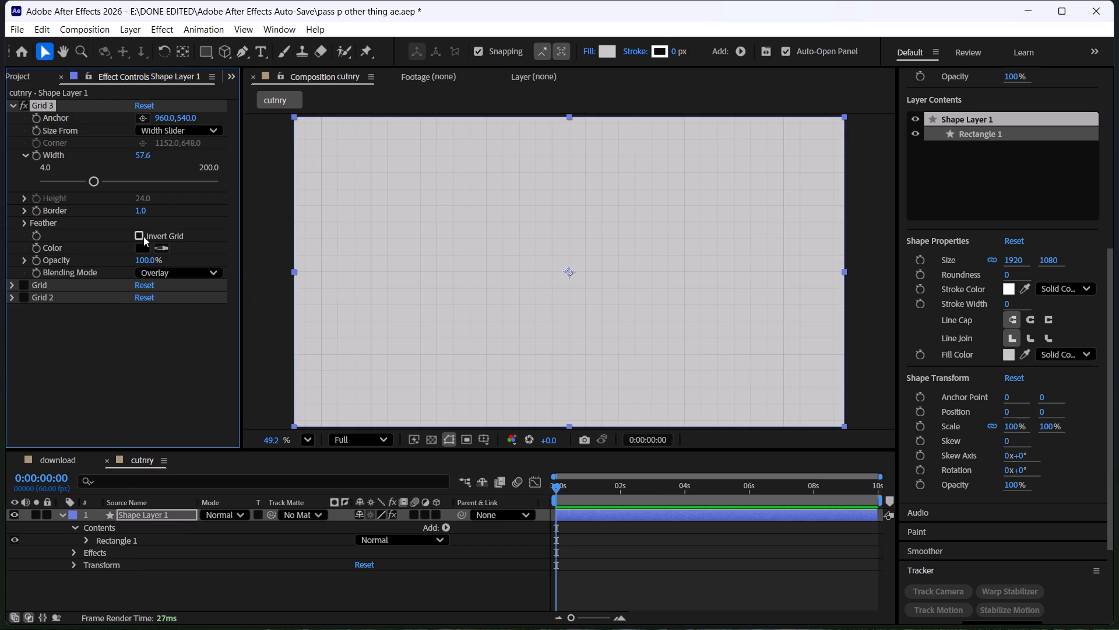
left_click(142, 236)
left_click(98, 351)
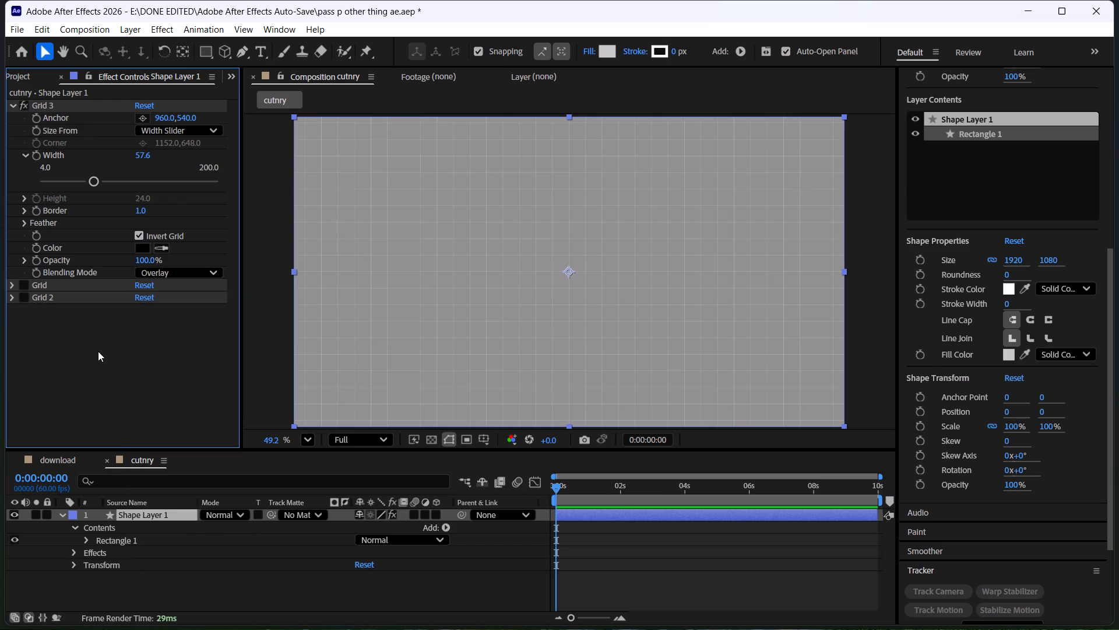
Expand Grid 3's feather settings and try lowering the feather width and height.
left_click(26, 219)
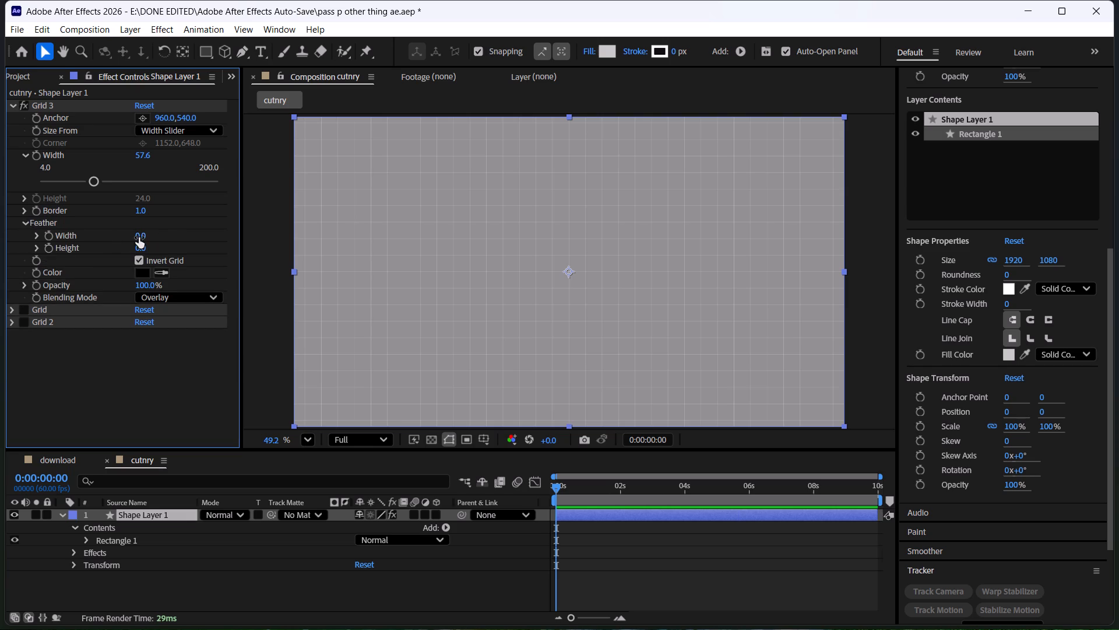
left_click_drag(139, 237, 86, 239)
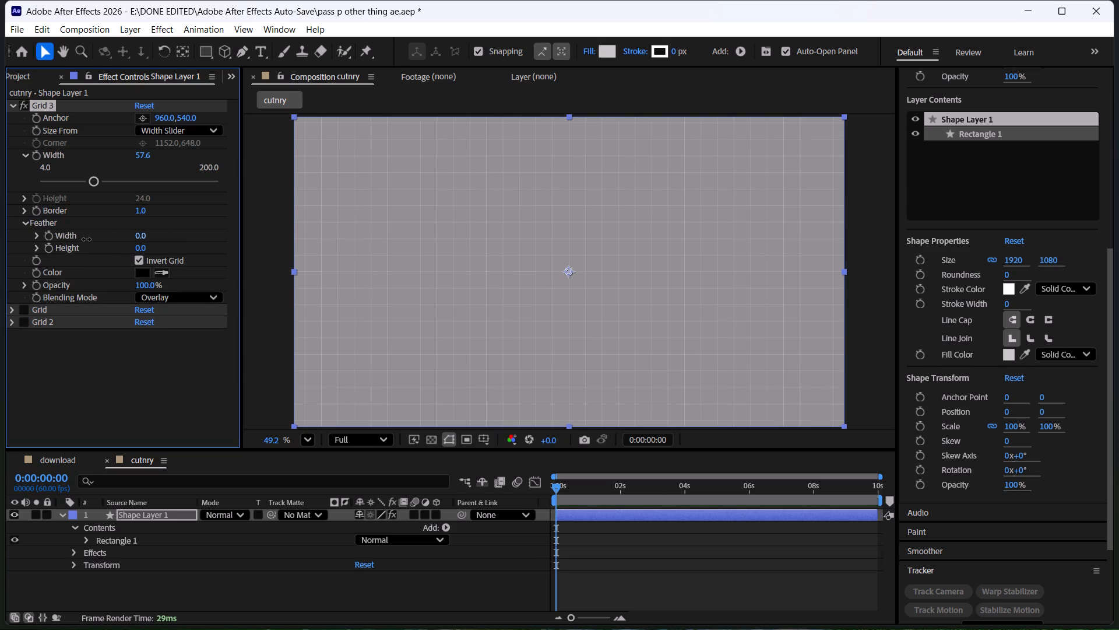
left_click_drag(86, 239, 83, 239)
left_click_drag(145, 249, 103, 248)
Raise Grid 3's border to 53 so the inverted grid shrinks to small dots.
left_click_drag(144, 211, 168, 211)
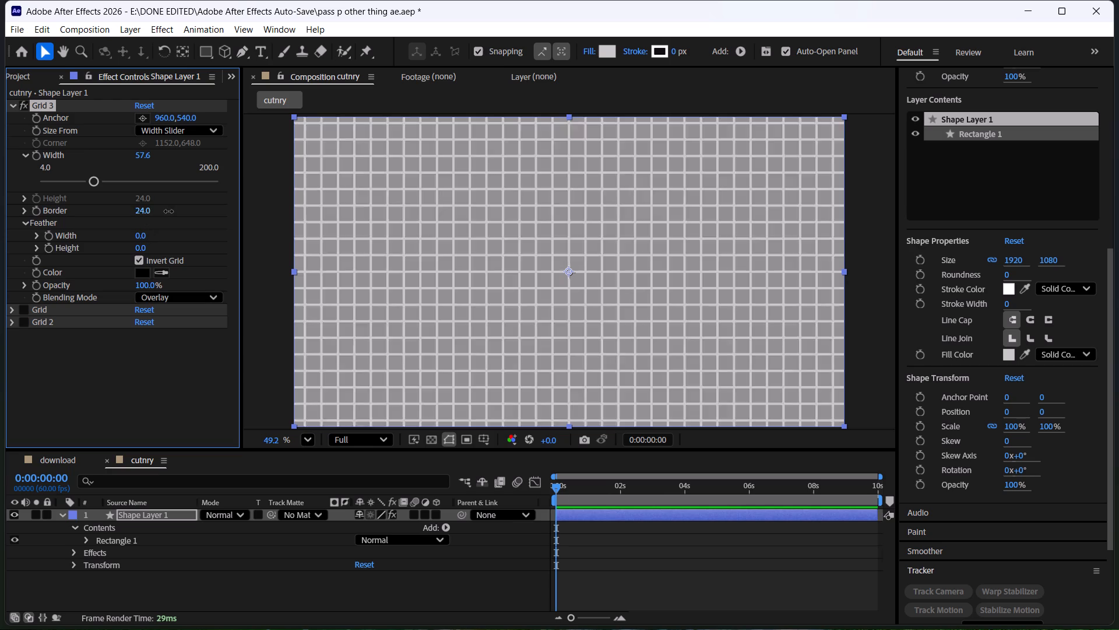
left_click_drag(168, 211, 184, 218)
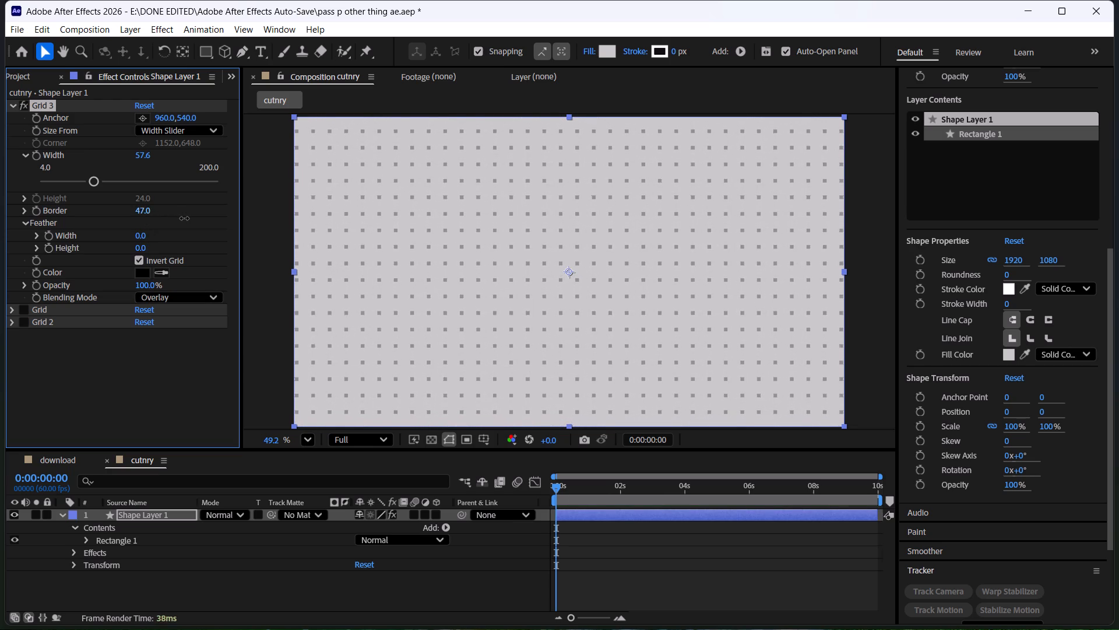
left_click_drag(184, 218, 192, 221)
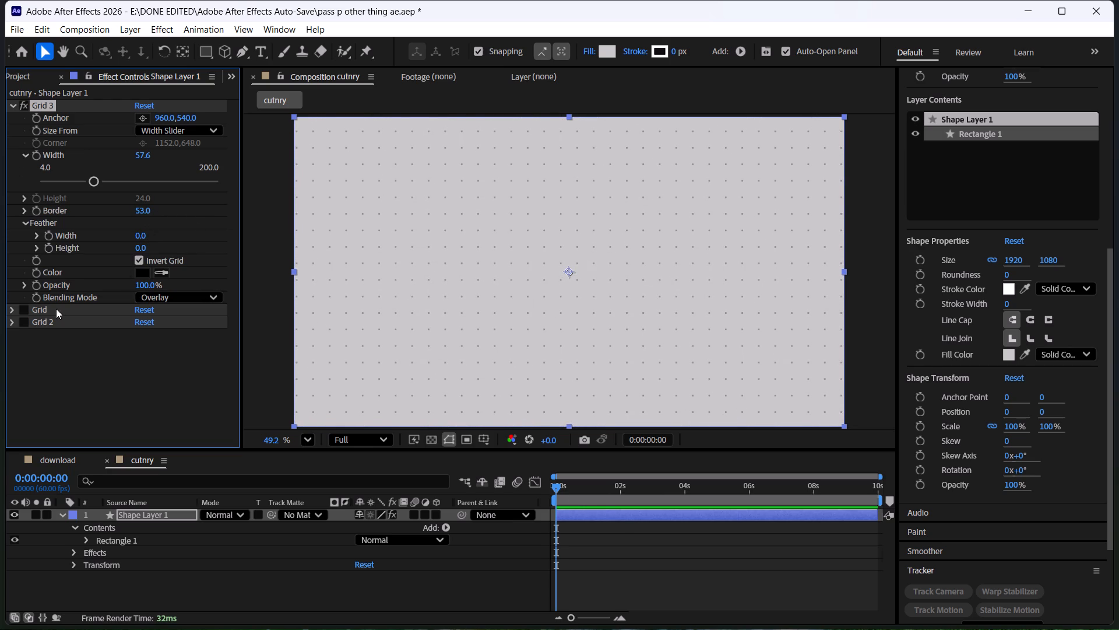
Turn the Grid and Grid 2 effects back on alongside Grid 3.
left_click(28, 306)
left_click(29, 320)
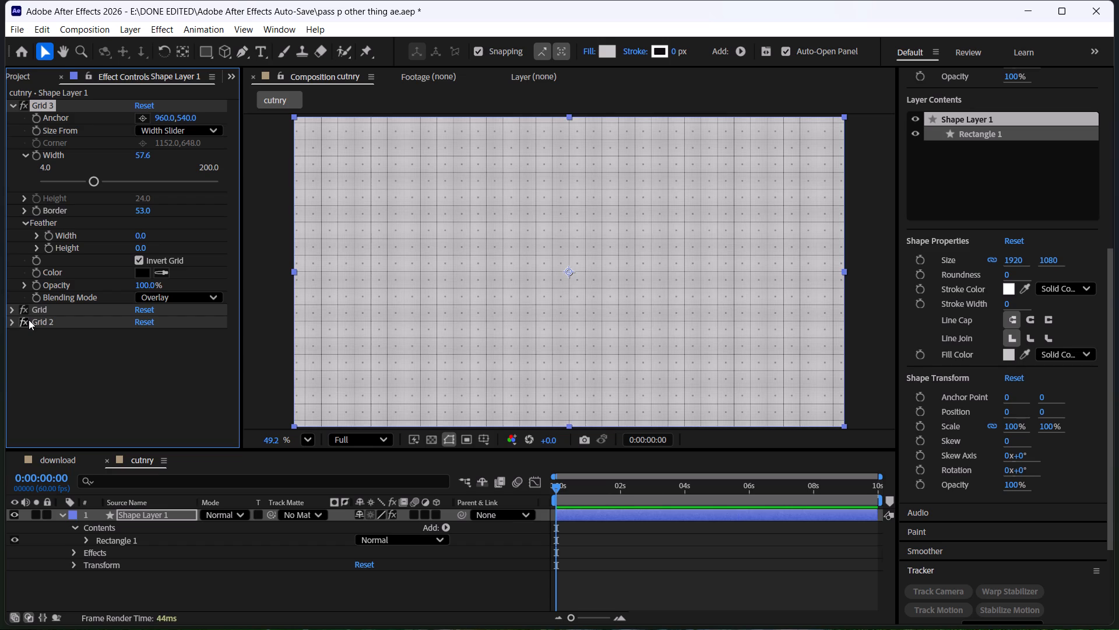
left_click(92, 374)
Align Grid 3's dots horizontally with the main grid's vertical lines, trying anchor X 930 and settling on 931.
left_click_drag(167, 120, 164, 120)
left_click_drag(164, 120, 145, 124)
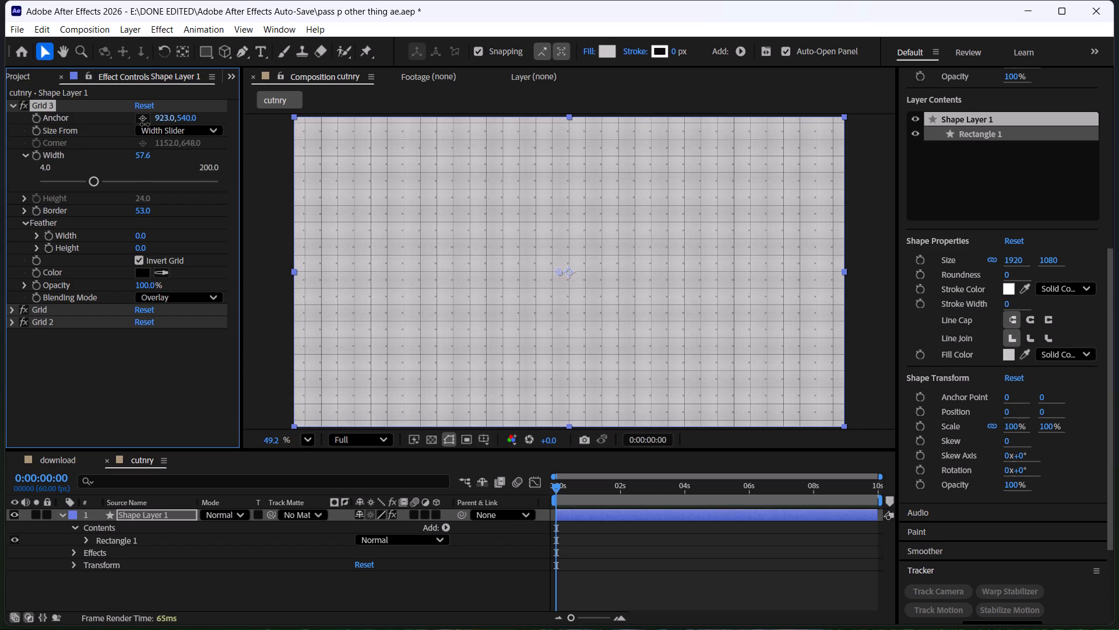
left_click_drag(145, 124, 153, 126)
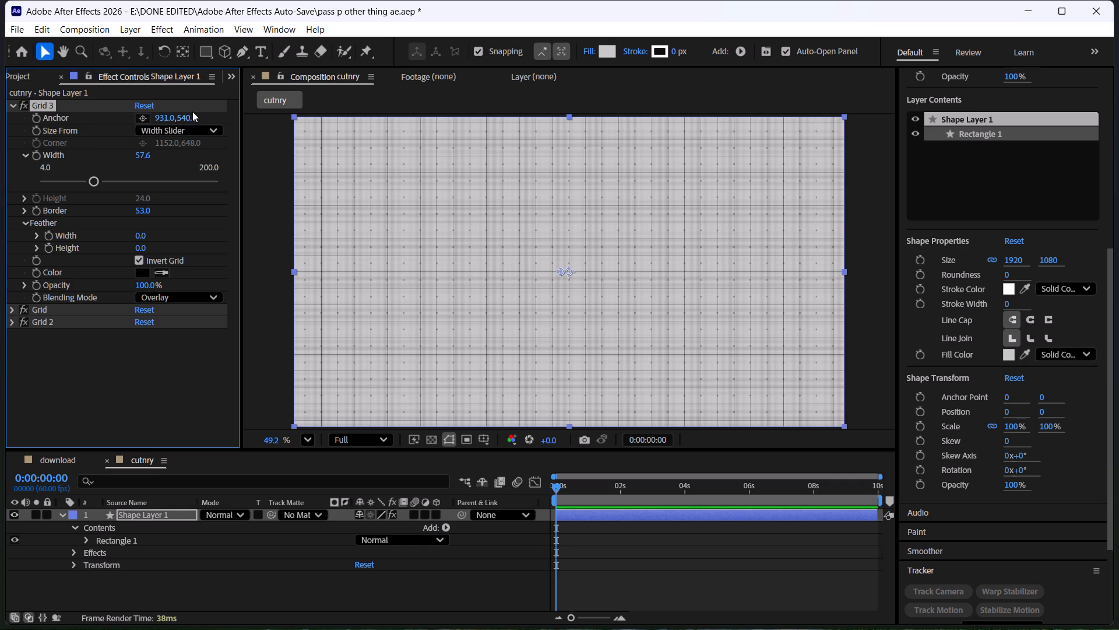
scroll(568, 292, "up", 3)
scroll(572, 242, "up", 5)
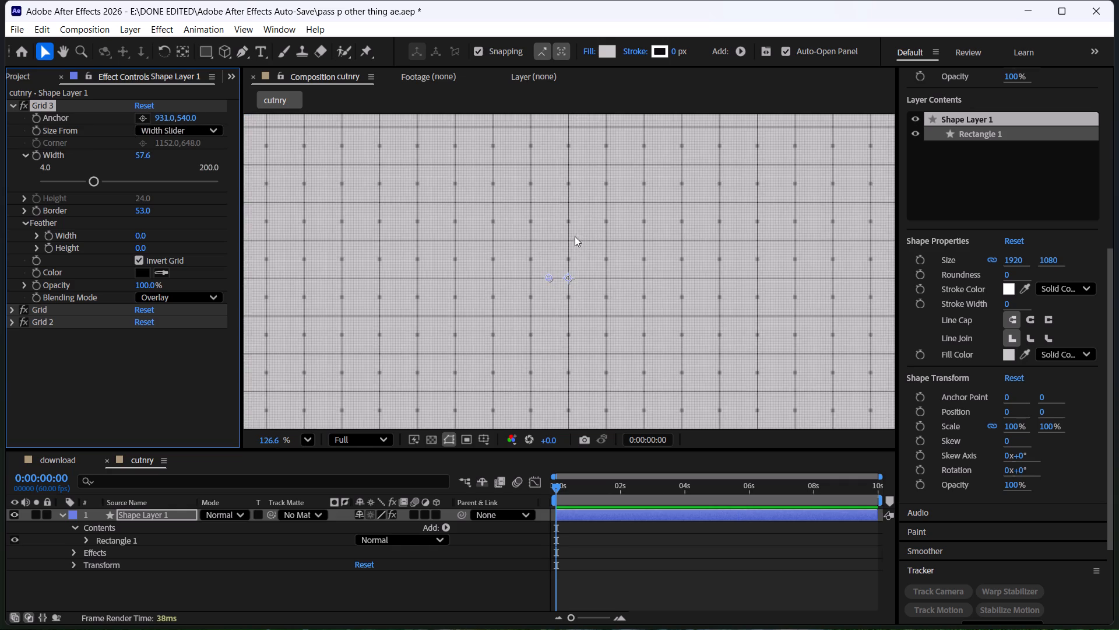
scroll(578, 263, "up", 8)
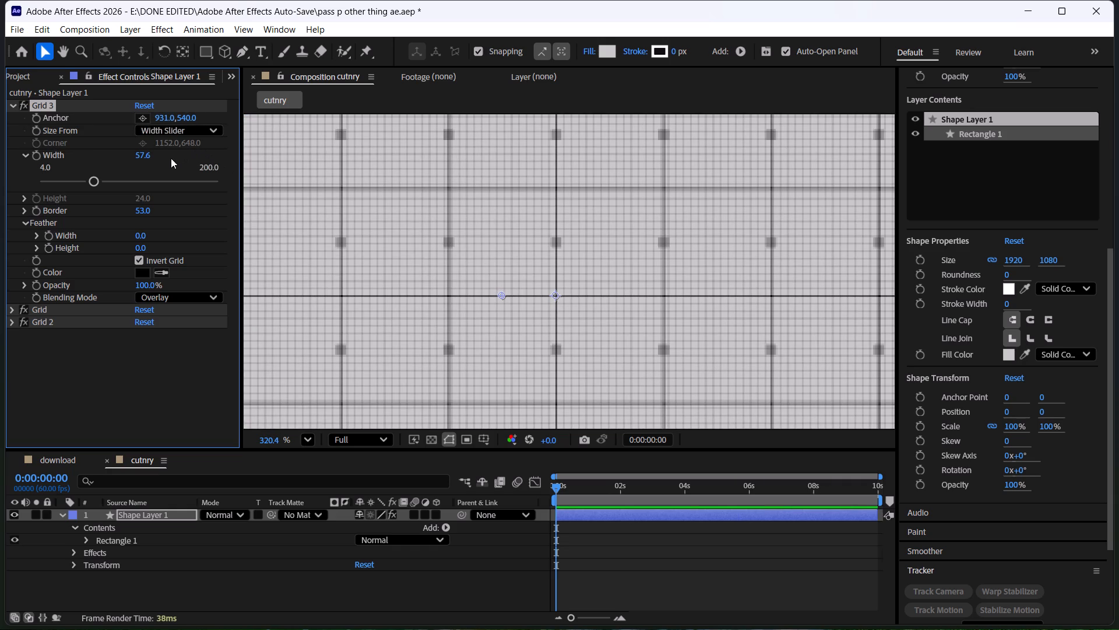
left_click(165, 118)
type("930")
key("Return")
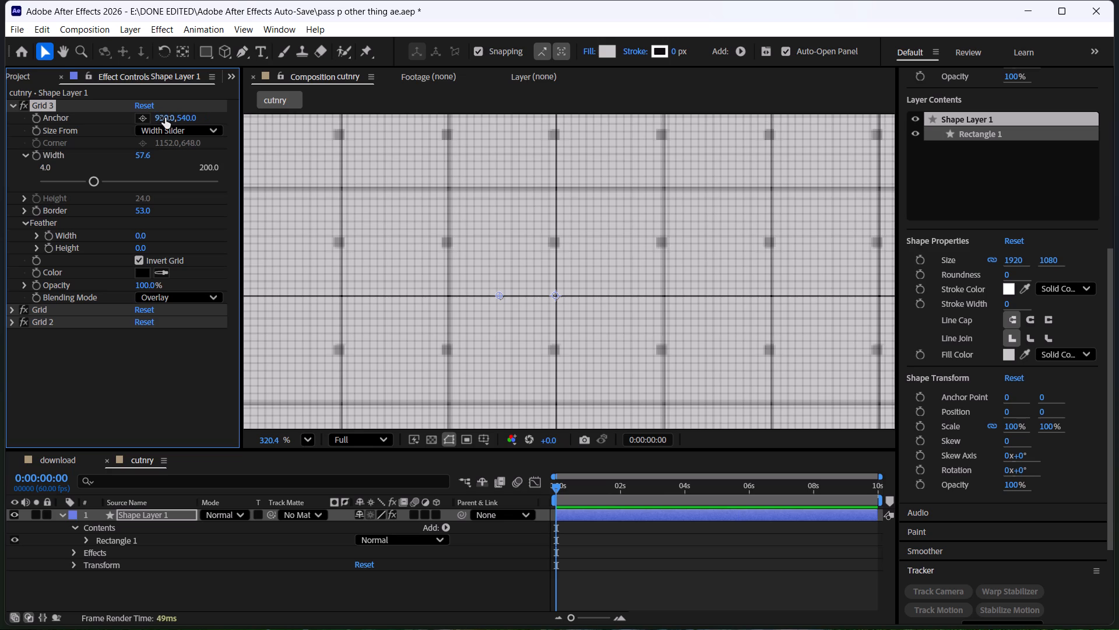
left_click(165, 118)
type("931")
key("Return")
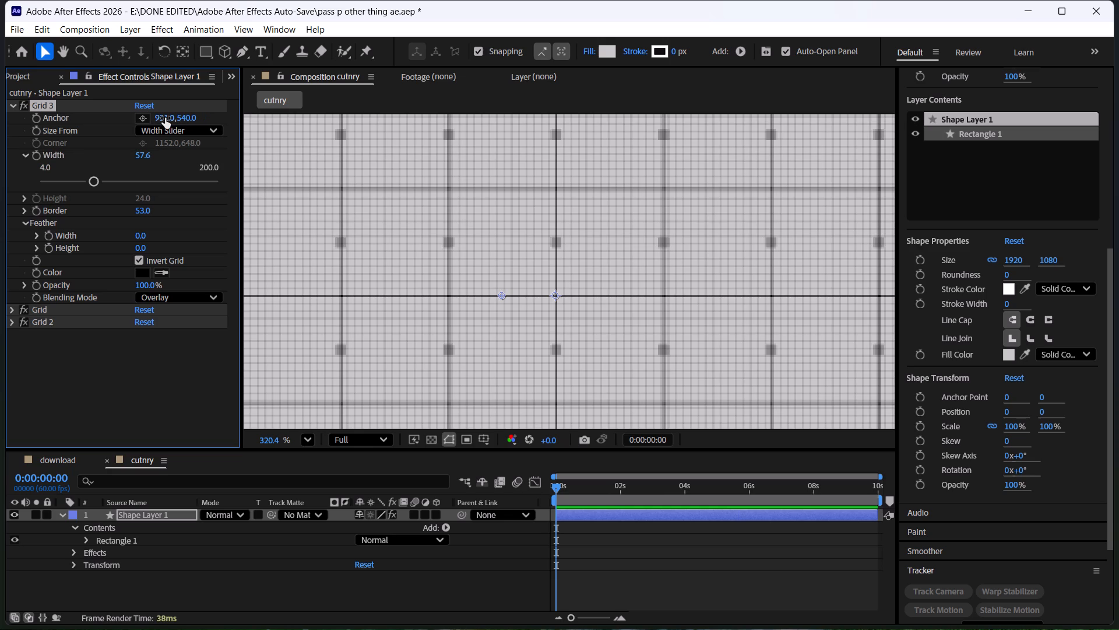
Align Grid 3's dots vertically with the main grid's horizontal lines, trying anchor Y 509.5 and settling on 510.5.
left_click_drag(185, 120, 160, 120)
left_click_drag(160, 120, 164, 120)
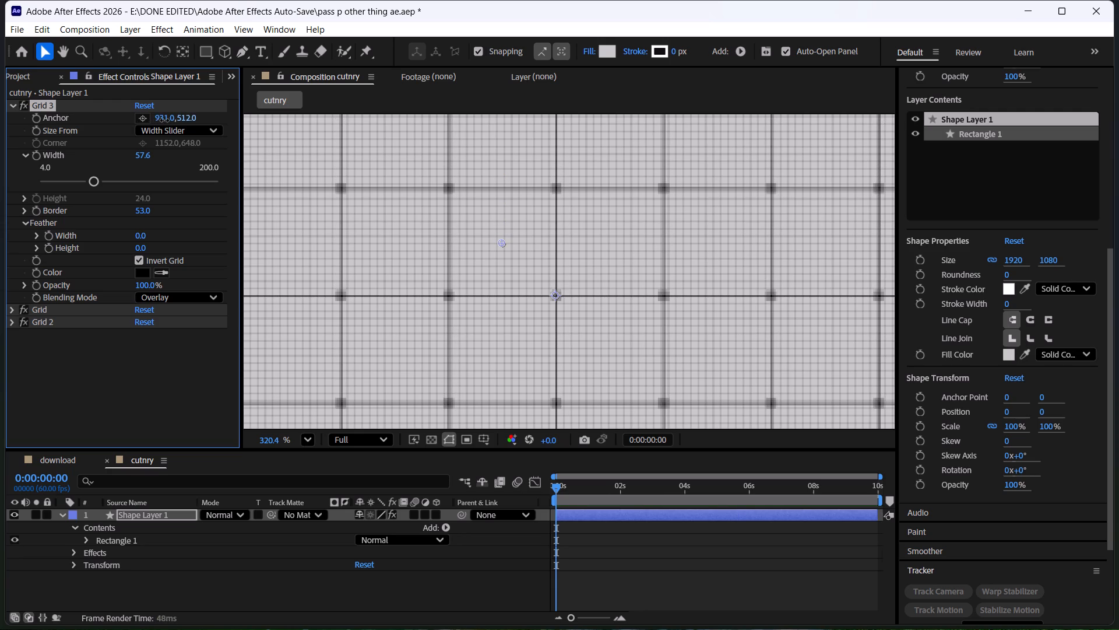
left_click_drag(164, 120, 163, 120)
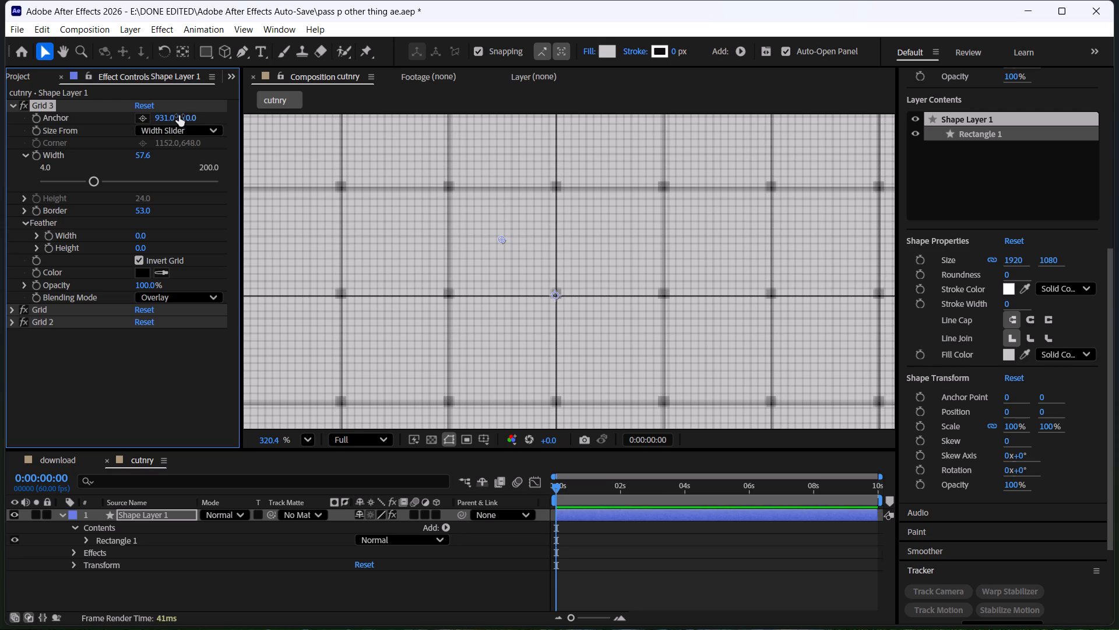
left_click(191, 118)
type("509.")
key("5")
key("Return")
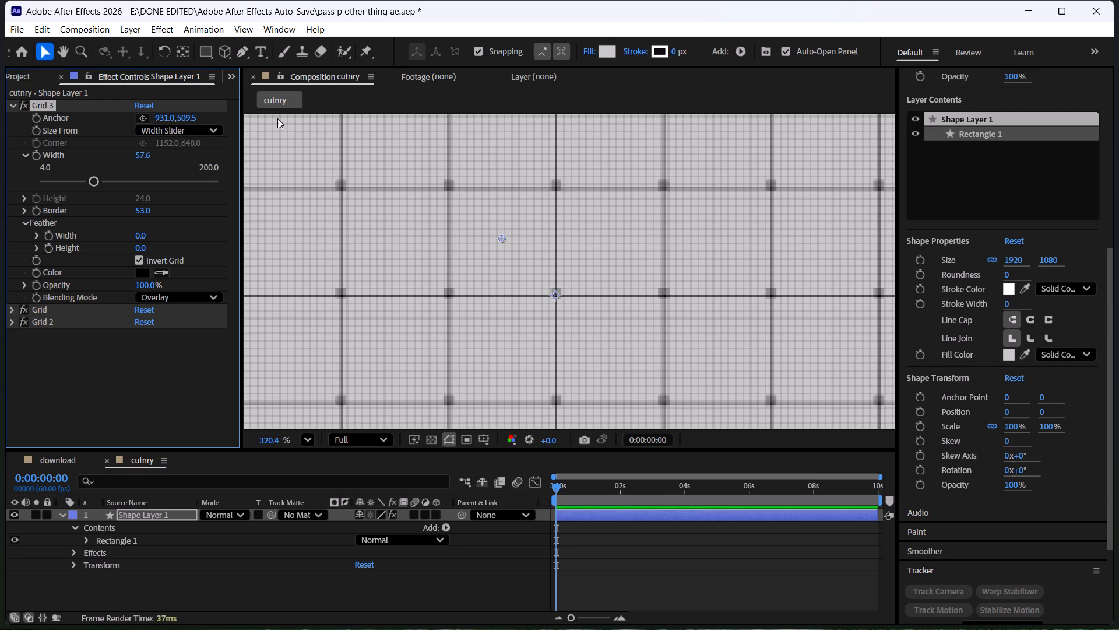
left_click(194, 118)
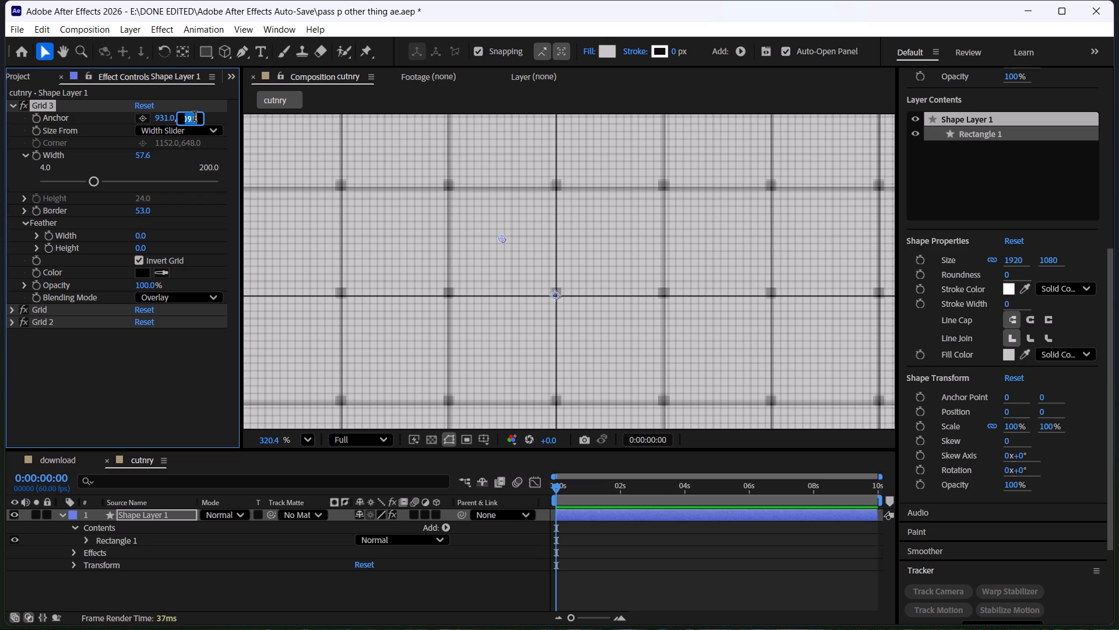
type("510.5")
key("Return")
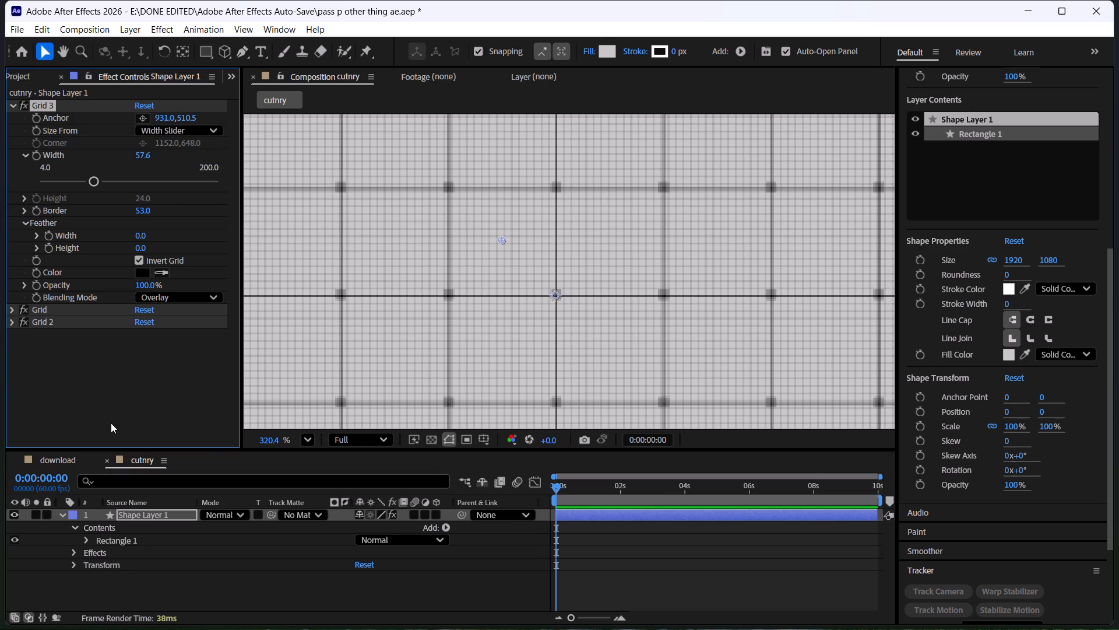
Fit the whole composition in view and deselect the shape layer to examine the combined grid pattern.
left_click(111, 421)
left_click(390, 349)
left_click(368, 439)
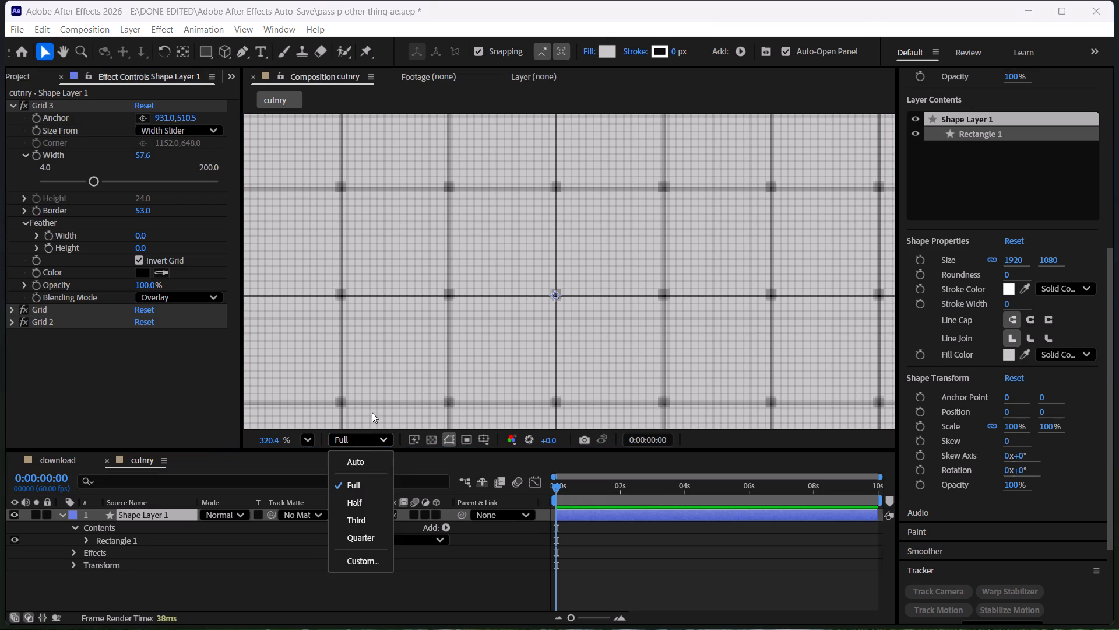
left_click(313, 442)
left_click(340, 148)
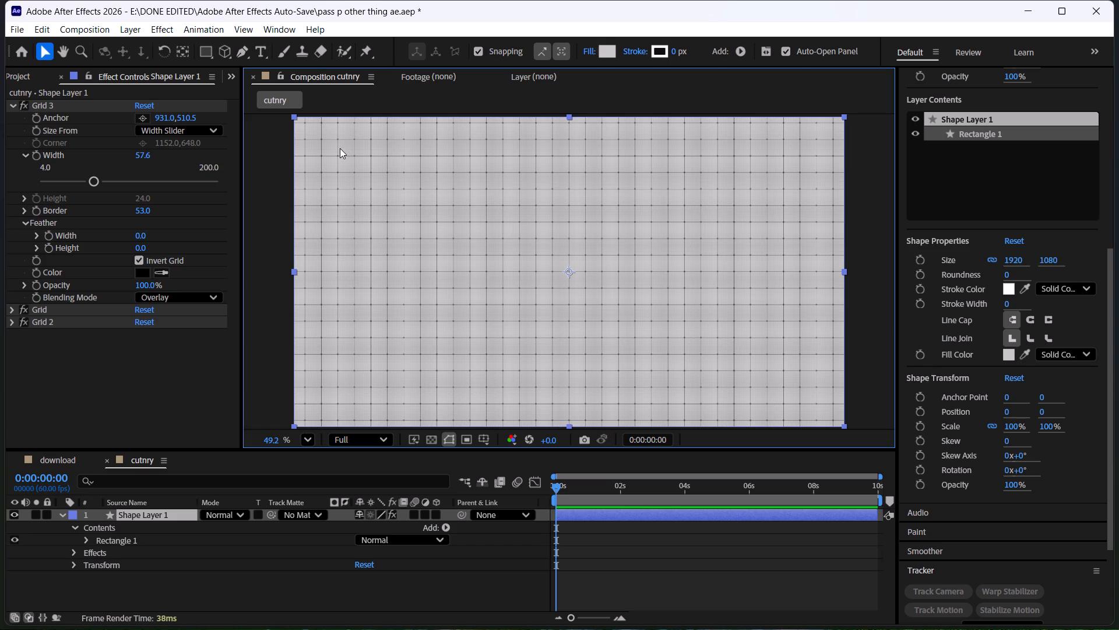
left_click(283, 222)
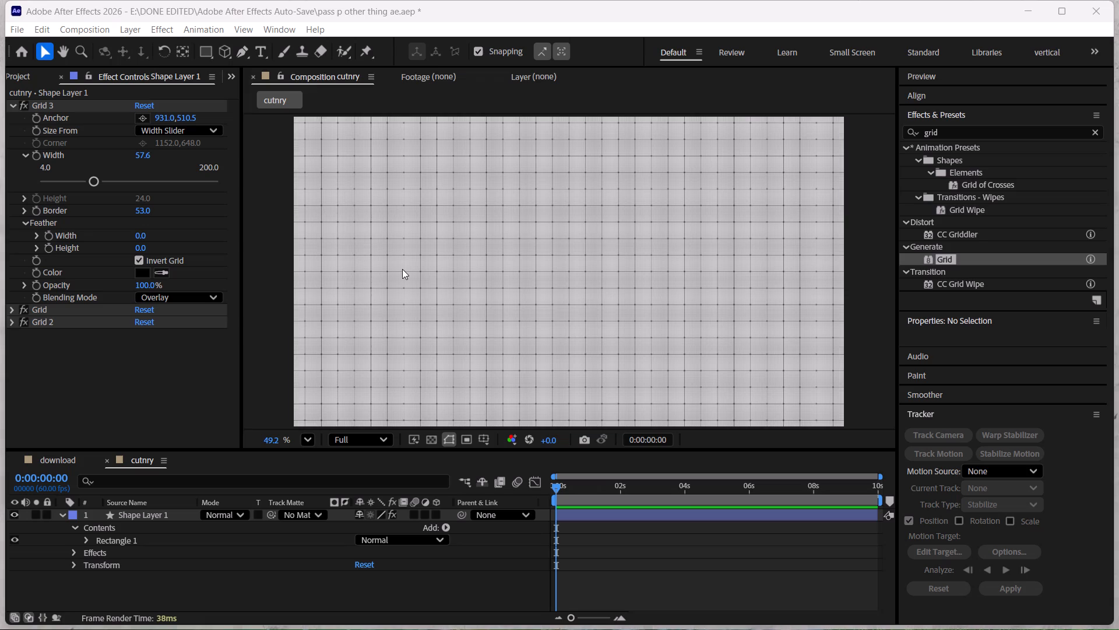
left_click(56, 360)
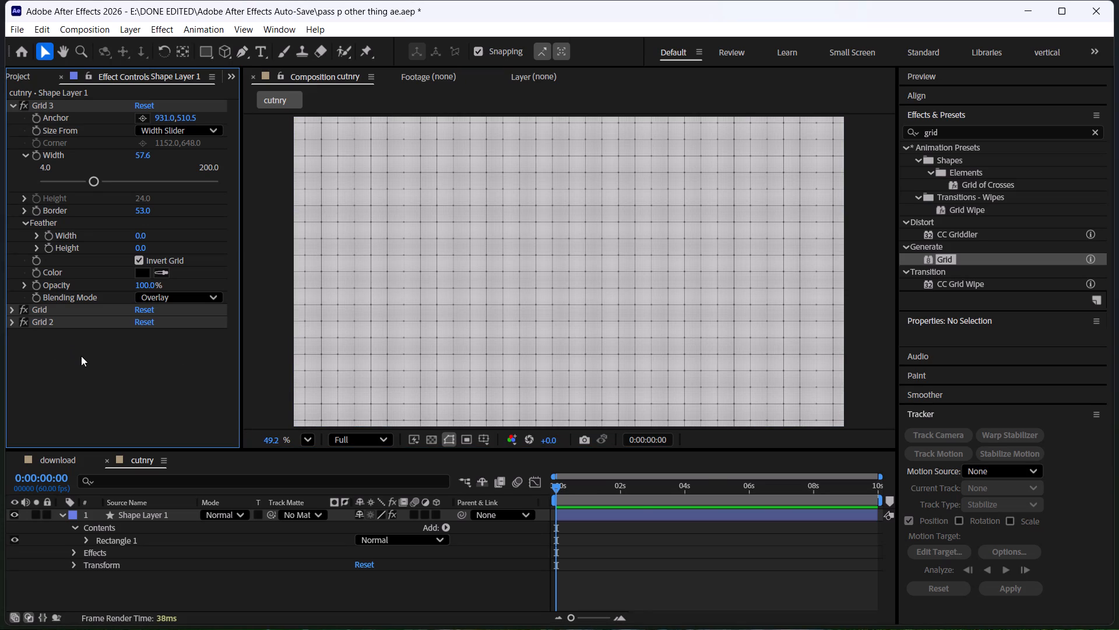
left_click(84, 360)
Try several opacity levels on Grid 3, and then set its opacity to 70%.
left_click_drag(145, 286, 117, 286)
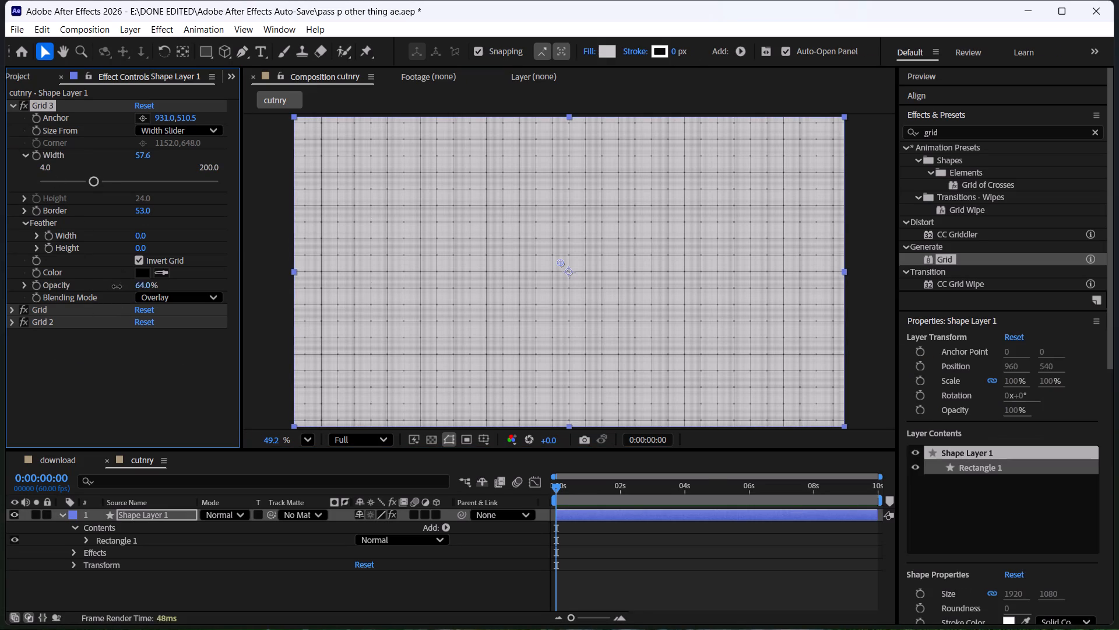
left_click_drag(117, 286, 75, 295)
left_click_drag(75, 295, 199, 295)
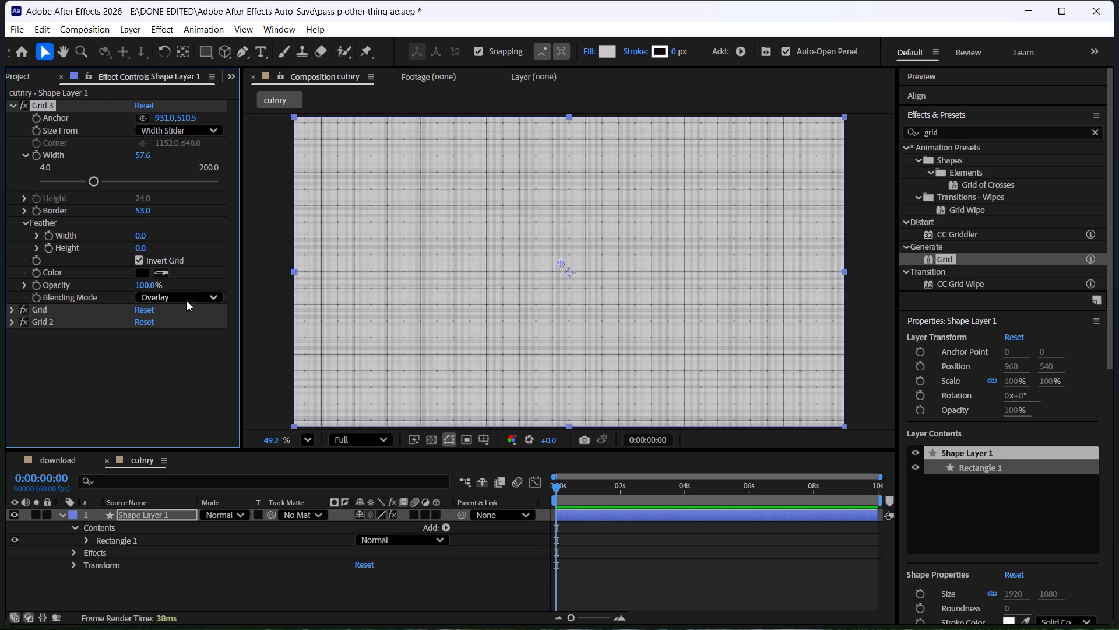
left_click(149, 283)
type("70")
key("Return")
key("Return")
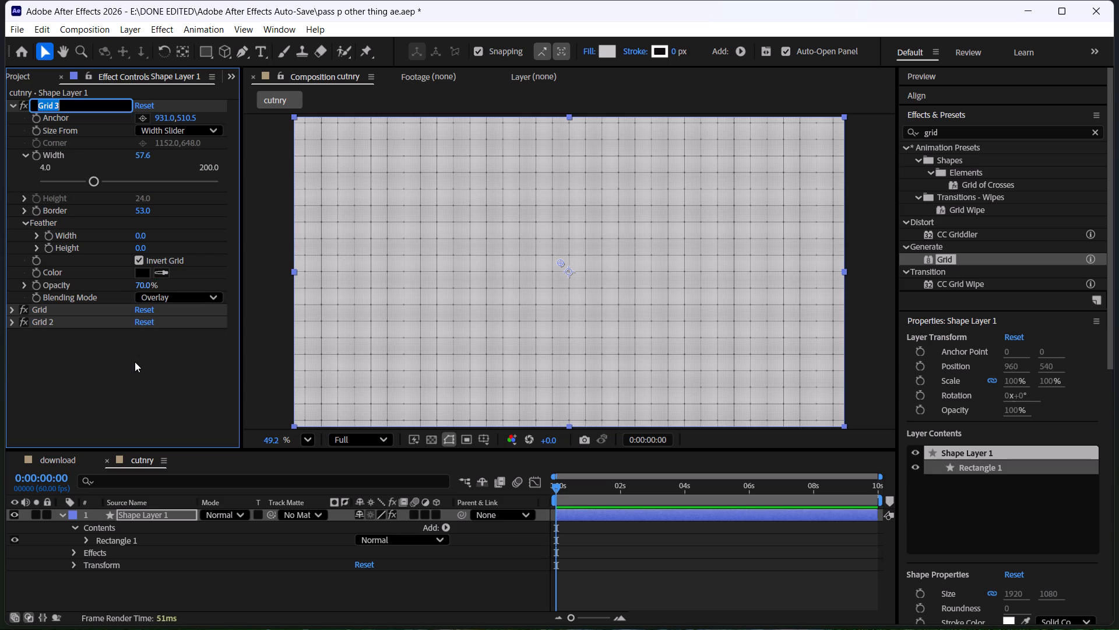
left_click(135, 362)
Lower the Grid effect's opacity to 61% and collapse its settings.
left_click(10, 311)
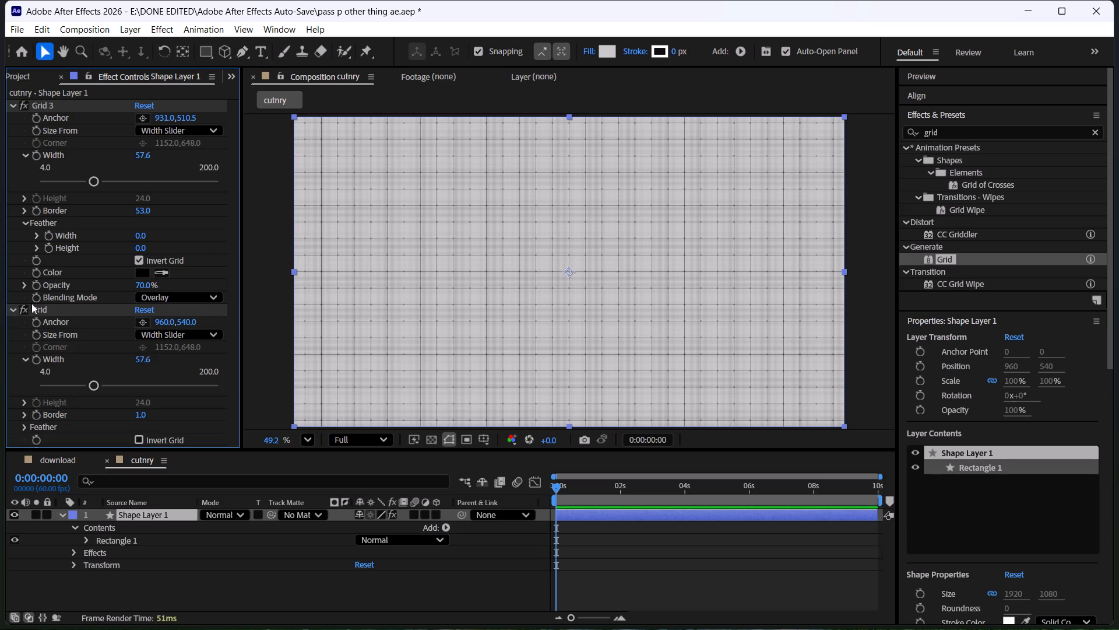
scroll(91, 267, "down", 3)
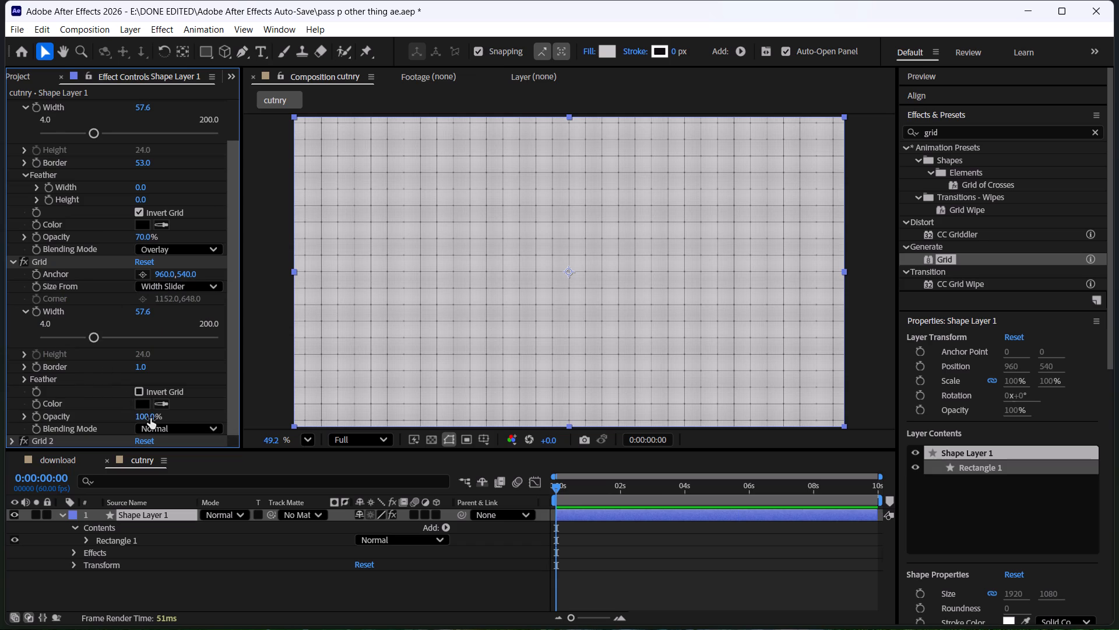
left_click_drag(150, 418, 119, 420)
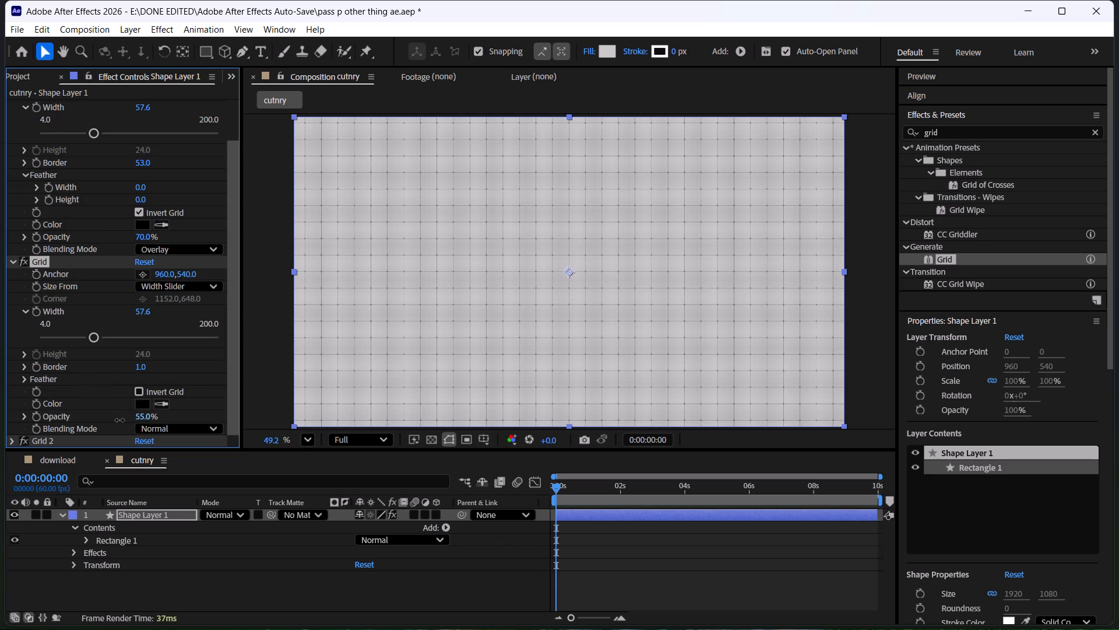
left_click_drag(119, 420, 124, 420)
left_click(11, 262)
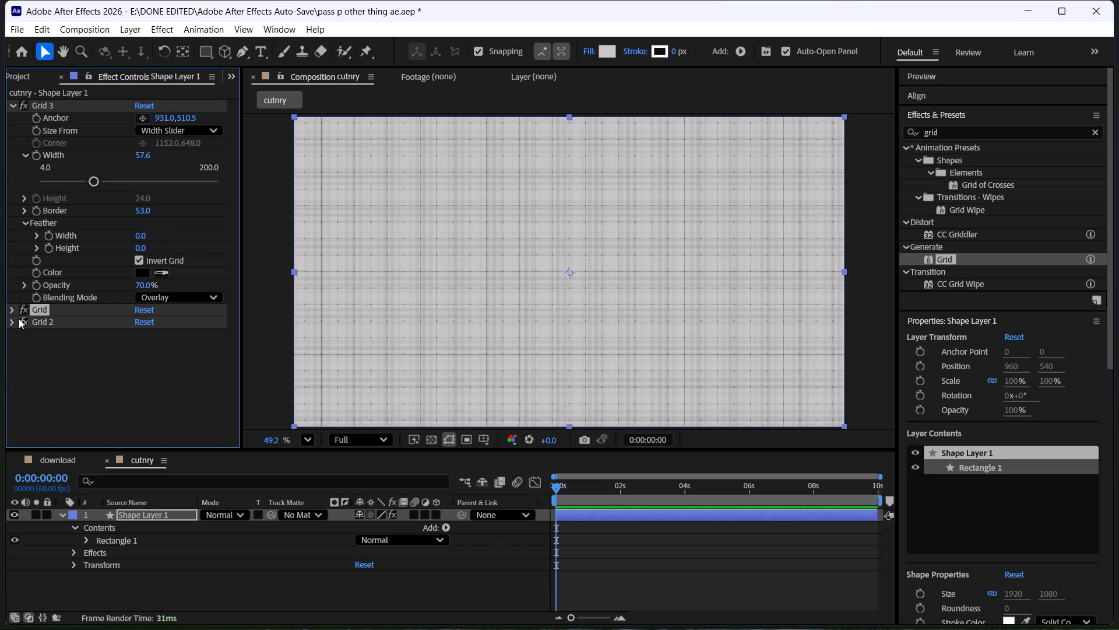
Expand Grid 2 to review its settings, and collapse it again.
left_click(13, 320)
scroll(86, 309, "down", 6)
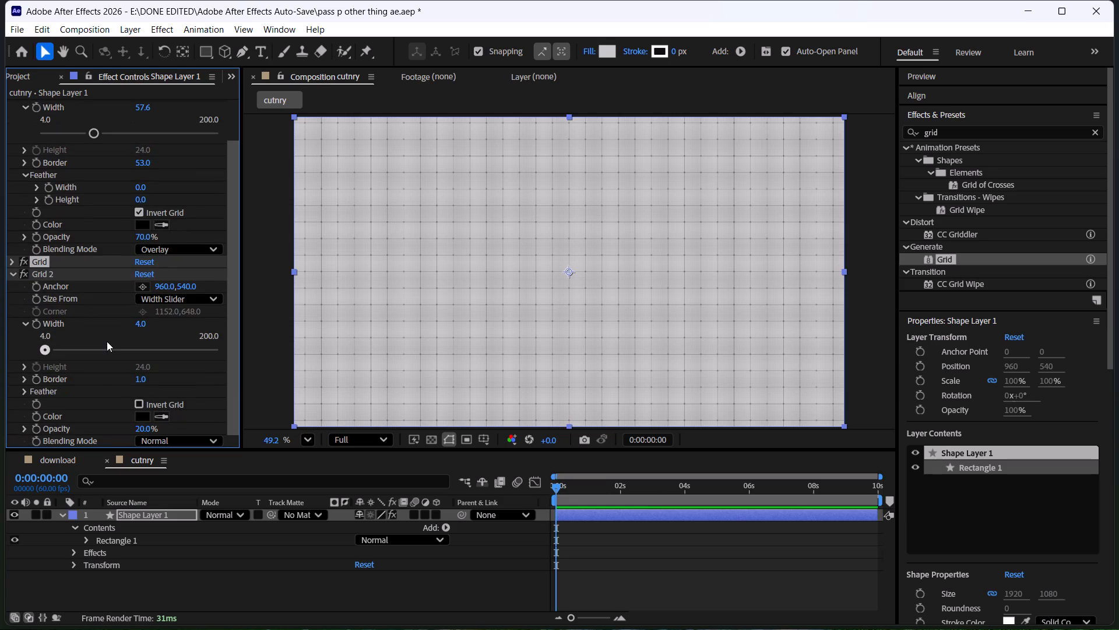
left_click(11, 275)
scroll(13, 252, "up", 4)
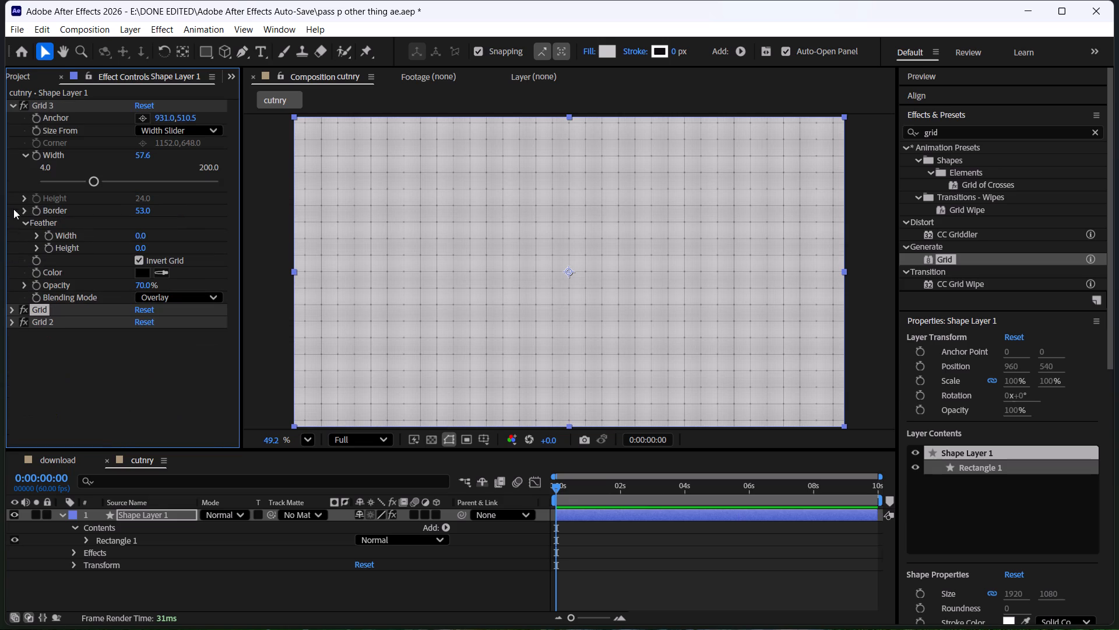
Collapse Grid 3, deselect the layer, and examine the grid pattern in an enlarged full-screen composition view before restoring the layout.
left_click(13, 104)
left_click(280, 218)
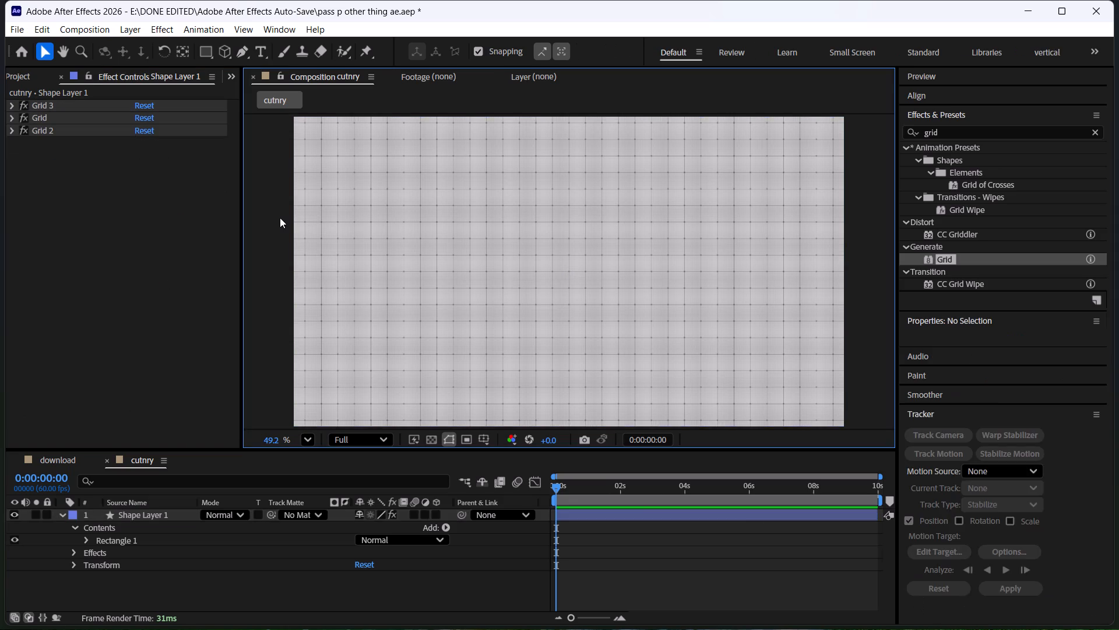
key("grave")
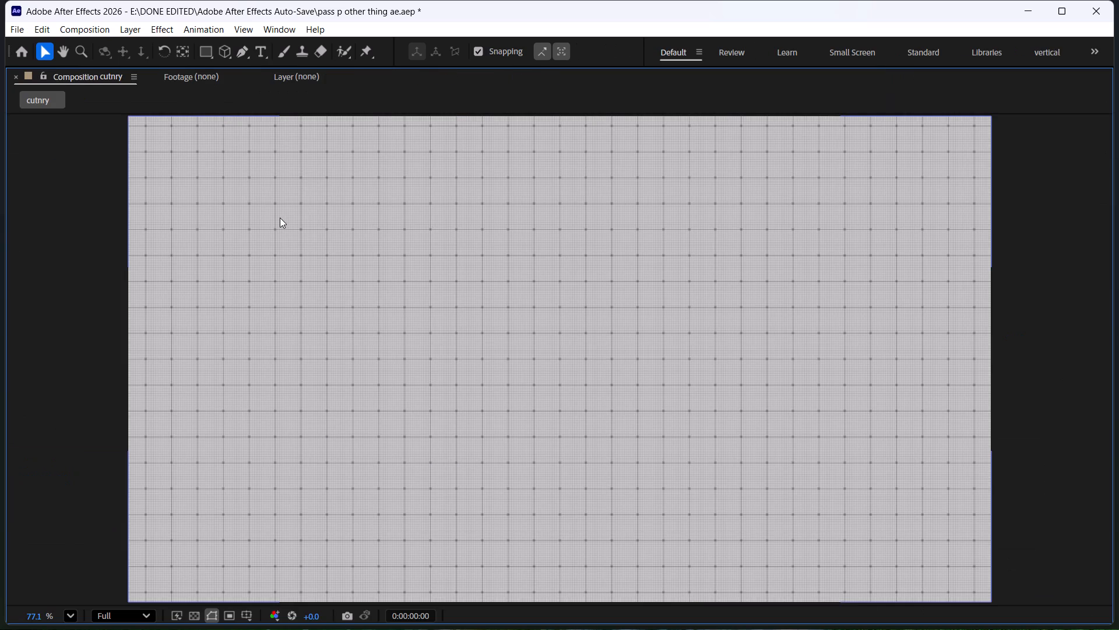
key("ctrl+backslash")
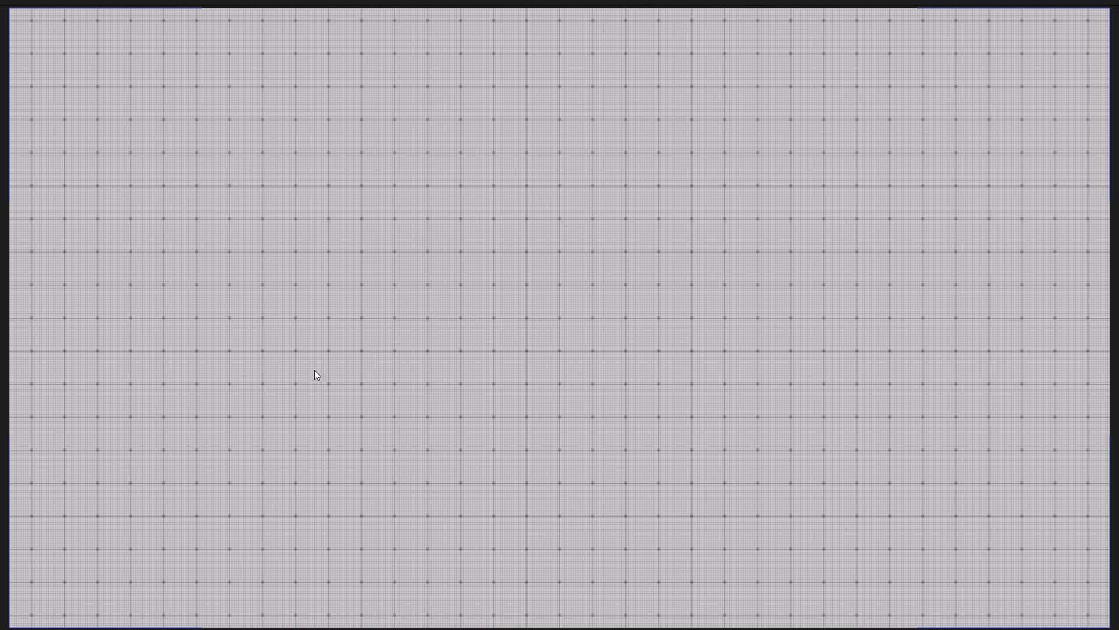
key("grave")
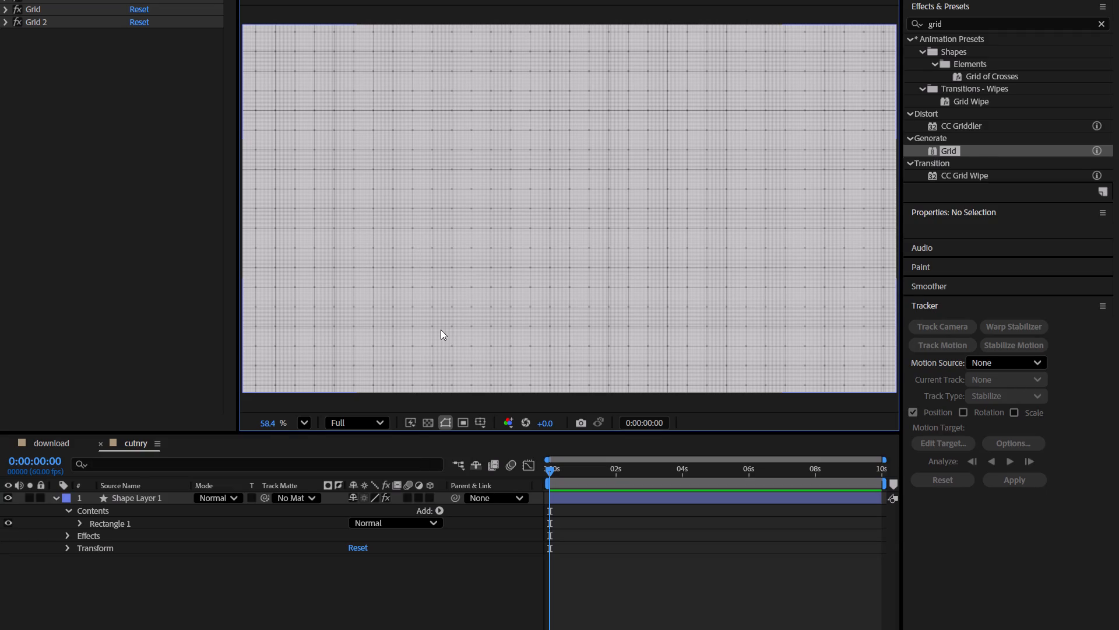
key("ctrl+backslash")
key("ctrl+backslash")
left_click(140, 266)
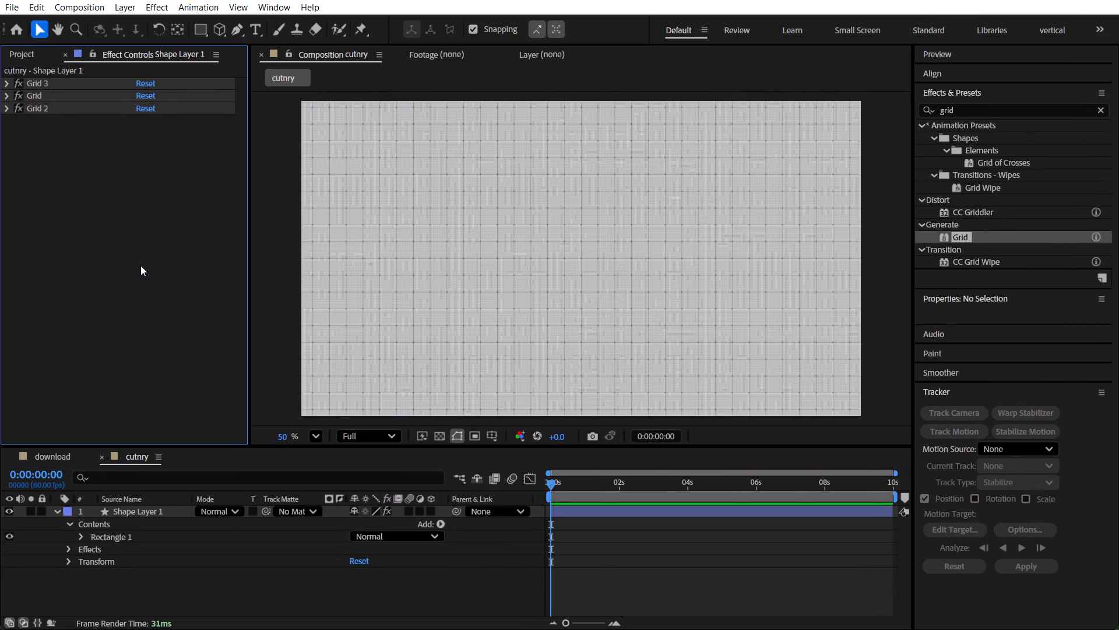
Collapse Shape Layer 1's properties in the timeline and lock the layer.
left_click(283, 594)
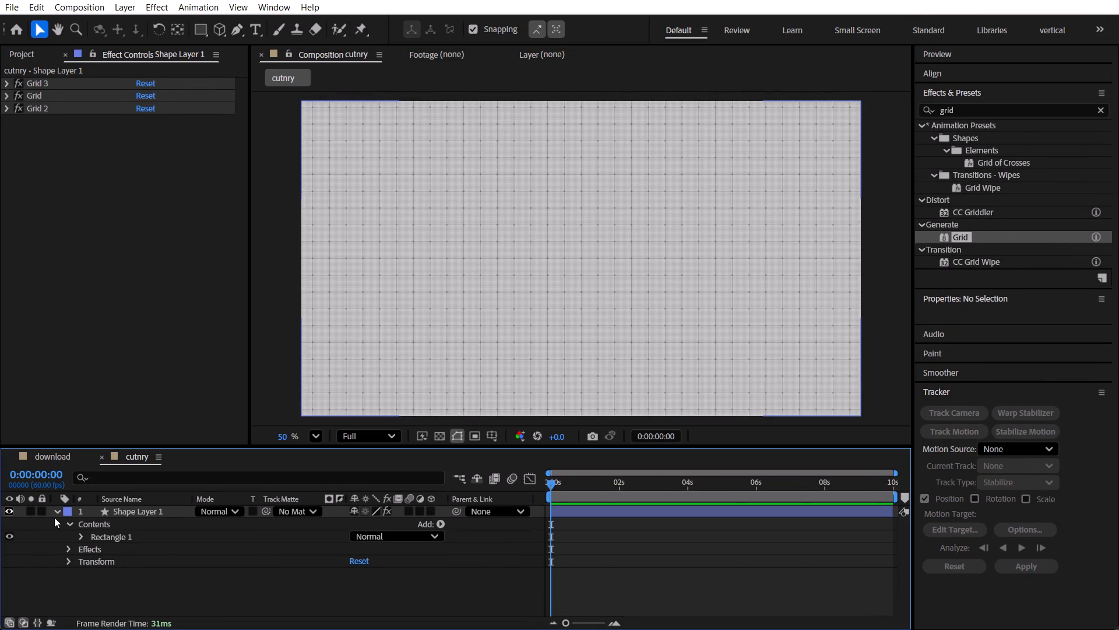
left_click(55, 511)
left_click(174, 556)
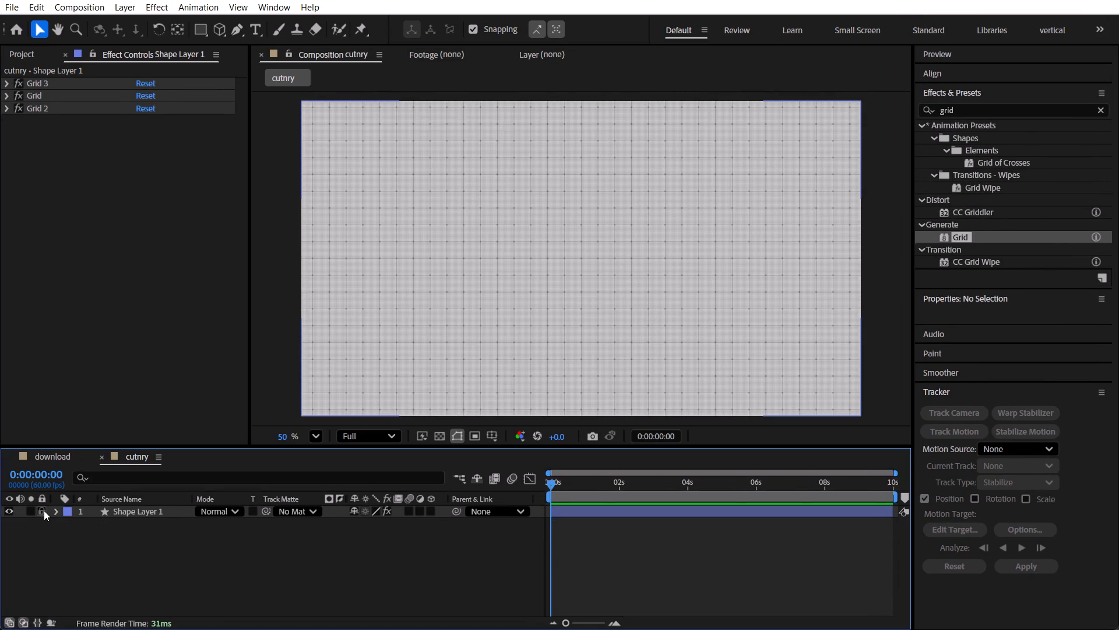
left_click(44, 510)
left_click(170, 582)
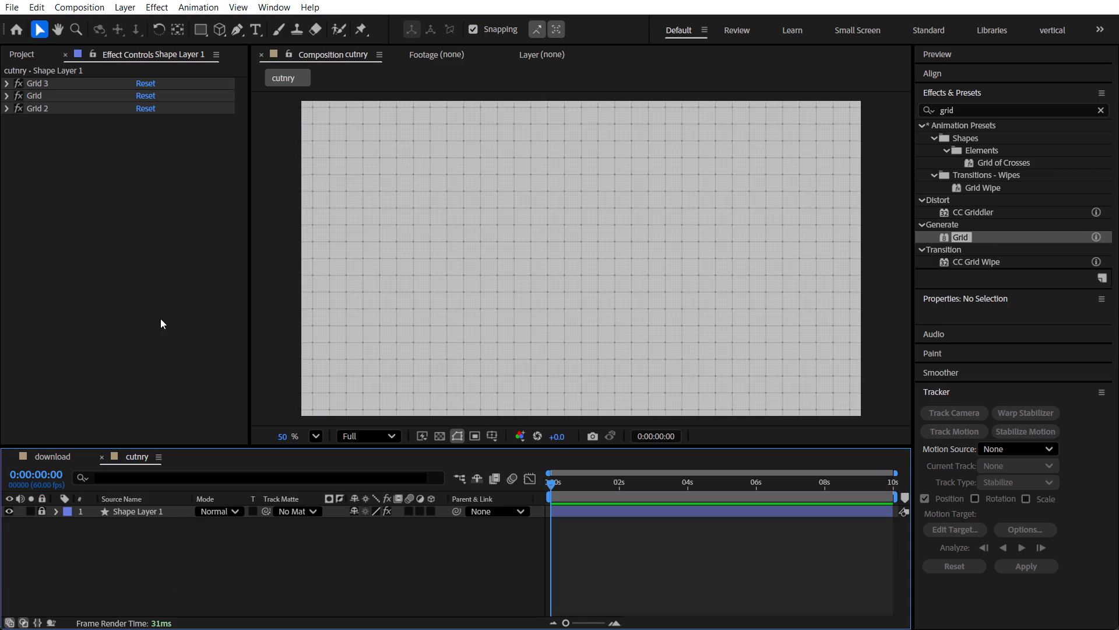
Group the download.jpg image and the download composition into a new project folder named 1.
left_click(160, 318)
left_click(22, 55)
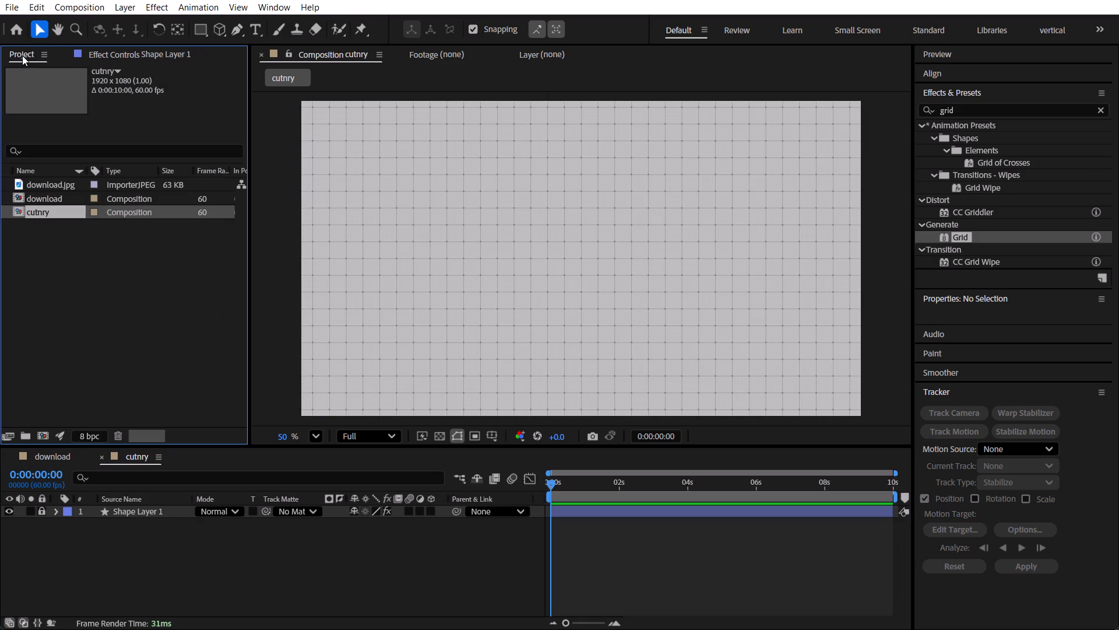
left_click(46, 202)
left_click(48, 184, "shift")
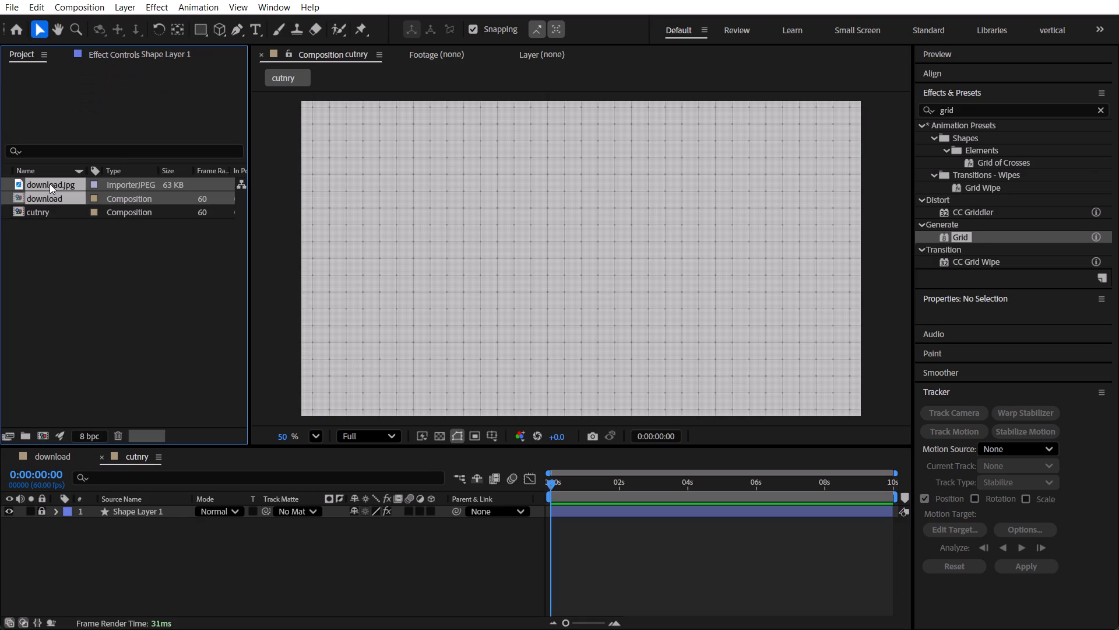
left_click_drag(50, 184, 24, 439)
left_click_drag(24, 439, 19, 439)
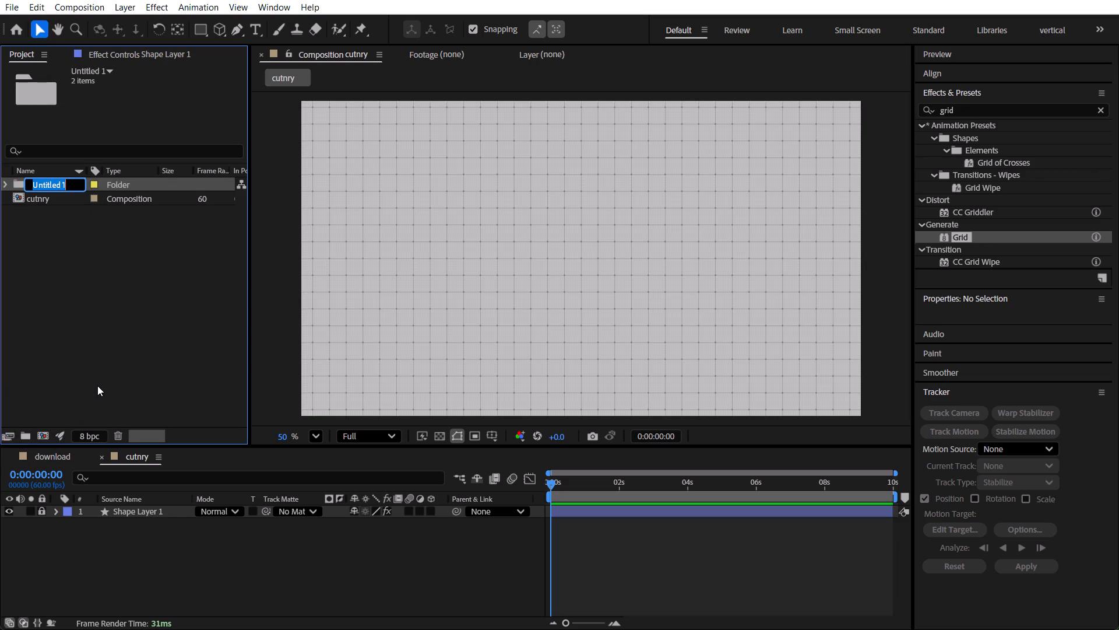
key("1")
key("Return")
left_click(109, 304)
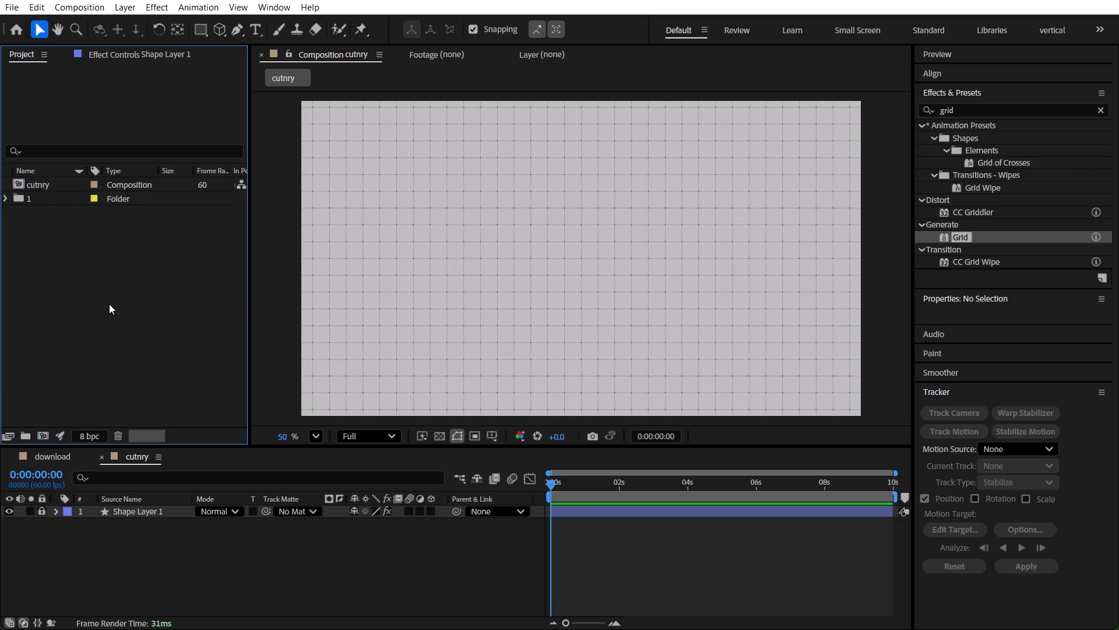
left_click(88, 340)
Create a project folder named 2, move the cutnry composition into it, and expand the folder.
left_click(23, 433)
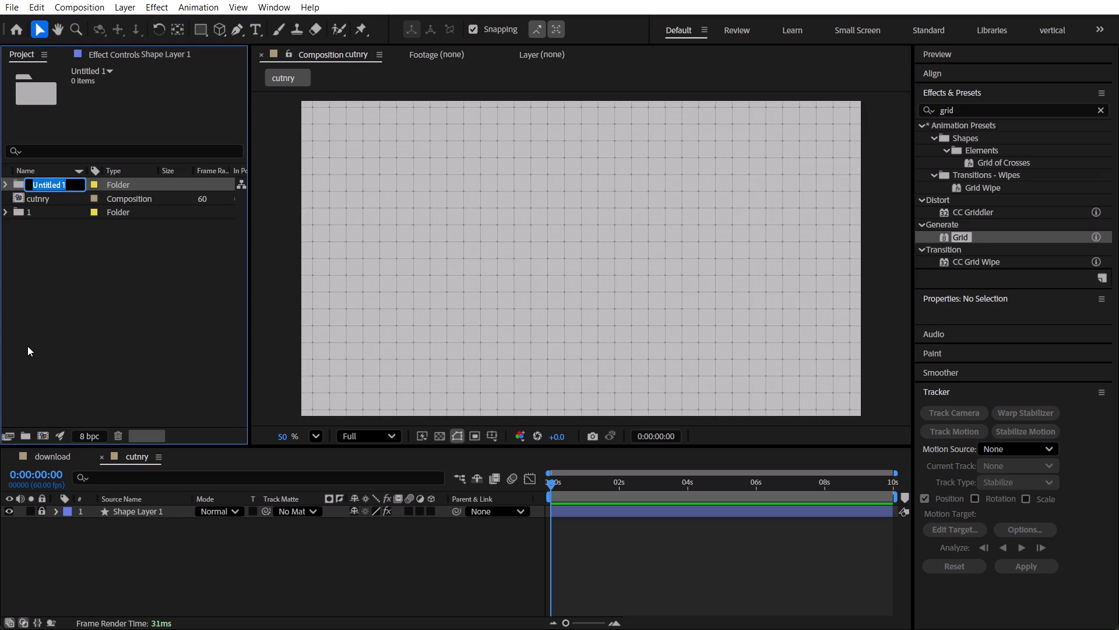
key("2")
key("Return")
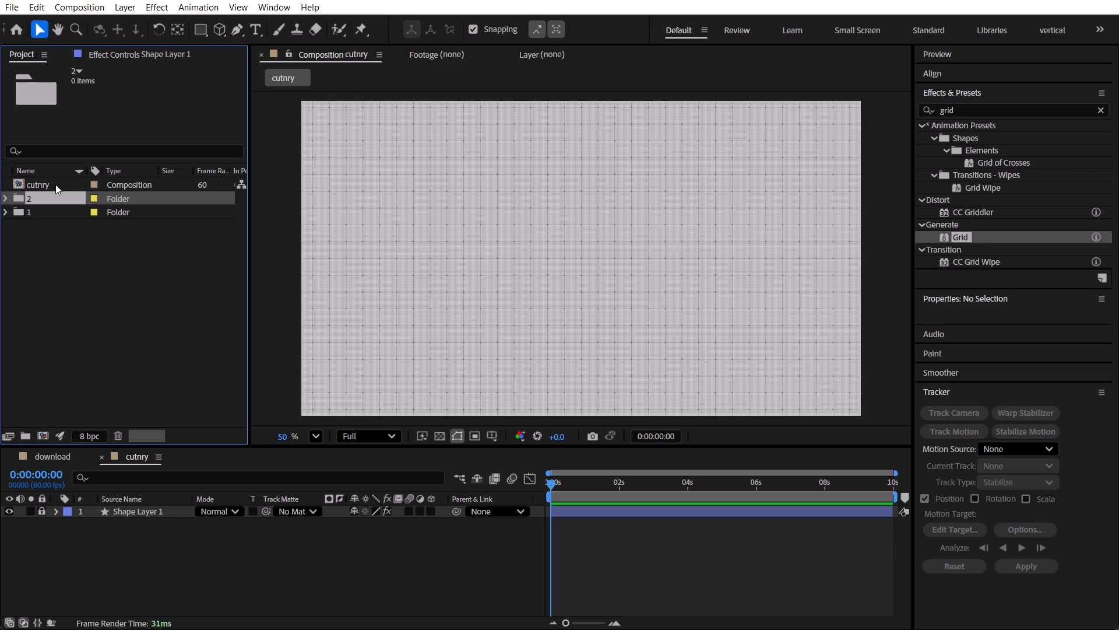
left_click_drag(54, 189, 54, 195)
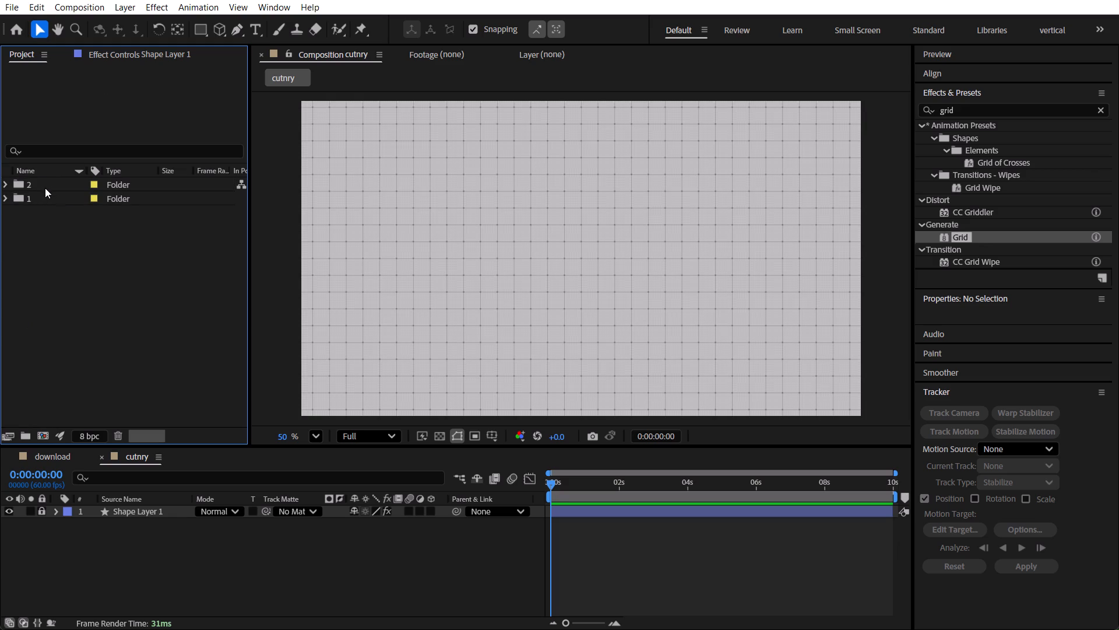
double_click(45, 187)
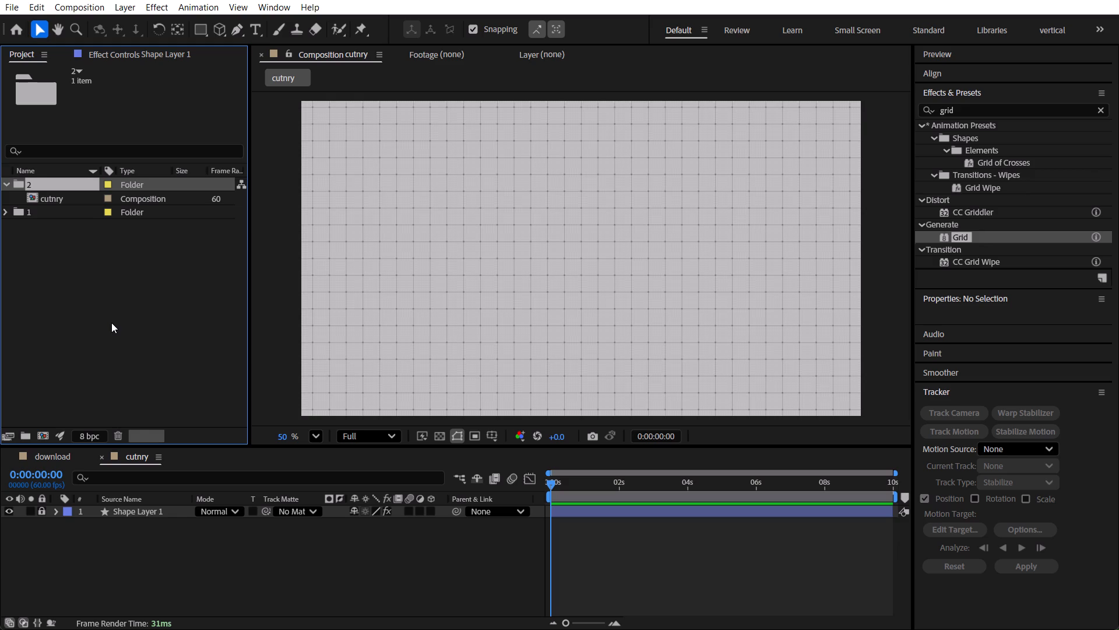
left_click(111, 323)
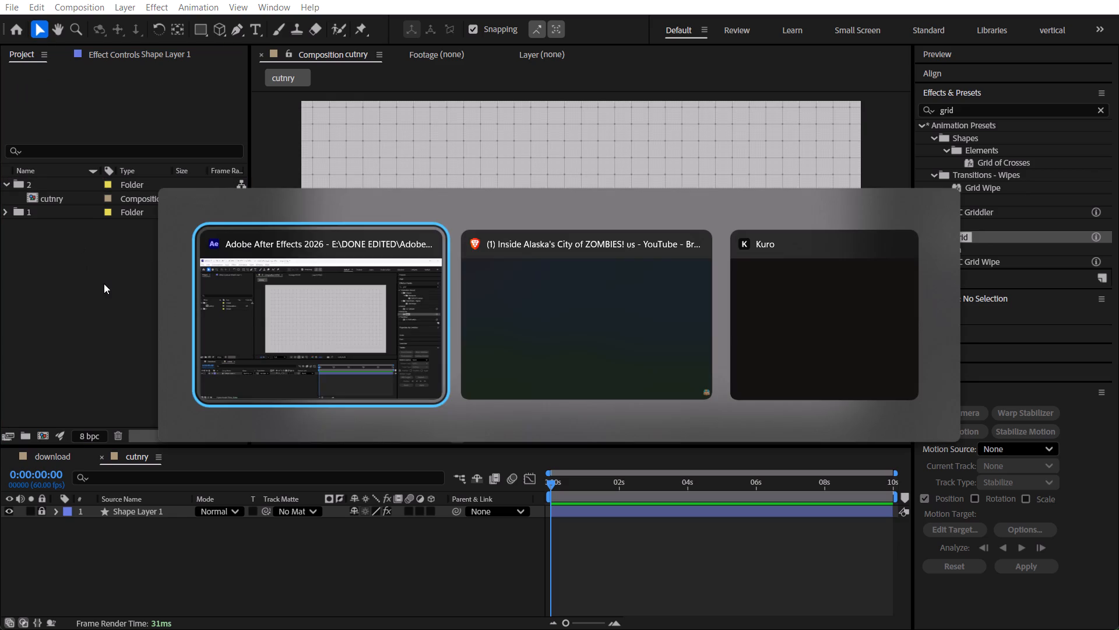
Start importing files and browse to the uk asset folder inside the drive-download folder.
double_click(68, 258)
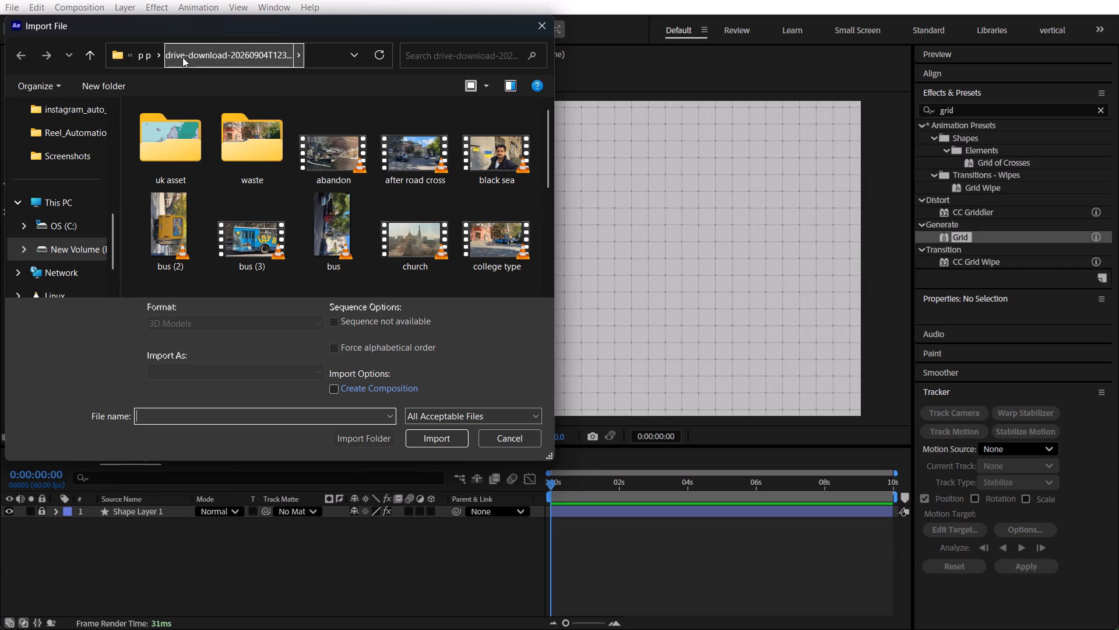
left_click(150, 57)
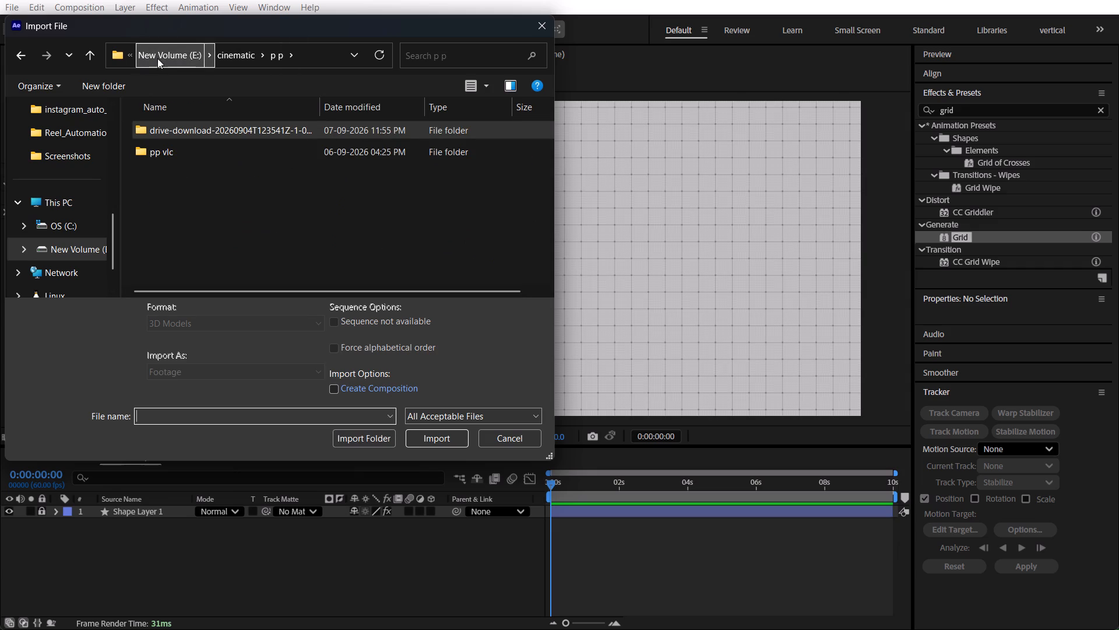
double_click(191, 133)
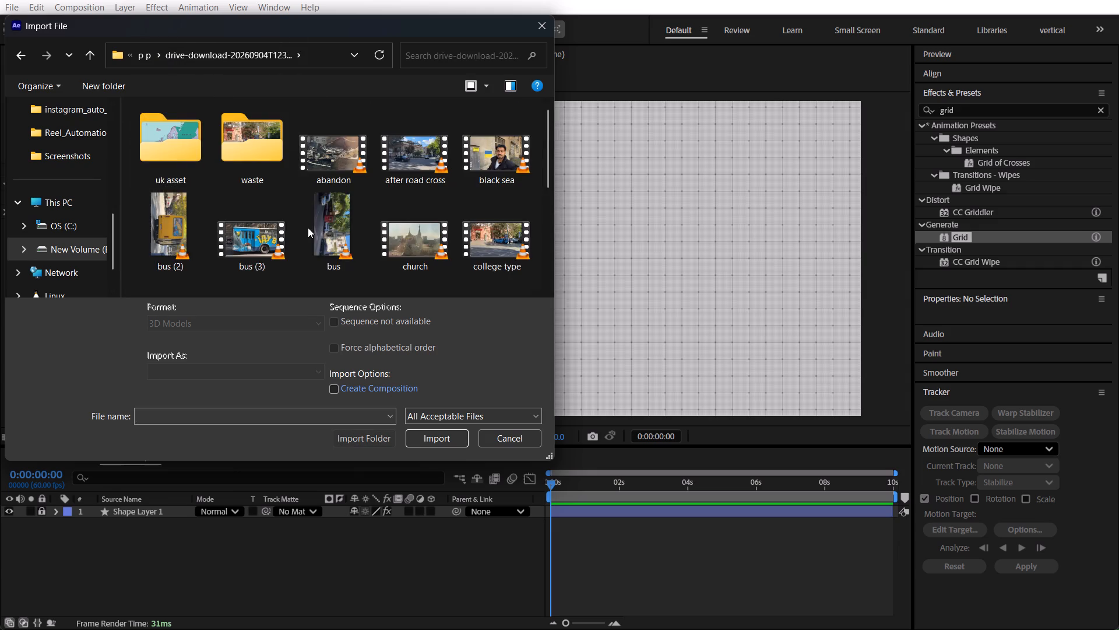
scroll(344, 183, "down", 1)
scroll(346, 181, "up", 2)
double_click(159, 155)
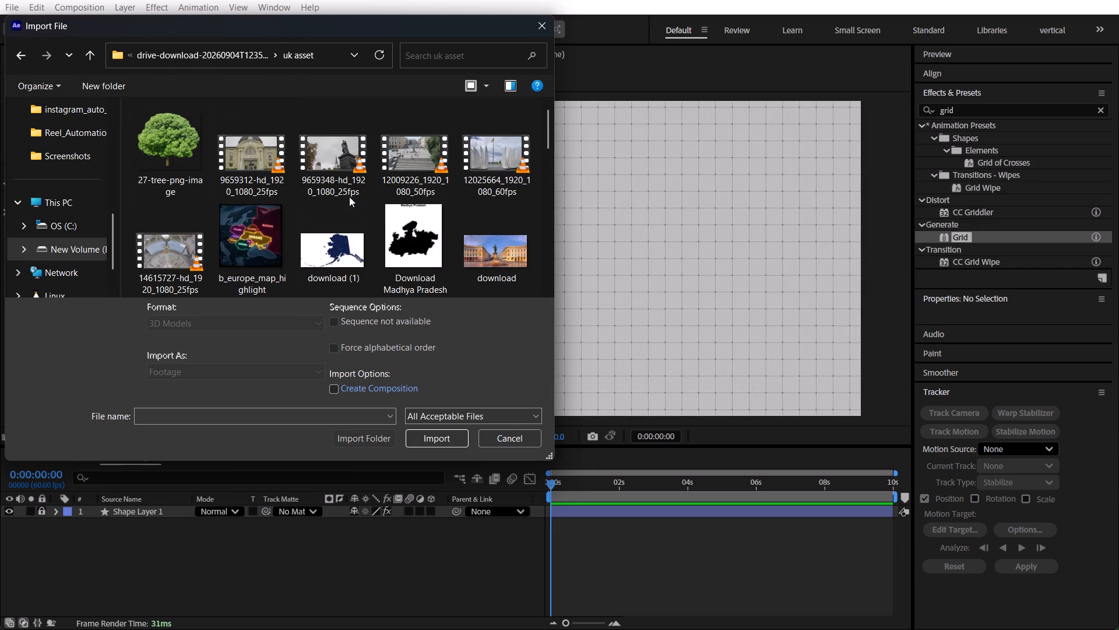
Import the download (1), Madhya Pradesh outline, Maharashtra state and Ukraine map images together as footage.
left_click(346, 243)
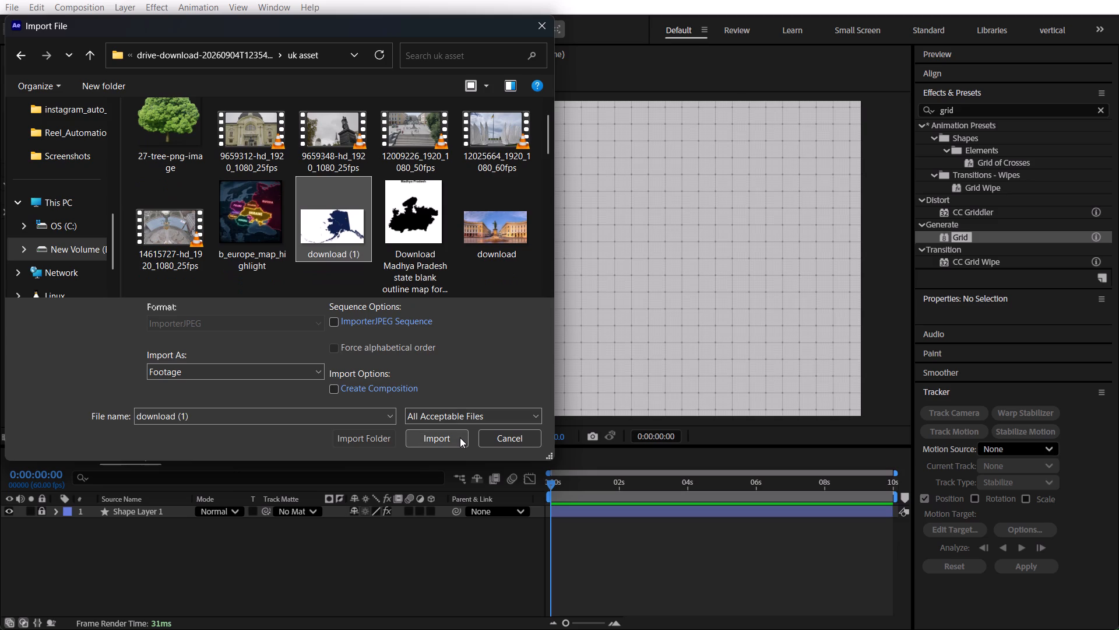
left_click(393, 219)
left_click(352, 220)
left_click(413, 217, "shift")
scroll(395, 217, "down", 1, "shift")
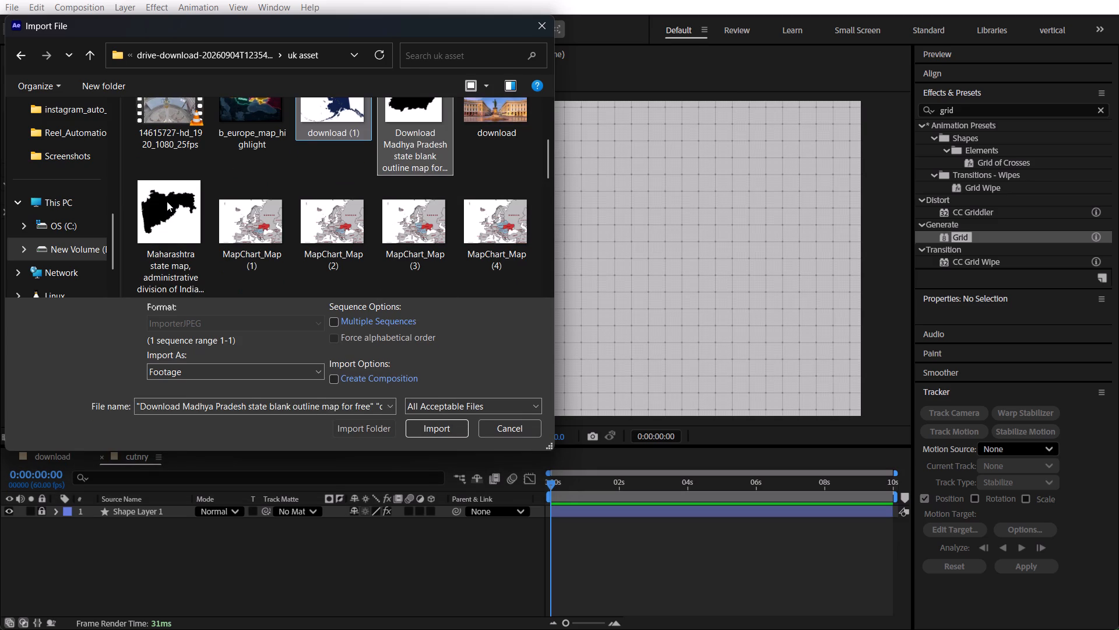
left_click(167, 201, "shift")
left_click(488, 119, "ctrl")
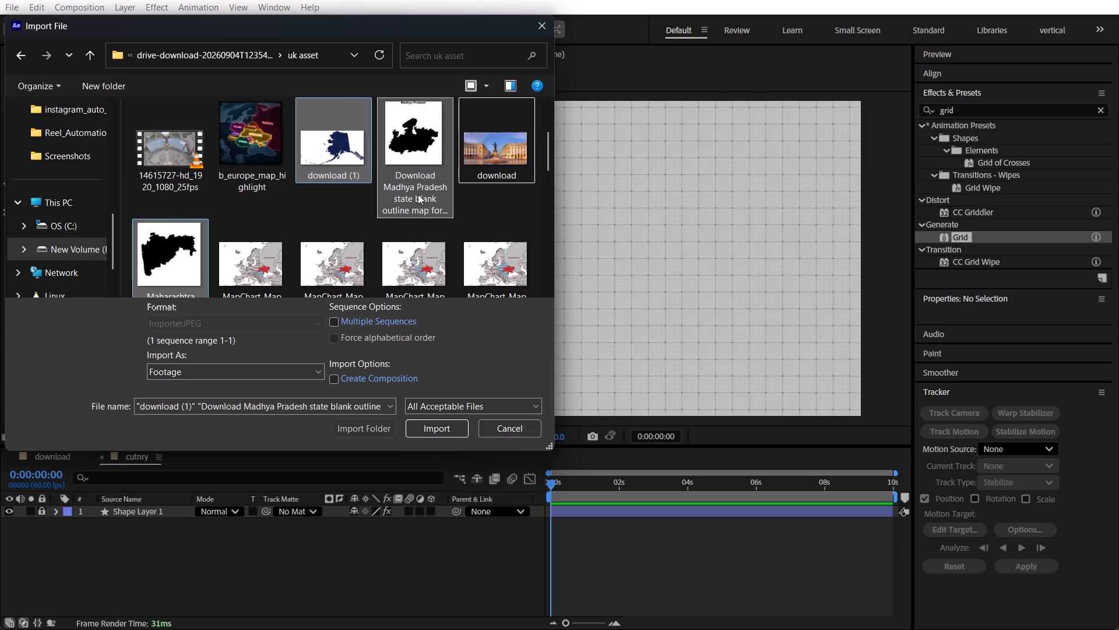
scroll(410, 195, "down", 5)
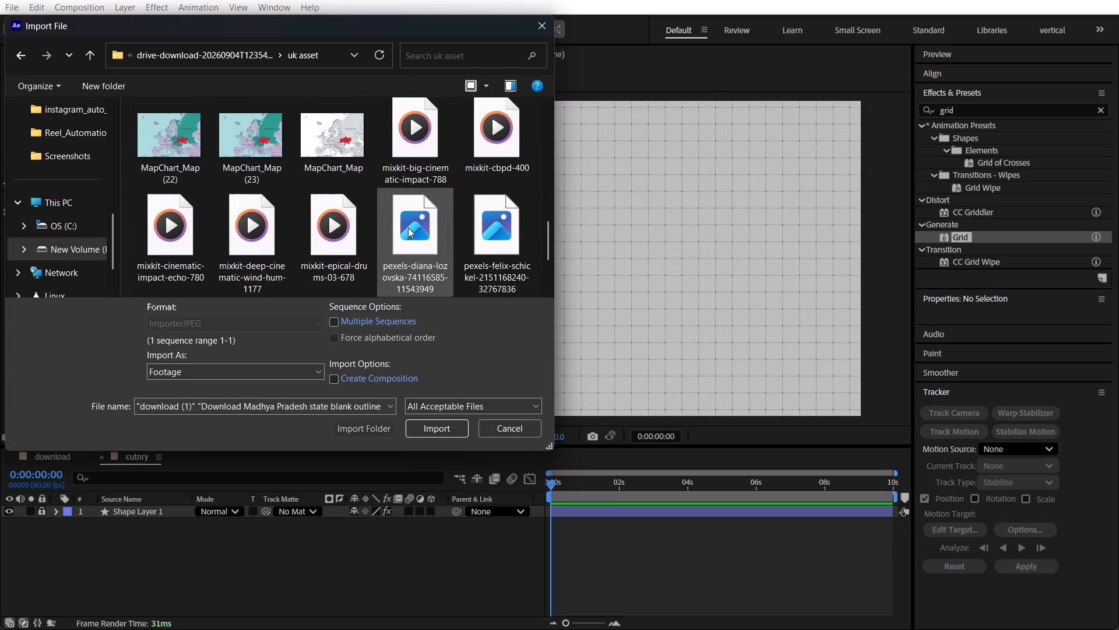
scroll(408, 228, "down", 4)
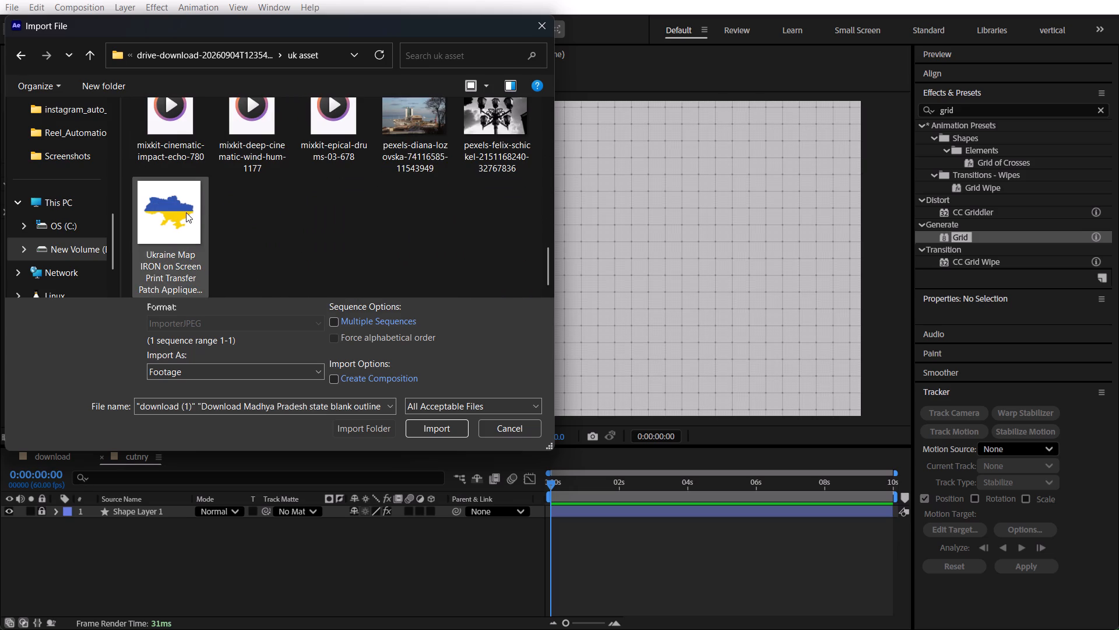
left_click(182, 215, "ctrl")
left_click(427, 432)
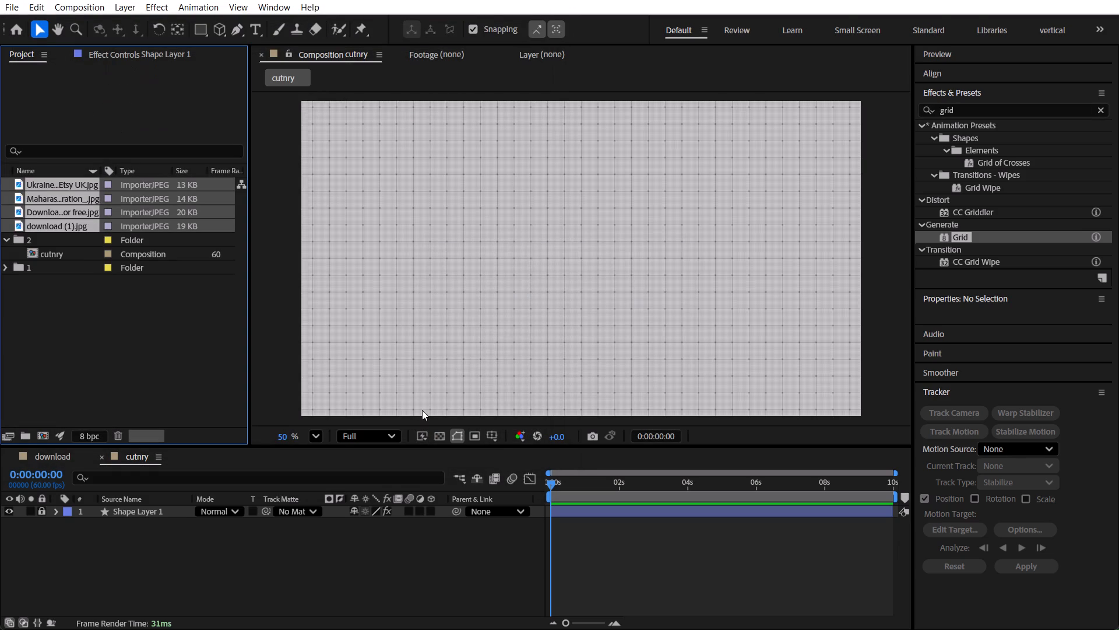
left_click(127, 339)
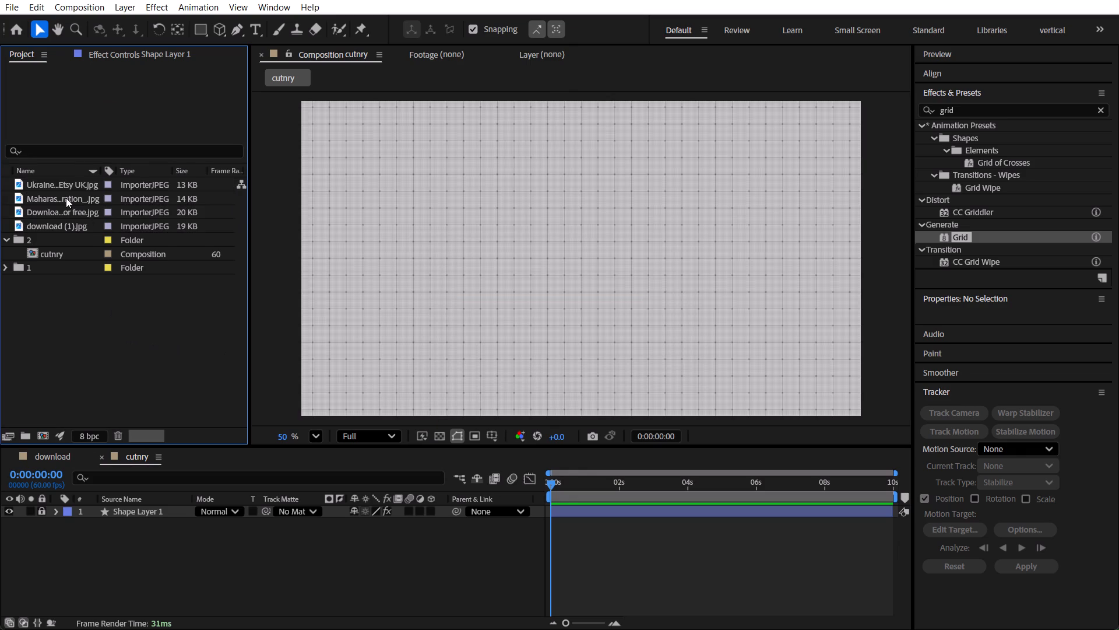
Add the Alaska map image download (1).jpg to the cutnry composition above the grid layer, at about position 452, 502.
left_click(59, 217)
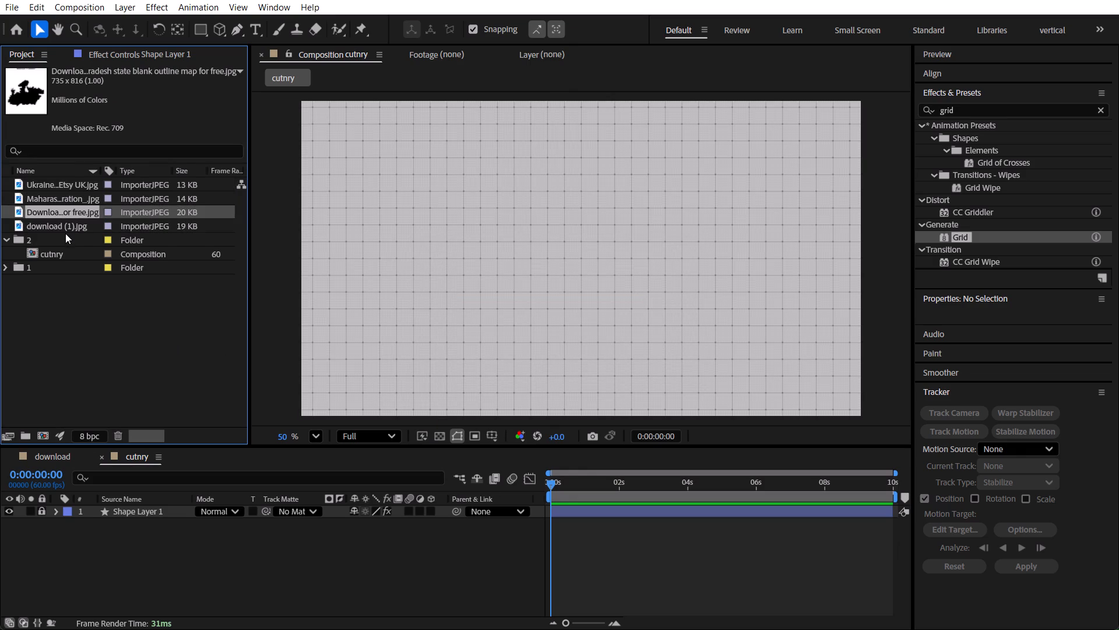
left_click(62, 225)
left_click_drag(61, 225, 467, 279)
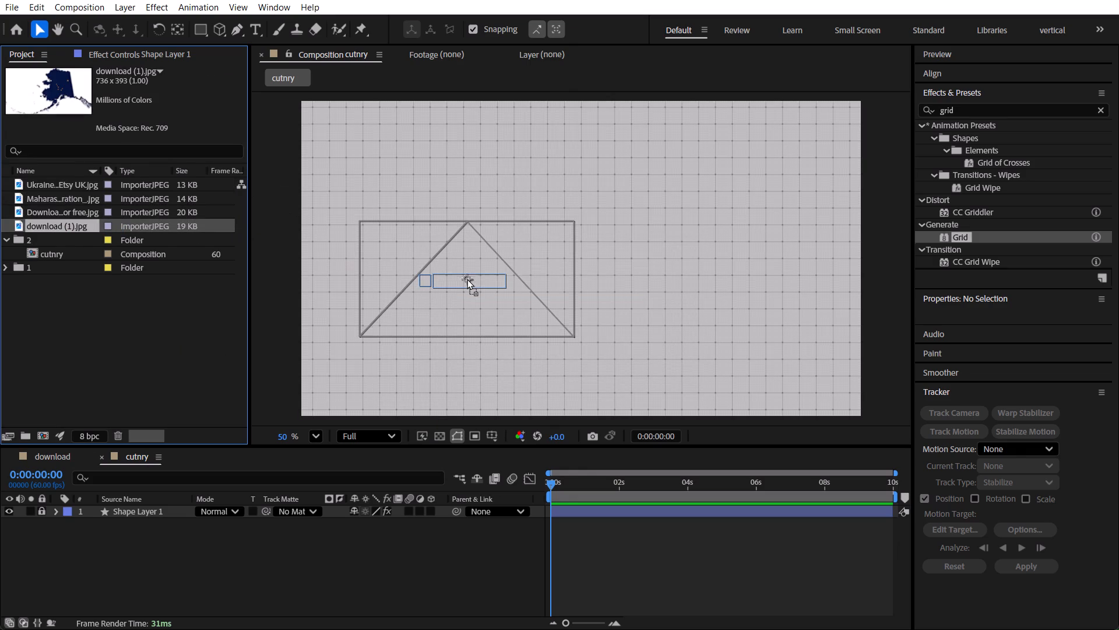
left_click_drag(467, 279, 481, 246)
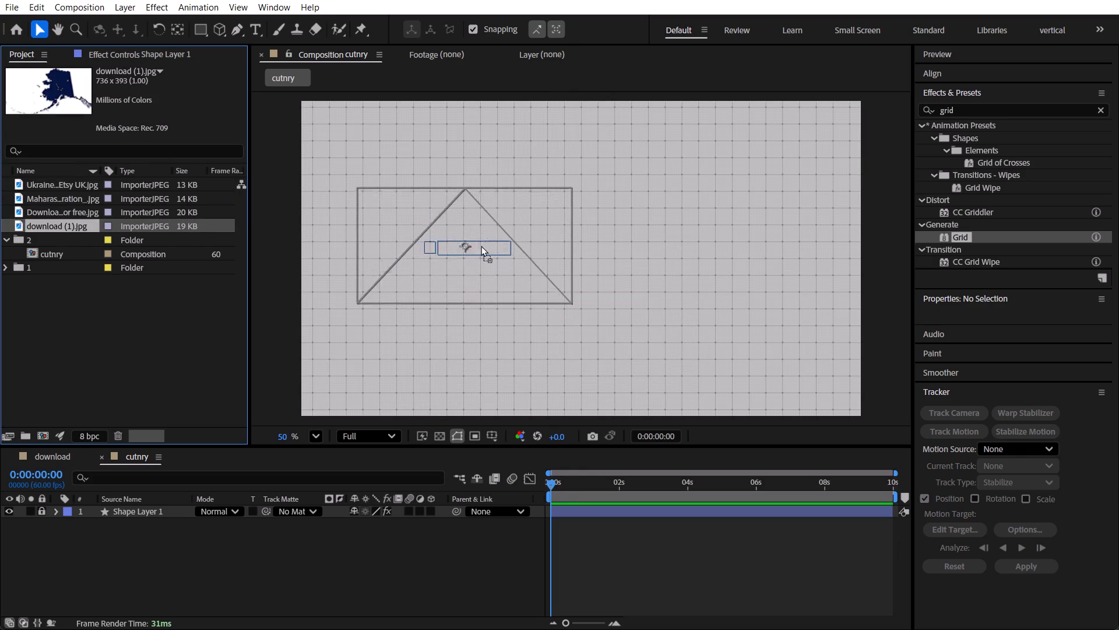
left_click_drag(481, 246, 433, 247)
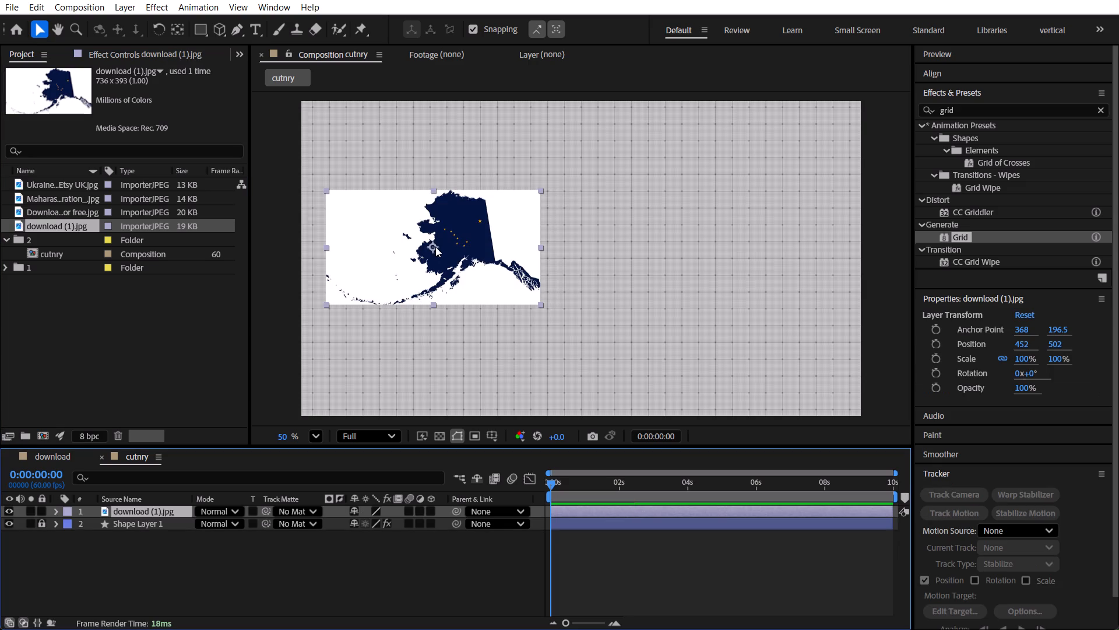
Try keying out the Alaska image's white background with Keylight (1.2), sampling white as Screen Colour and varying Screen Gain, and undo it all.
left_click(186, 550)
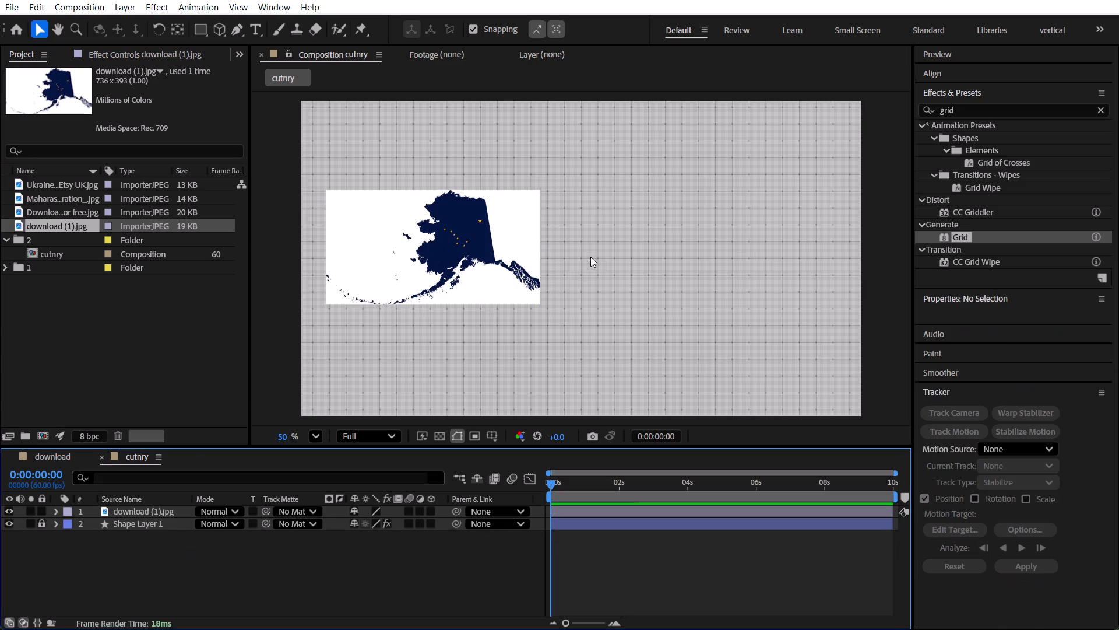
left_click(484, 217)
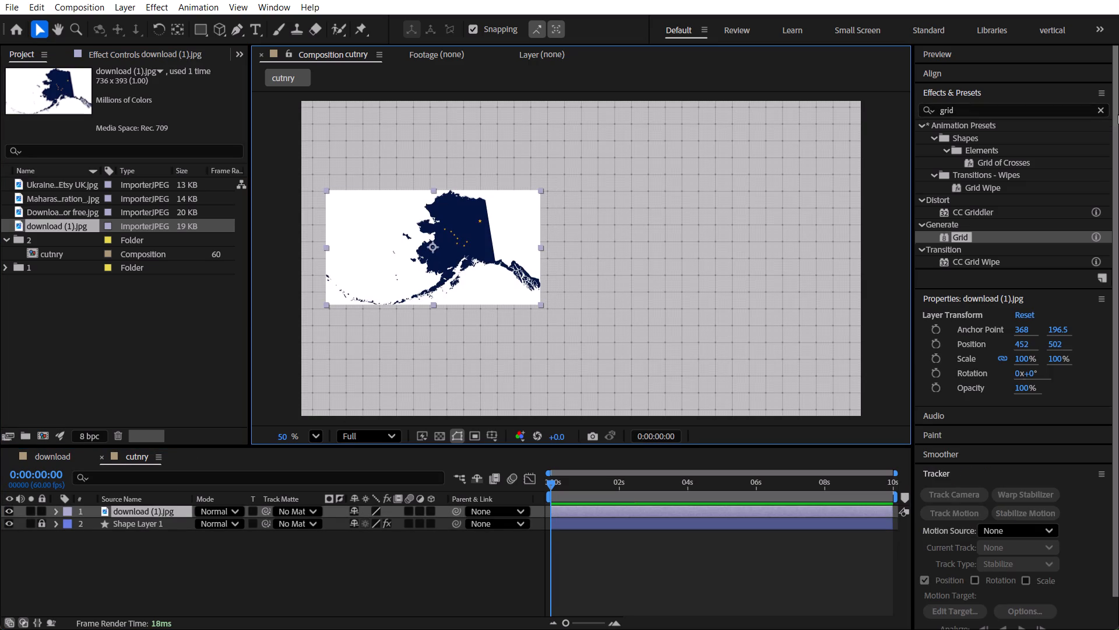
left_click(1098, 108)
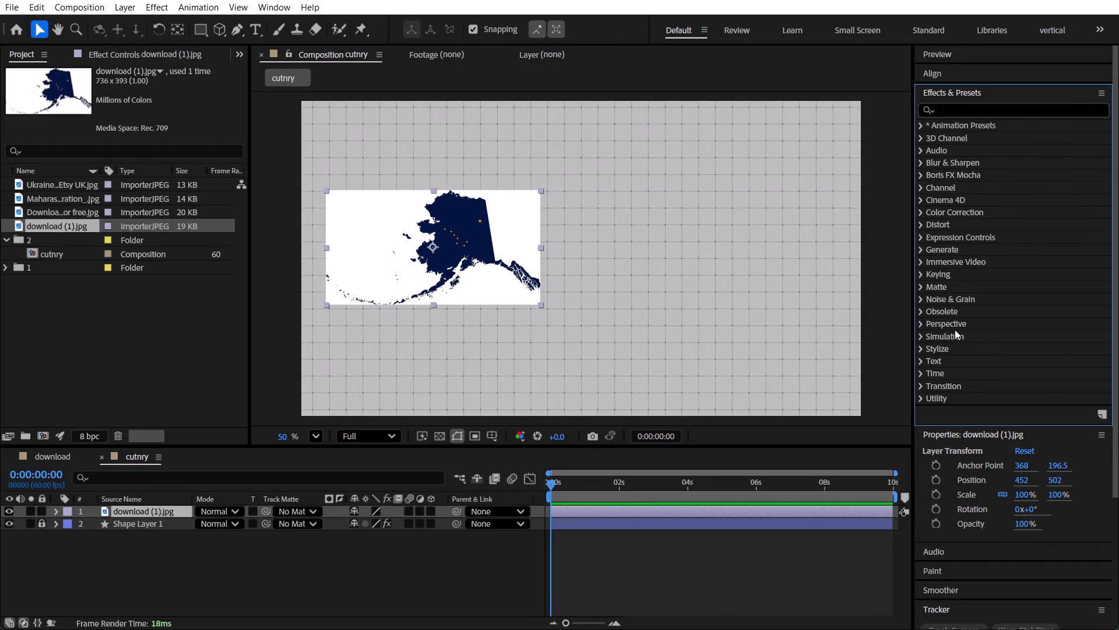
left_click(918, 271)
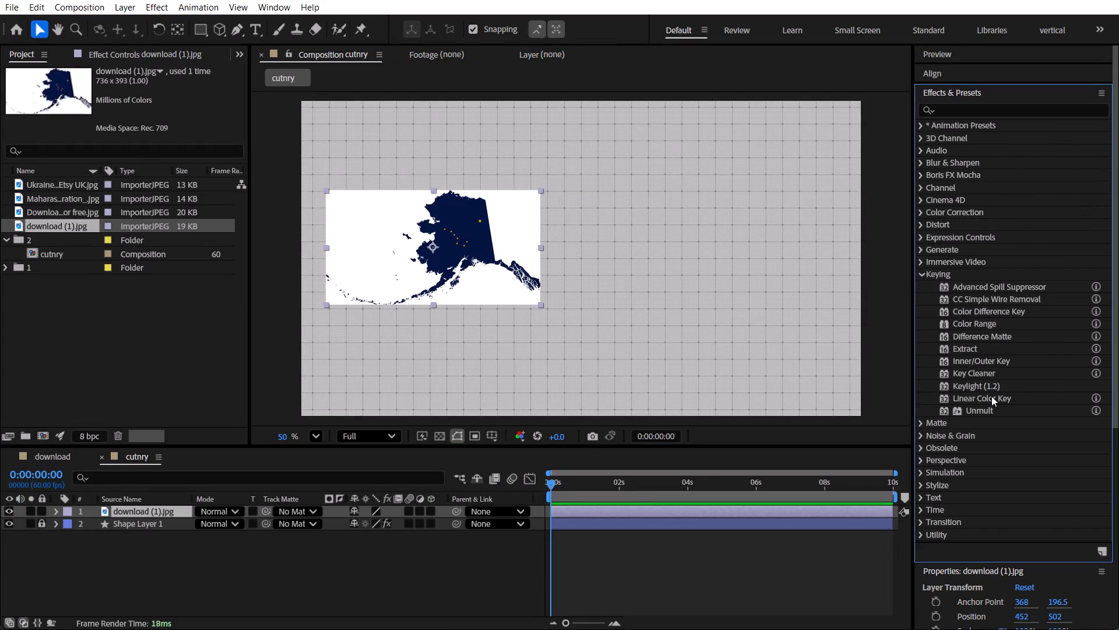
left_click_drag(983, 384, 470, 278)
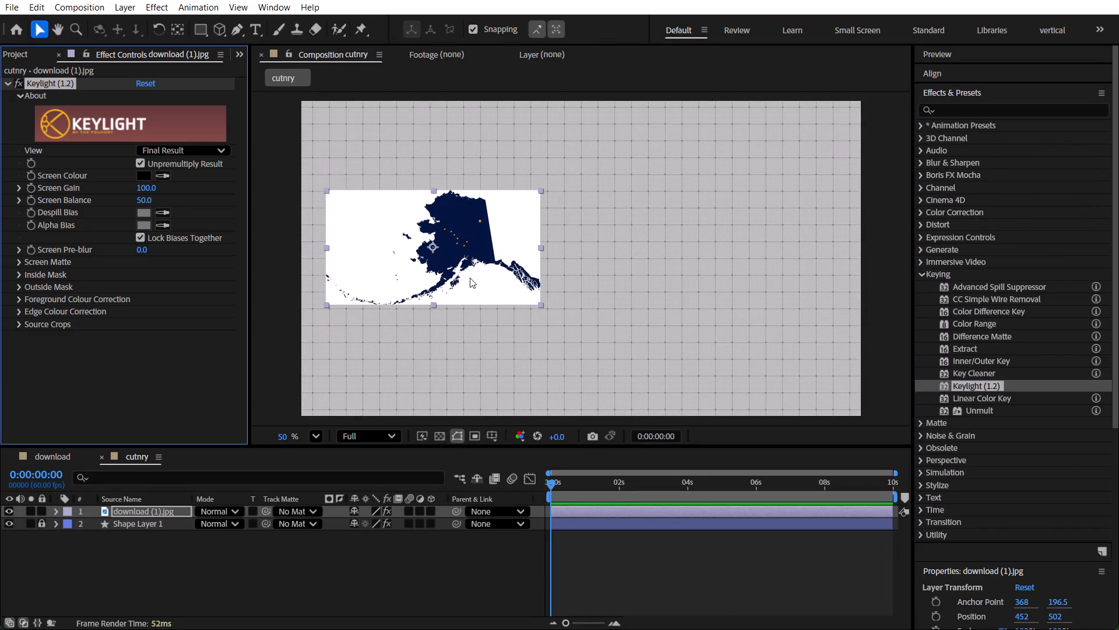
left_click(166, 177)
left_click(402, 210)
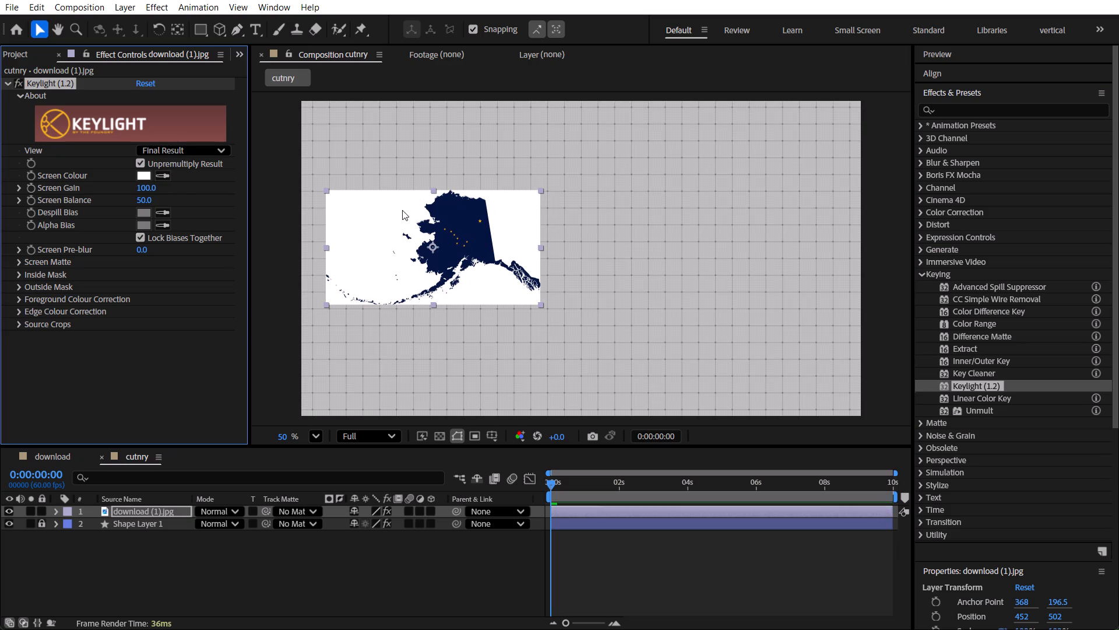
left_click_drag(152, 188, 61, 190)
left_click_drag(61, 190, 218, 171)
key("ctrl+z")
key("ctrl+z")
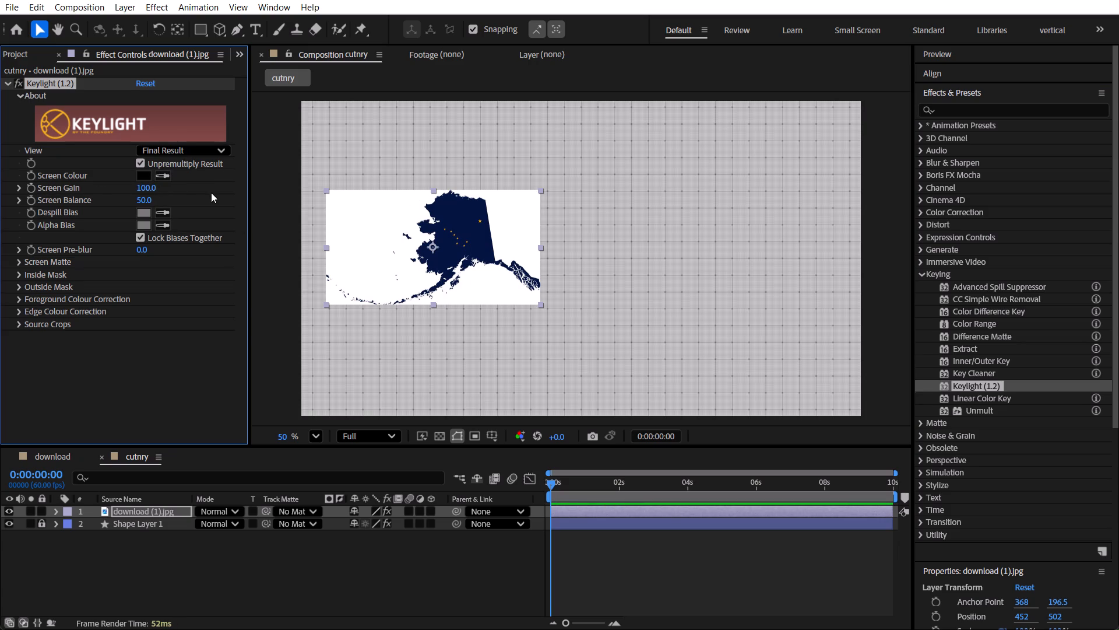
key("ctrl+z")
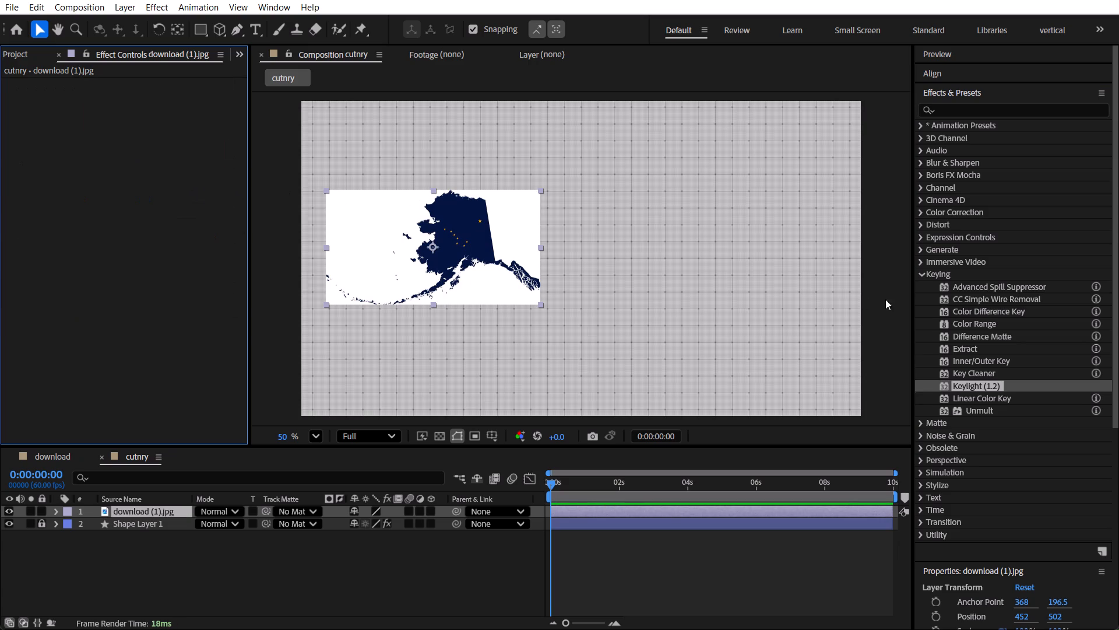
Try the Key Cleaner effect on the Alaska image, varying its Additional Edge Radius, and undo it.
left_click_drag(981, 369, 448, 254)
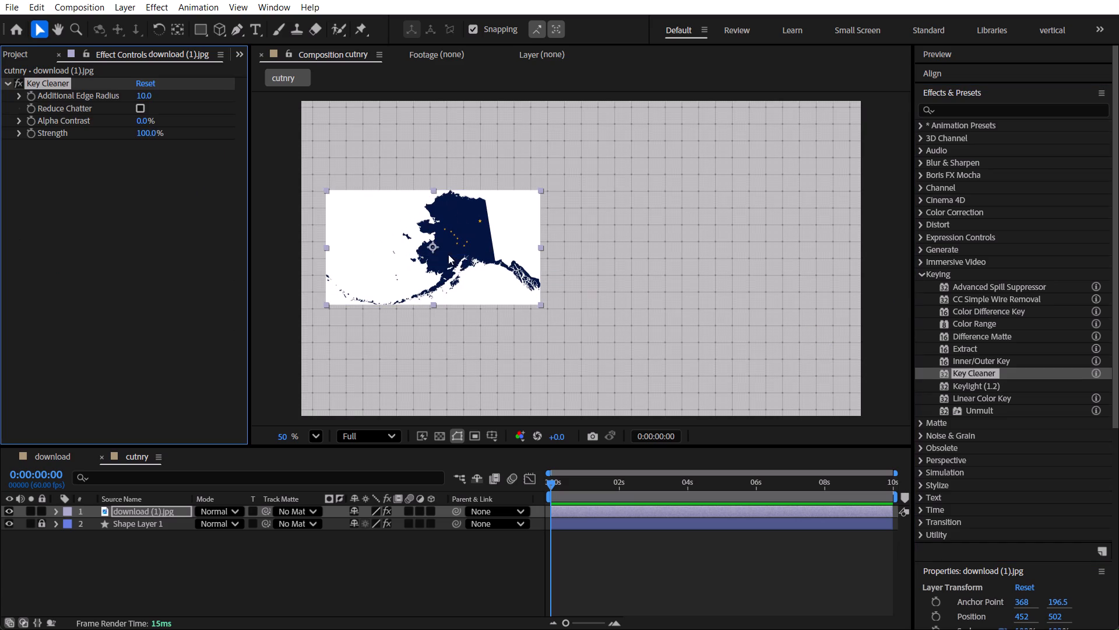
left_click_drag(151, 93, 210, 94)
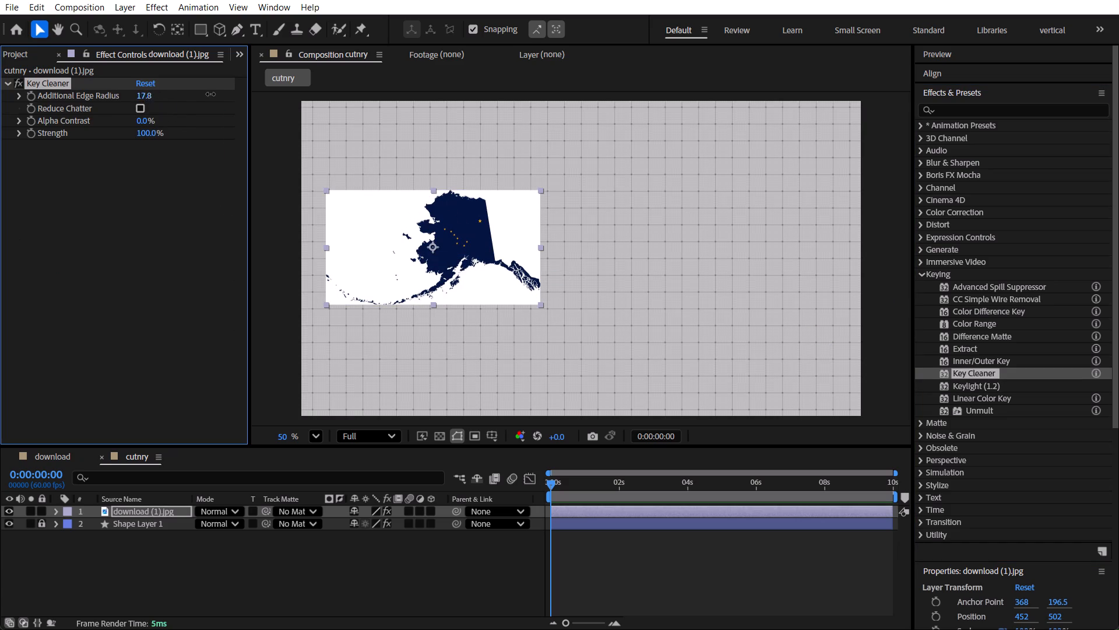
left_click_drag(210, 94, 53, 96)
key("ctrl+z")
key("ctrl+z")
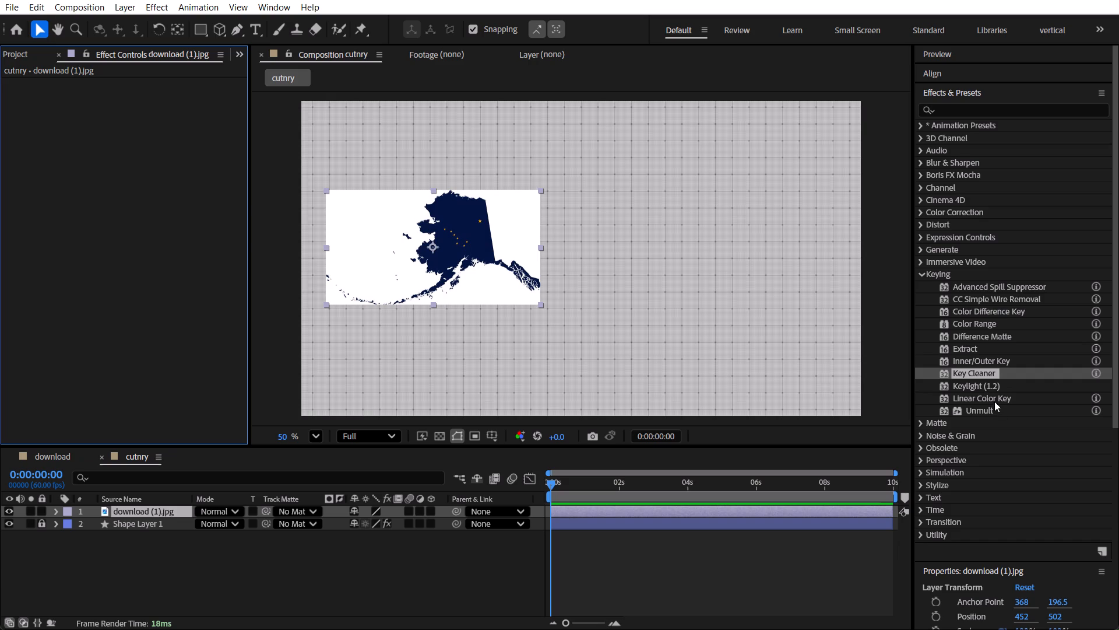
Apply Linear Color Key to the Alaska image and sample its white background as the Key Color.
left_click_drag(994, 398, 467, 252)
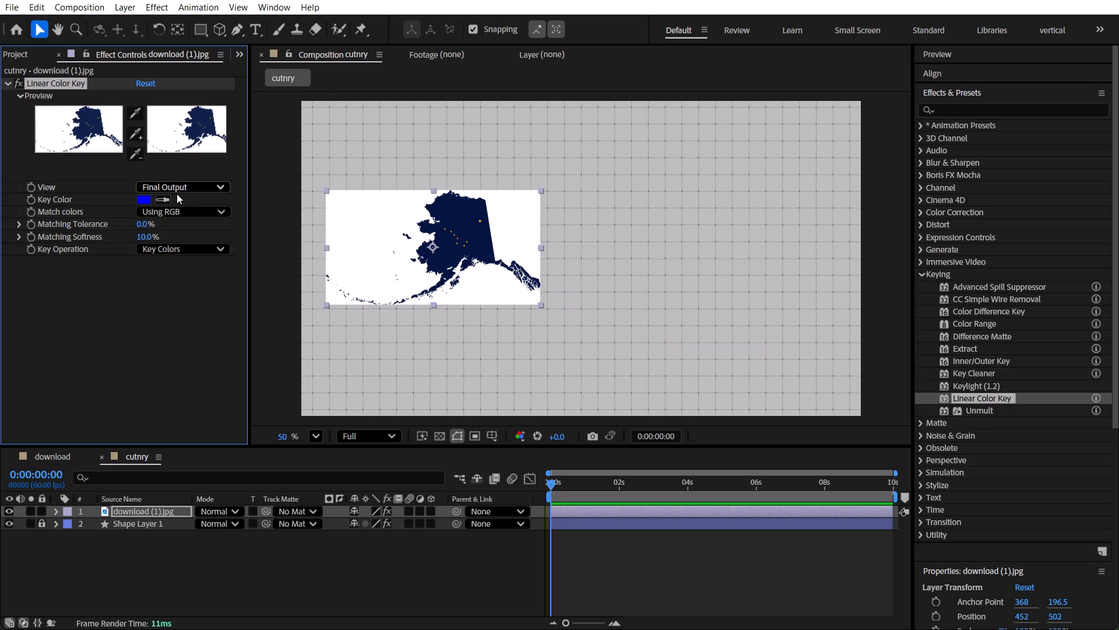
left_click(164, 195)
left_click(366, 212)
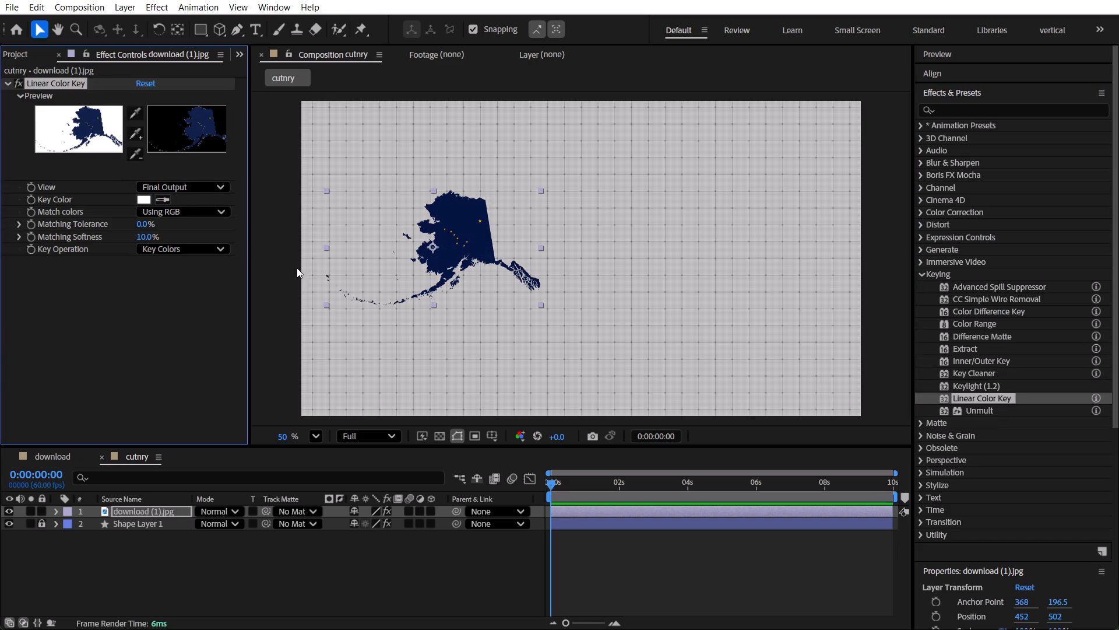
left_click(164, 339)
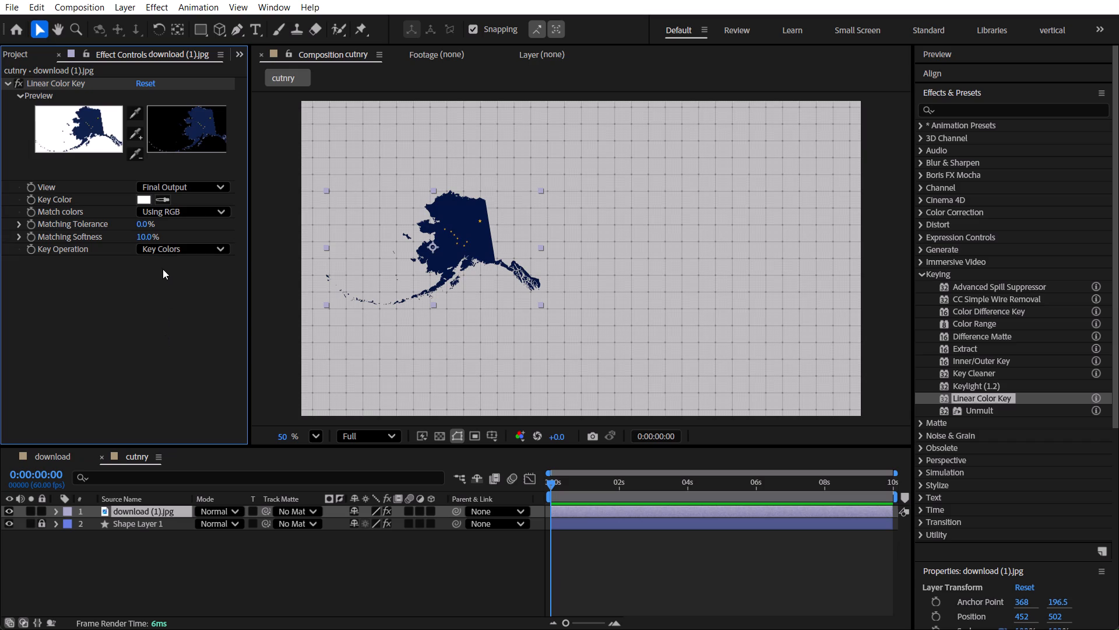
Test the Linear Color Key's Matching Tolerance, leave it at 0%, and set Matching Softness to 100%.
left_click_drag(139, 226, 184, 225)
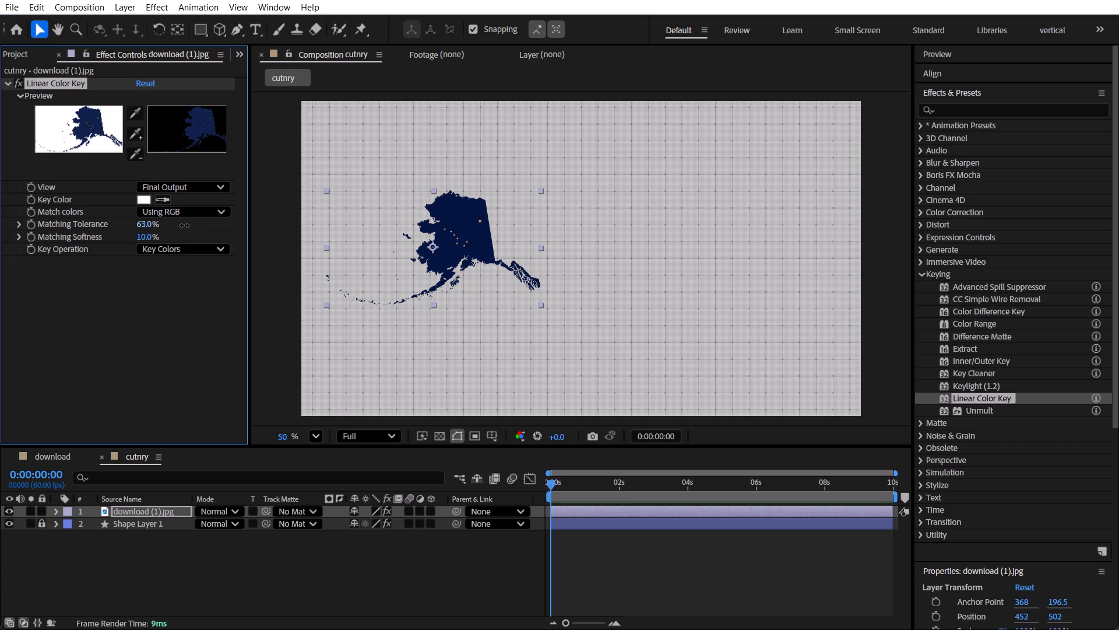
left_click_drag(184, 225, 98, 242)
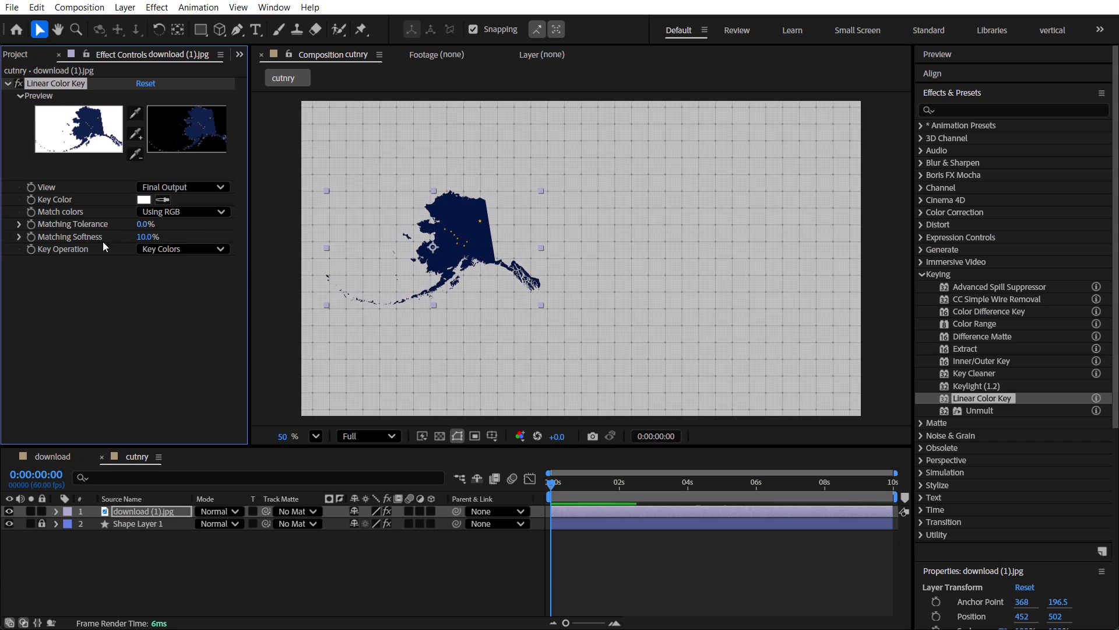
left_click_drag(142, 240, 237, 234)
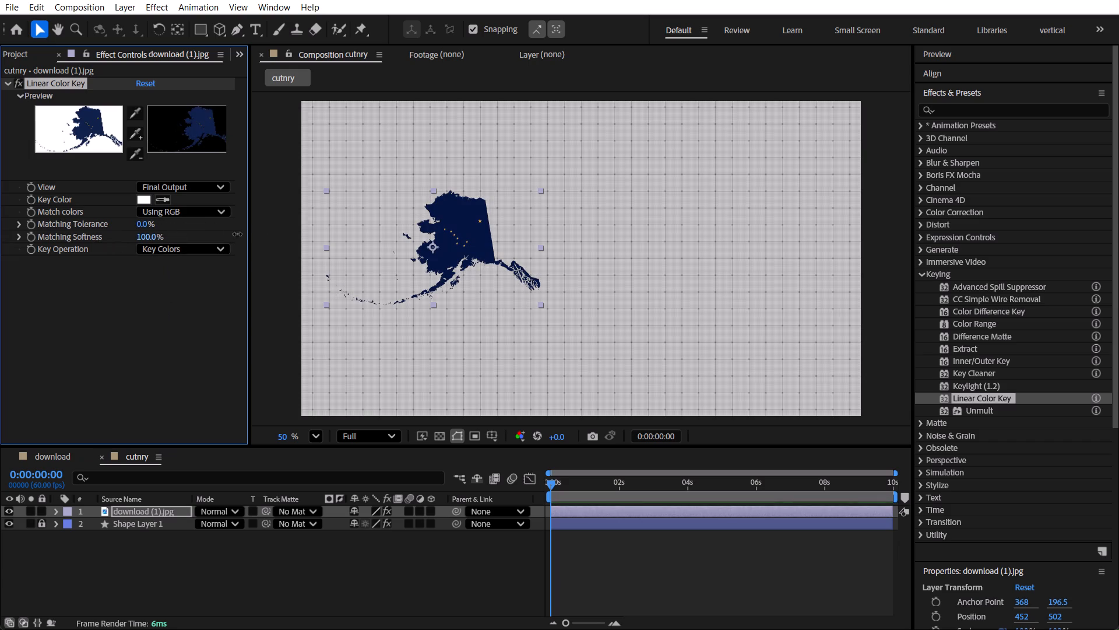
left_click_drag(237, 234, 242, 234)
left_click(184, 294)
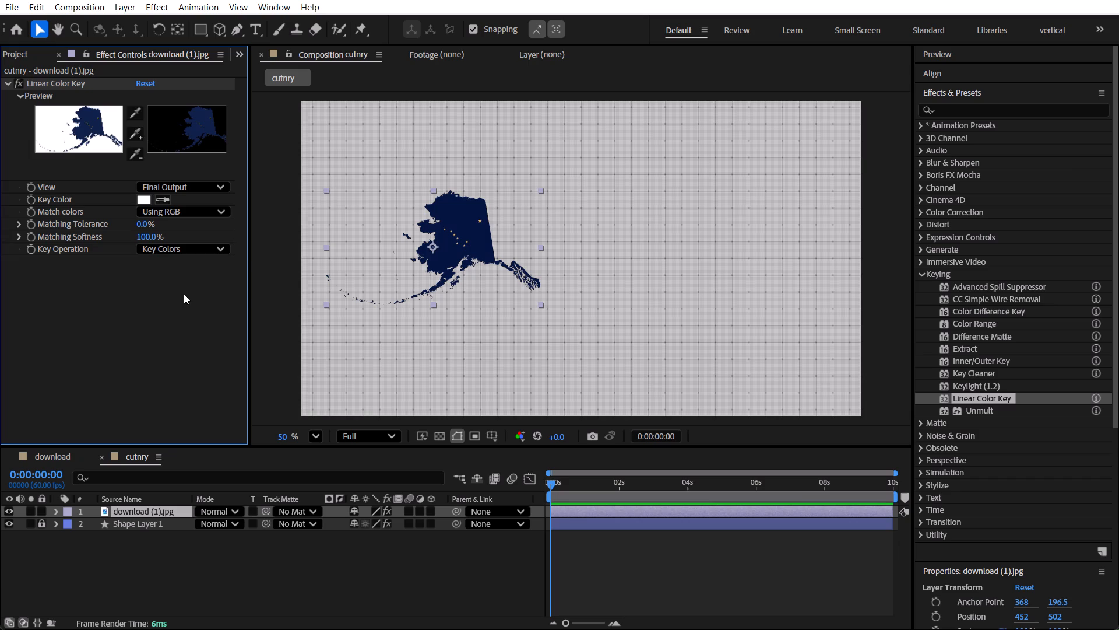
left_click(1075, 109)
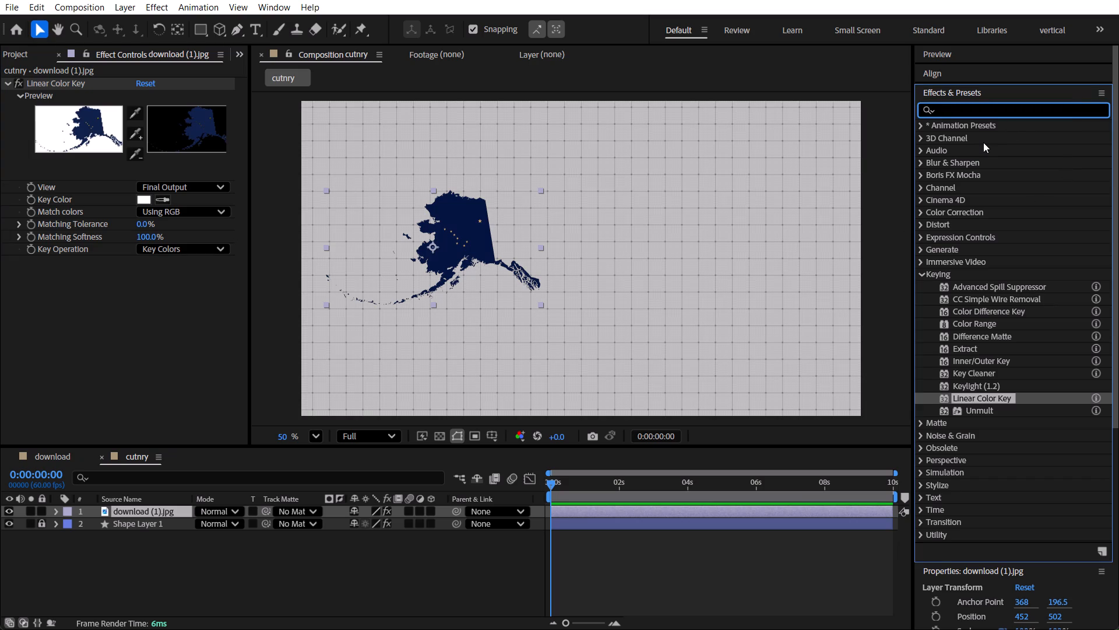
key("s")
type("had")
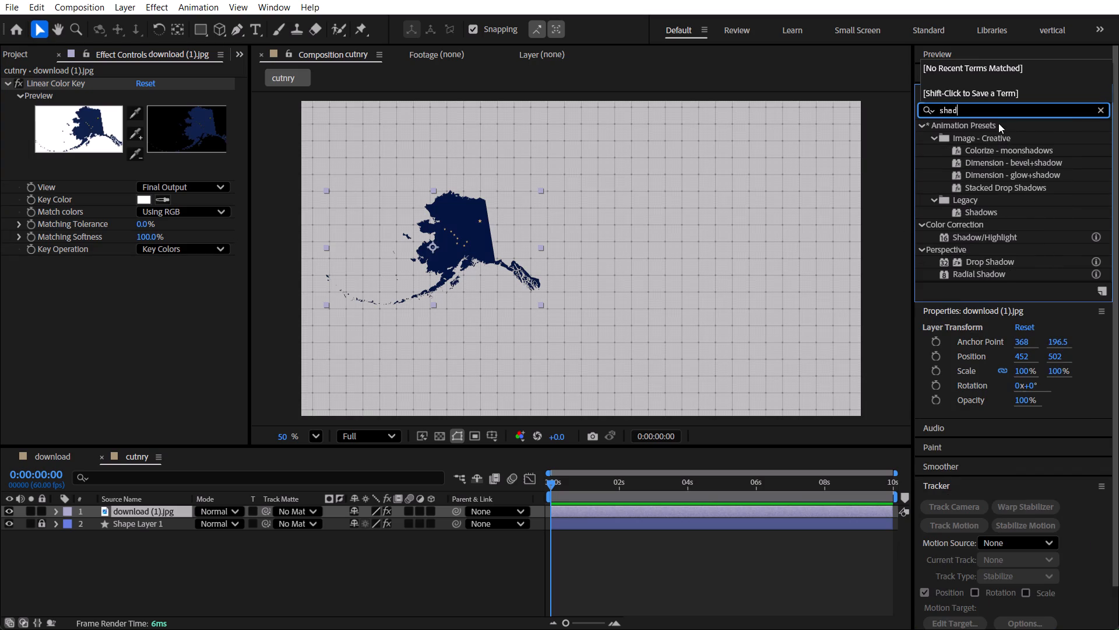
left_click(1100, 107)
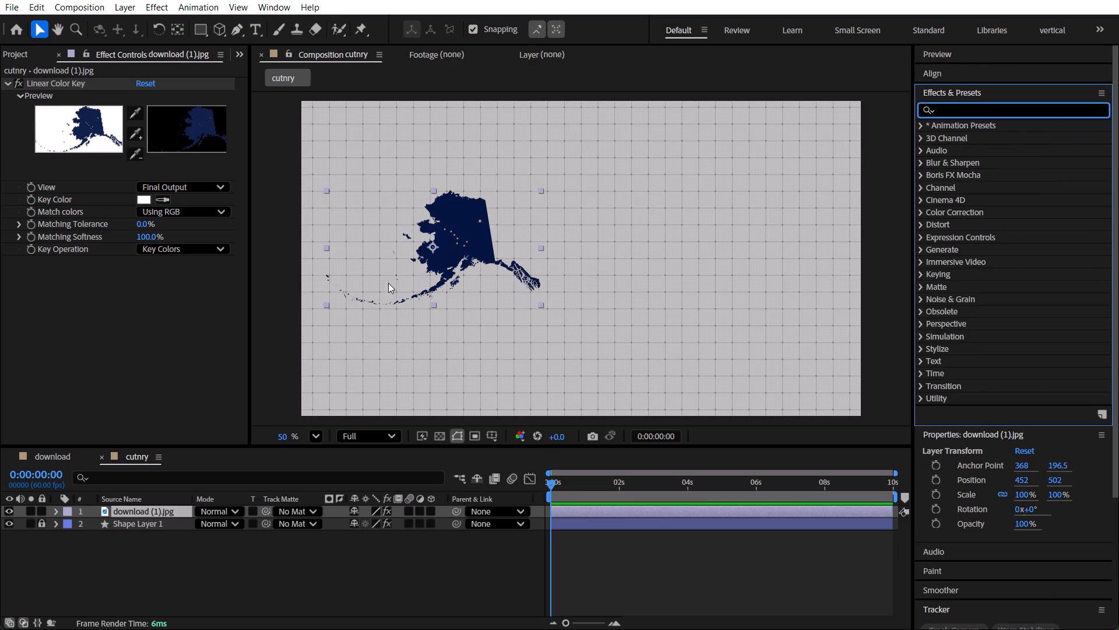
Expand the Alaska map layer, add a Drop Shadow layer style, and compare the map with layer styles off and on.
left_click(55, 510)
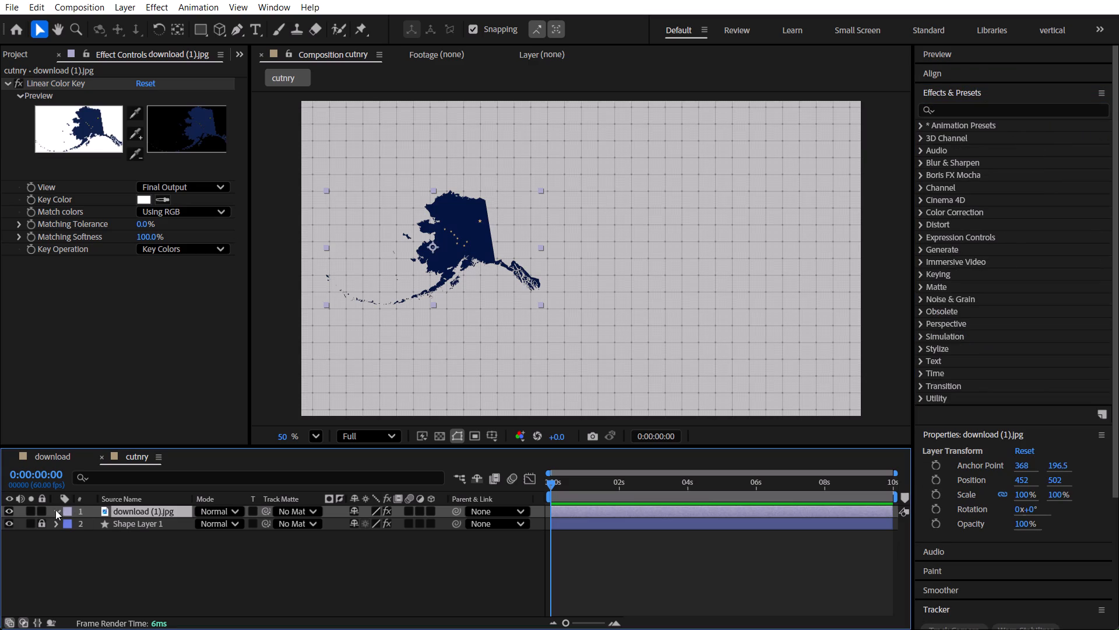
left_click(66, 522)
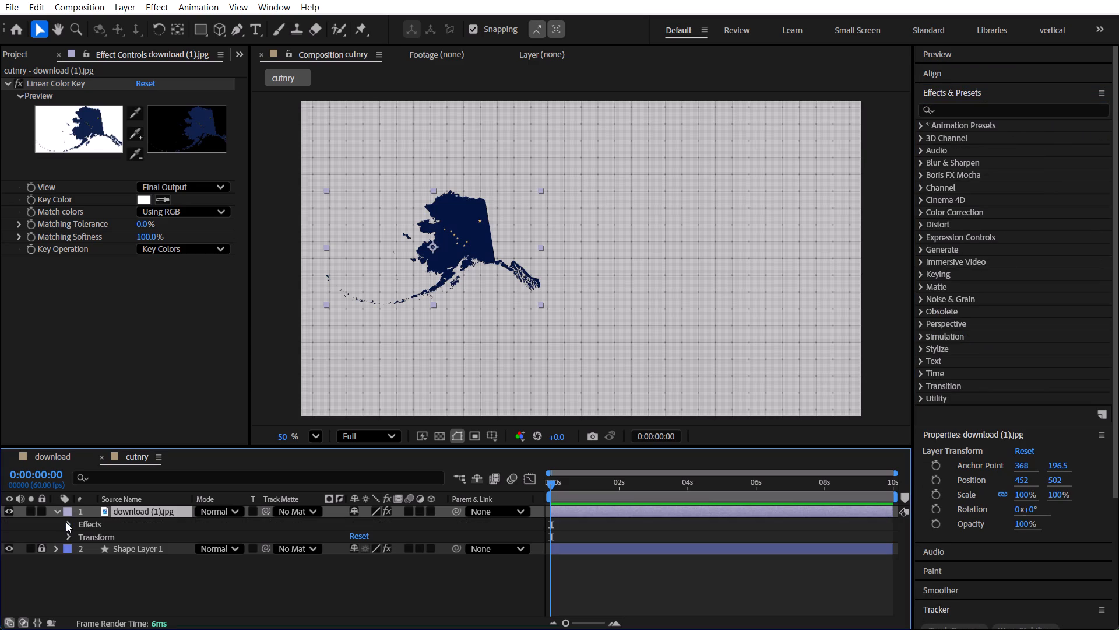
left_click(68, 523)
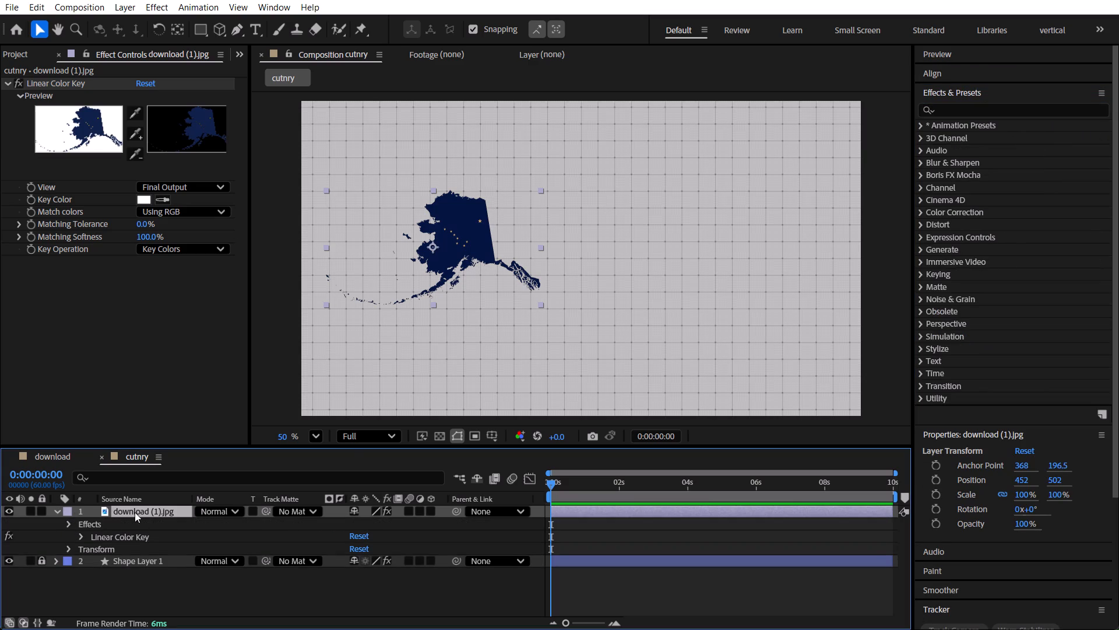
right_click(135, 512)
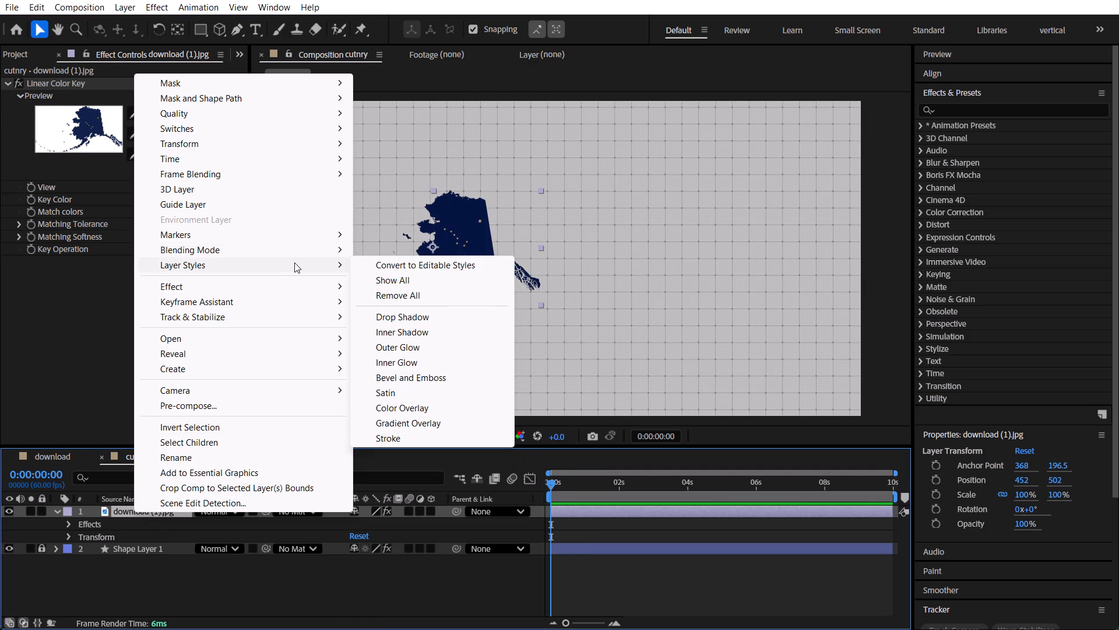
left_click(414, 316)
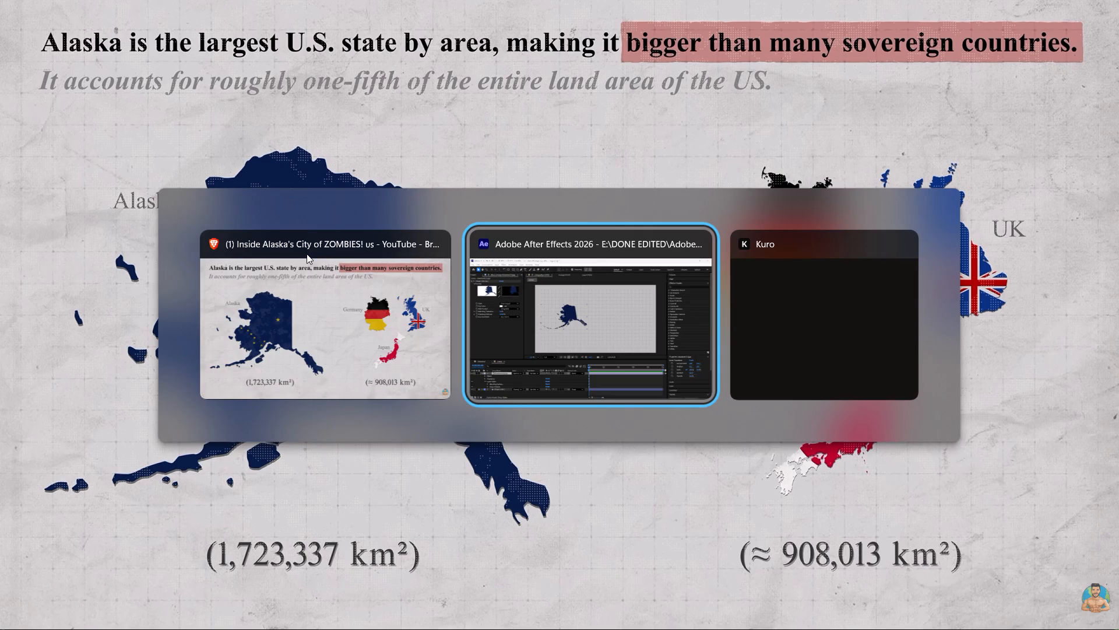
scroll(479, 245, "up", 4)
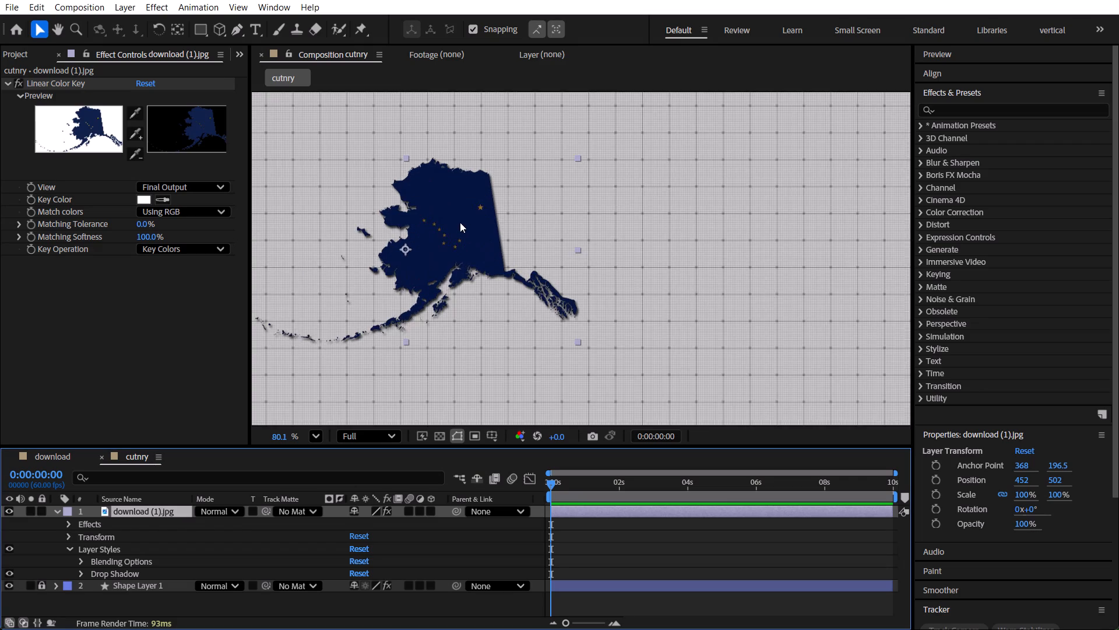
scroll(451, 218, "up", 4)
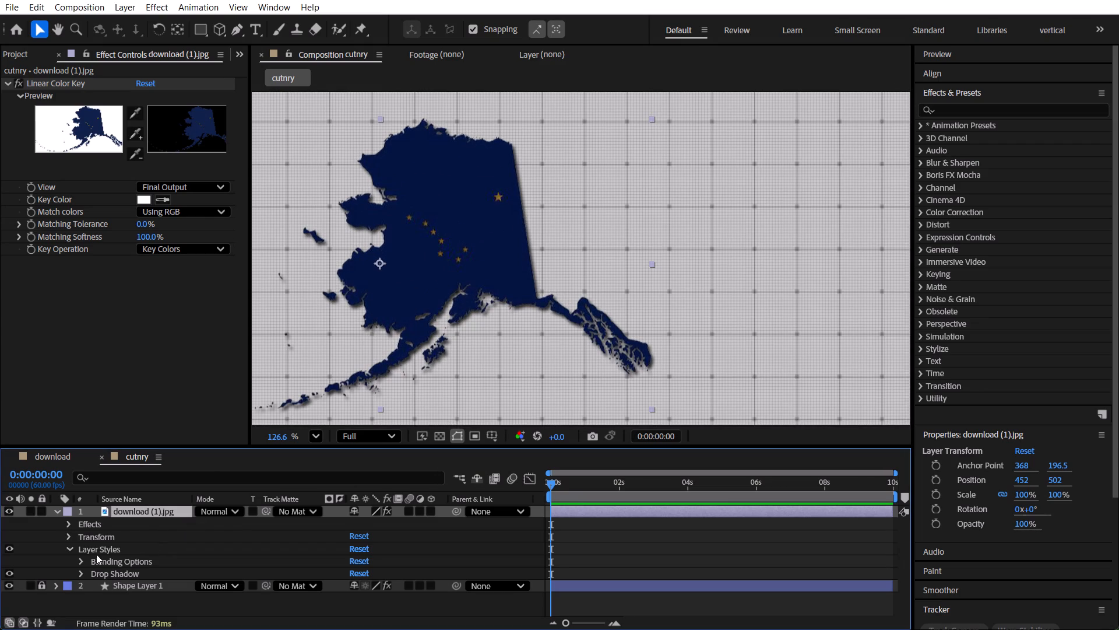
left_click(10, 547)
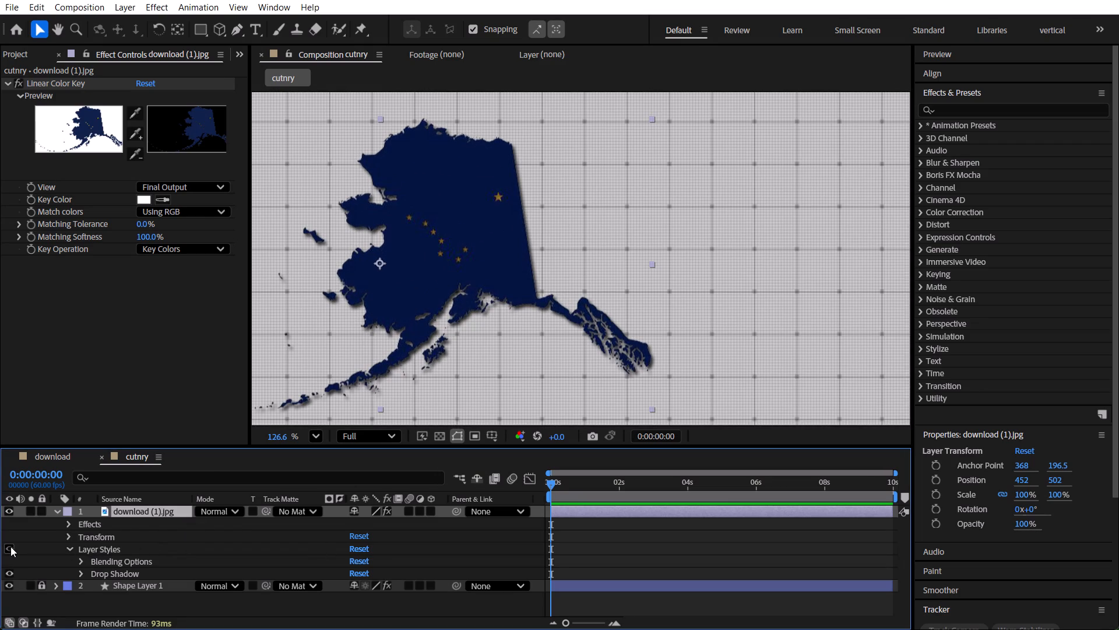
left_click(10, 547)
Expand the Alaska layer's Drop Shadow settings and set the shadow Opacity to 100%.
left_click(82, 562)
scroll(265, 525, "down", 1)
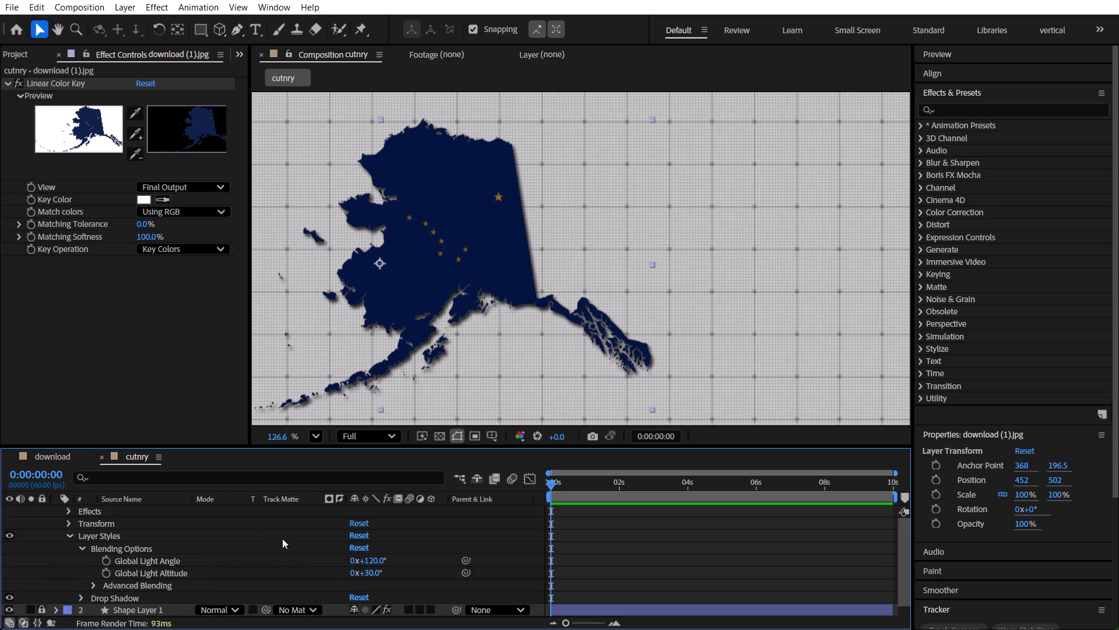
left_click(85, 548)
left_click(83, 571)
scroll(211, 546, "down", 1)
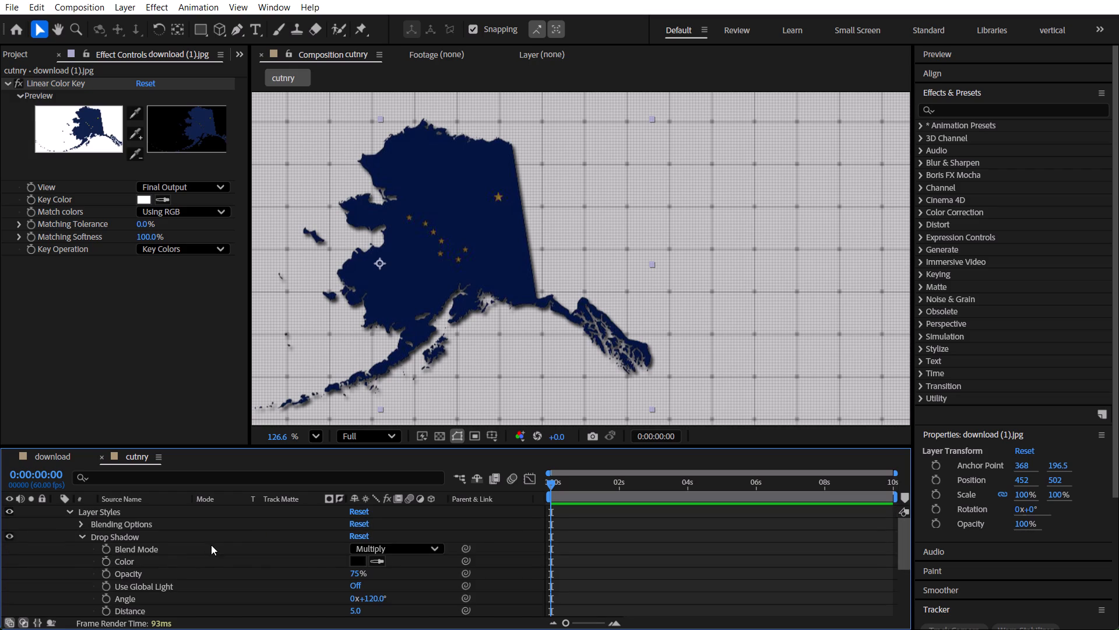
left_click_drag(357, 573, 436, 571)
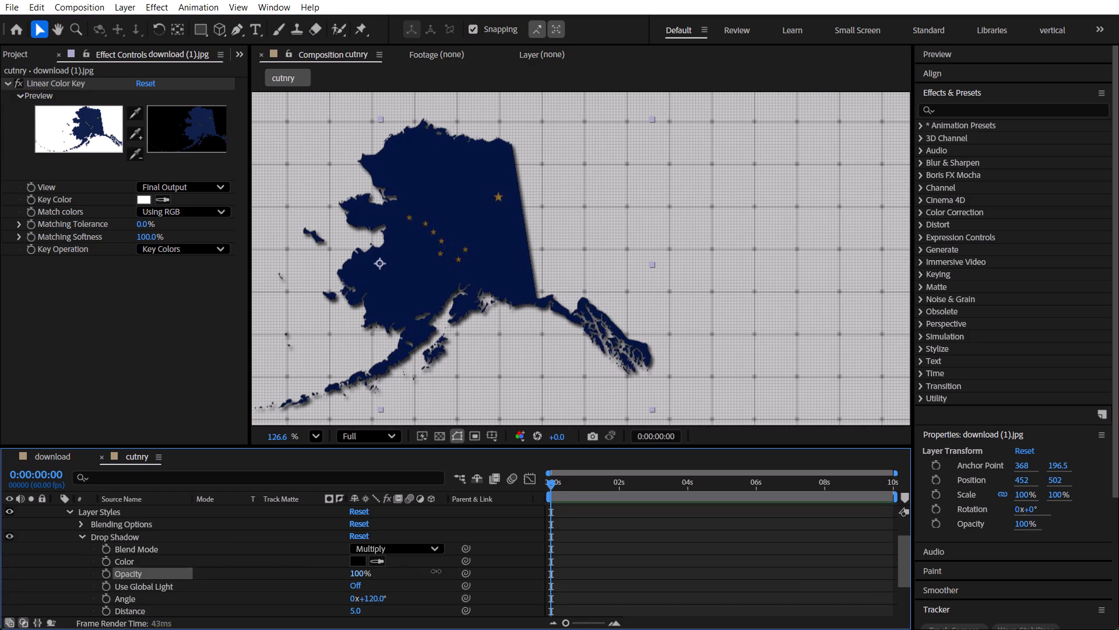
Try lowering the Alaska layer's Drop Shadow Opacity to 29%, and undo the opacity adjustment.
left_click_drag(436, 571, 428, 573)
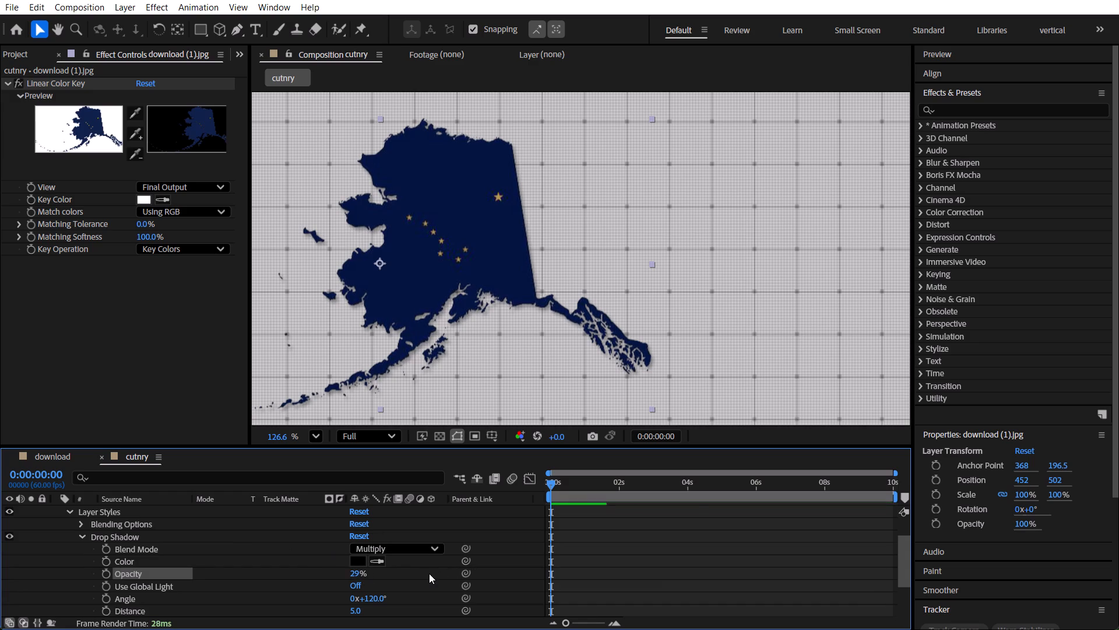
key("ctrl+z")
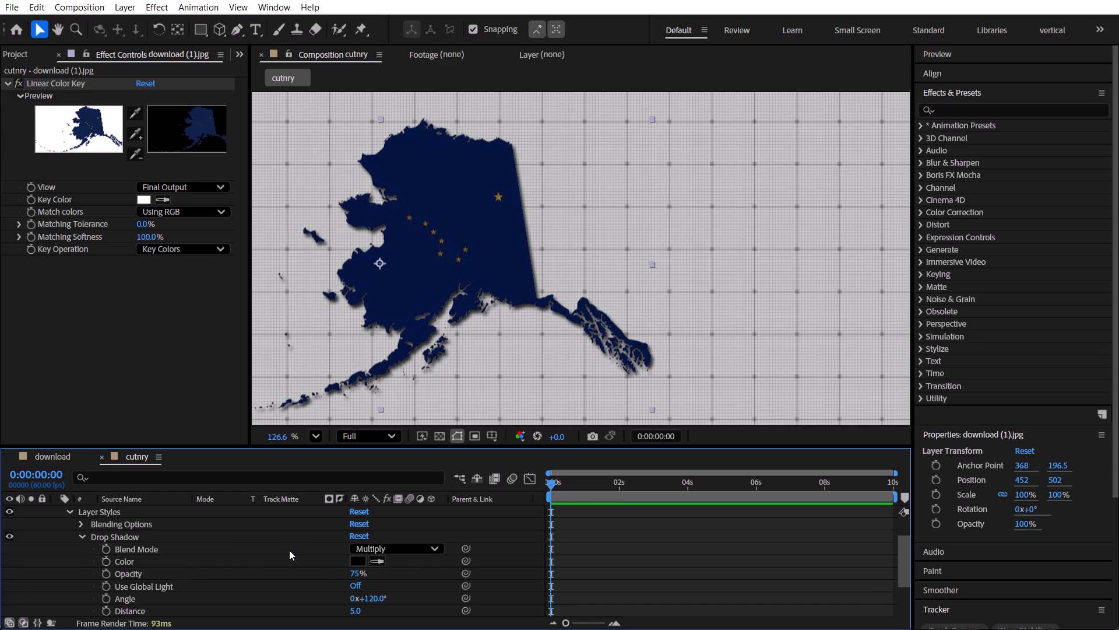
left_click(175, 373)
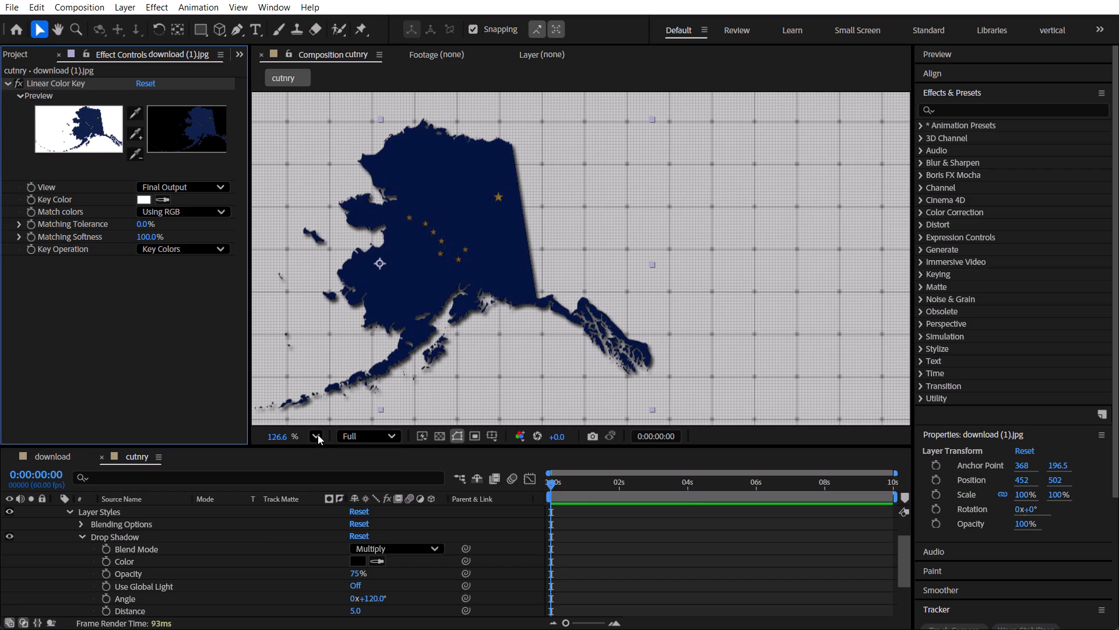
Centre the Alaska map layer vertically within the composition using Align.
left_click(318, 435)
left_click(353, 140)
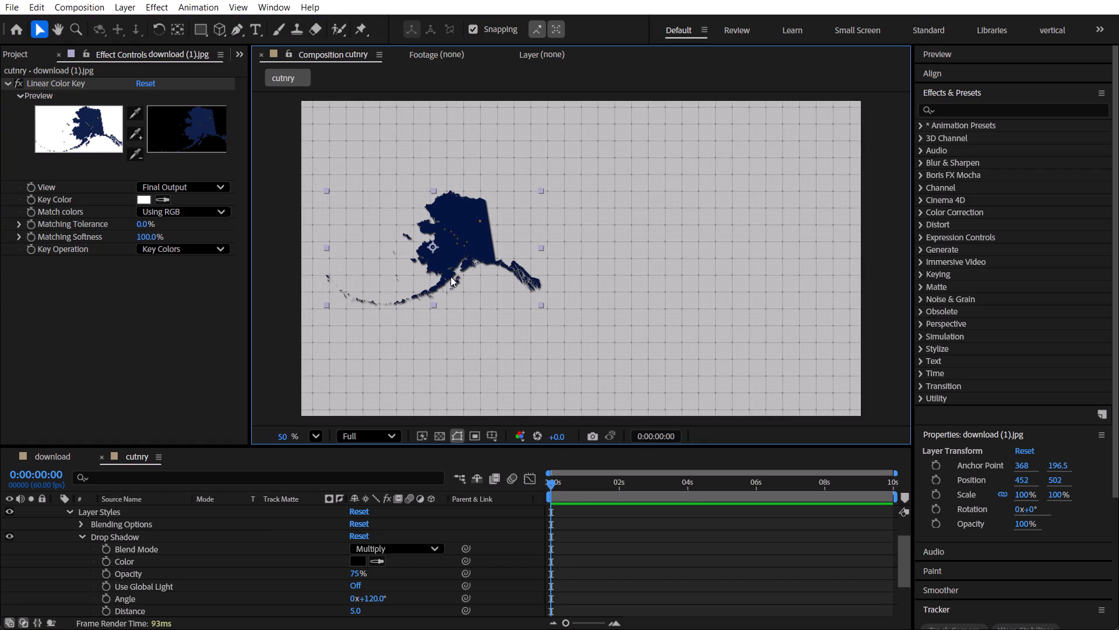
left_click(451, 276)
scroll(1019, 291, "up", 4)
left_click(964, 71)
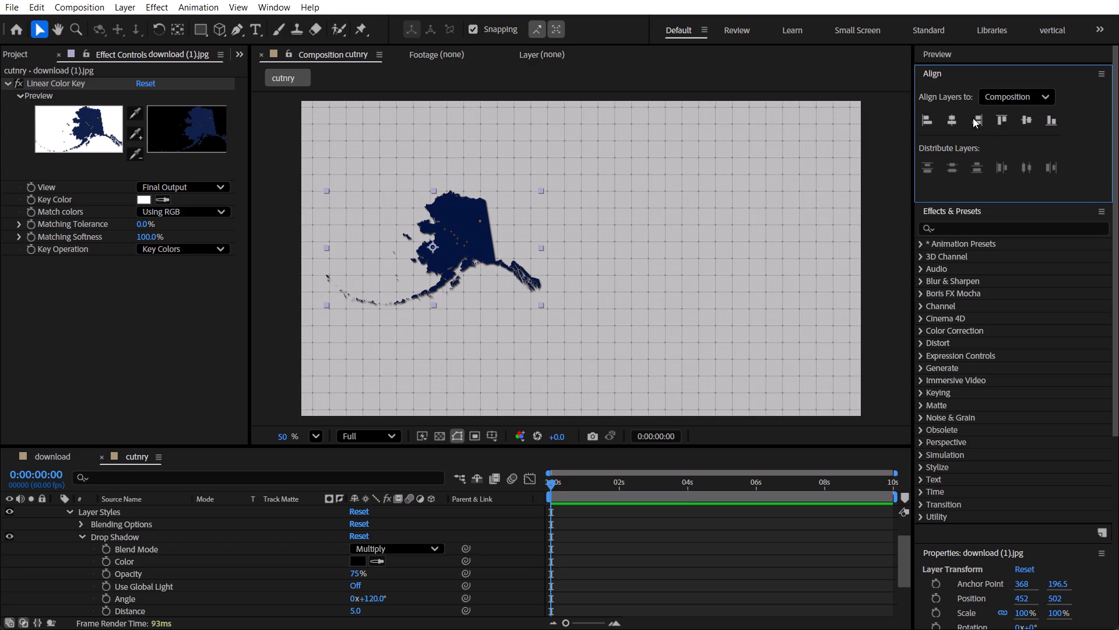
left_click(1021, 119)
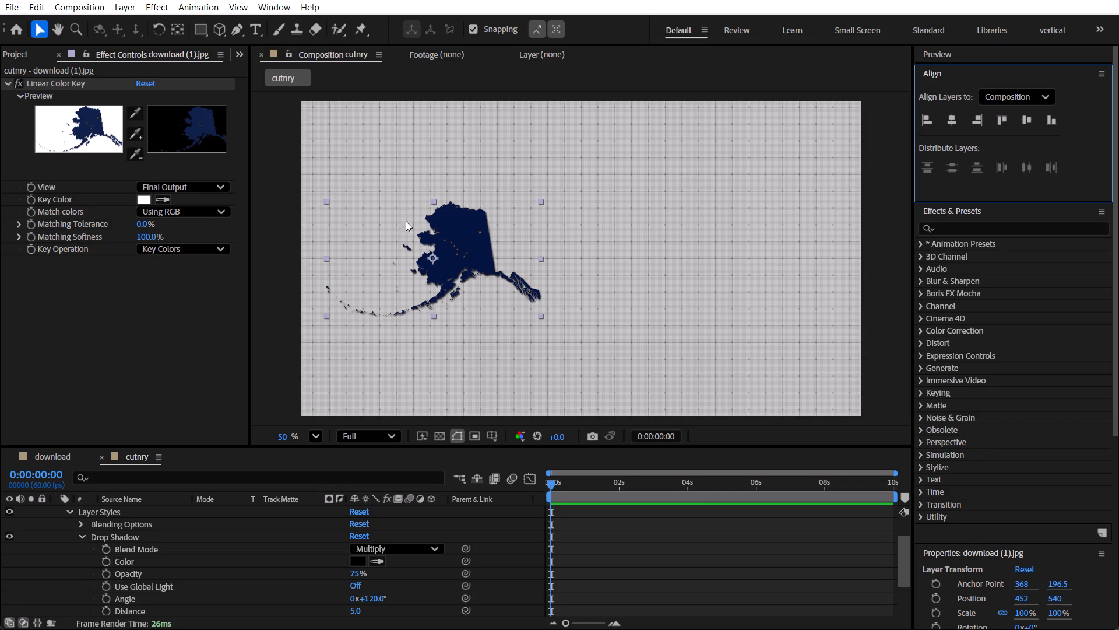
Collapse the Alaska layer's Drop Shadow settings and set the layer's Scale to 150%.
left_click(83, 540)
scroll(72, 569, "up", 1)
left_click(55, 513)
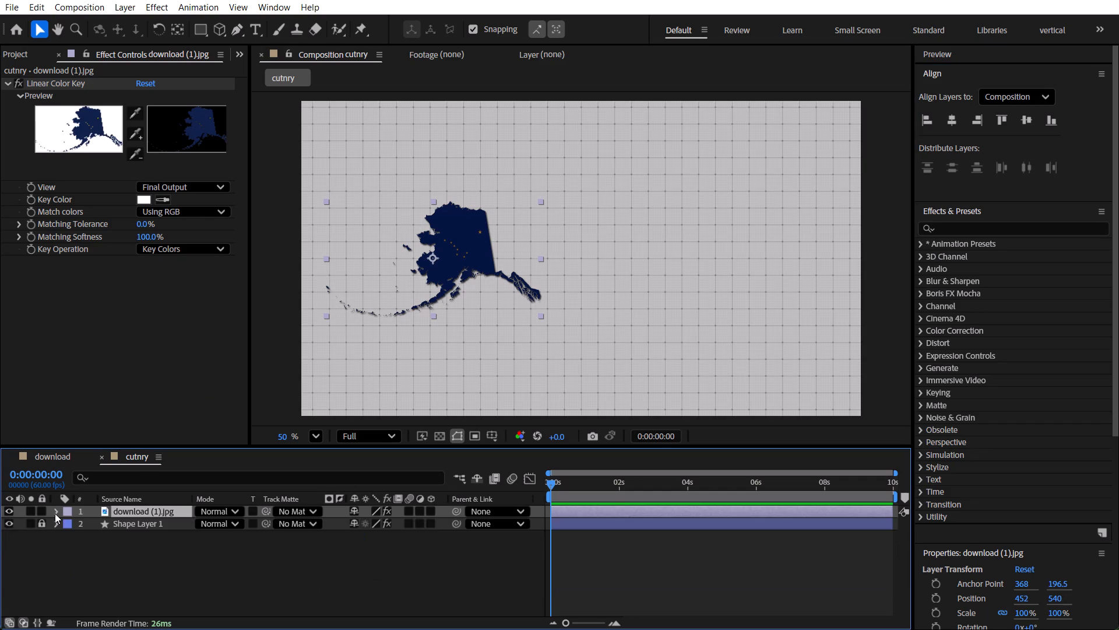
left_click(55, 513)
left_click(71, 544)
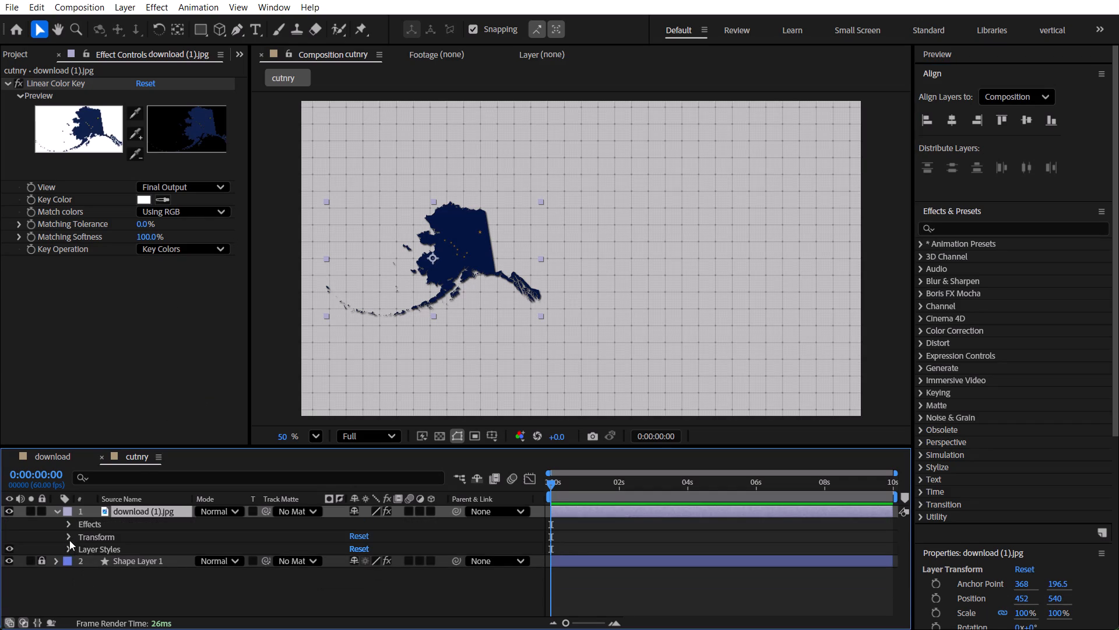
left_click(68, 535)
left_click(372, 572)
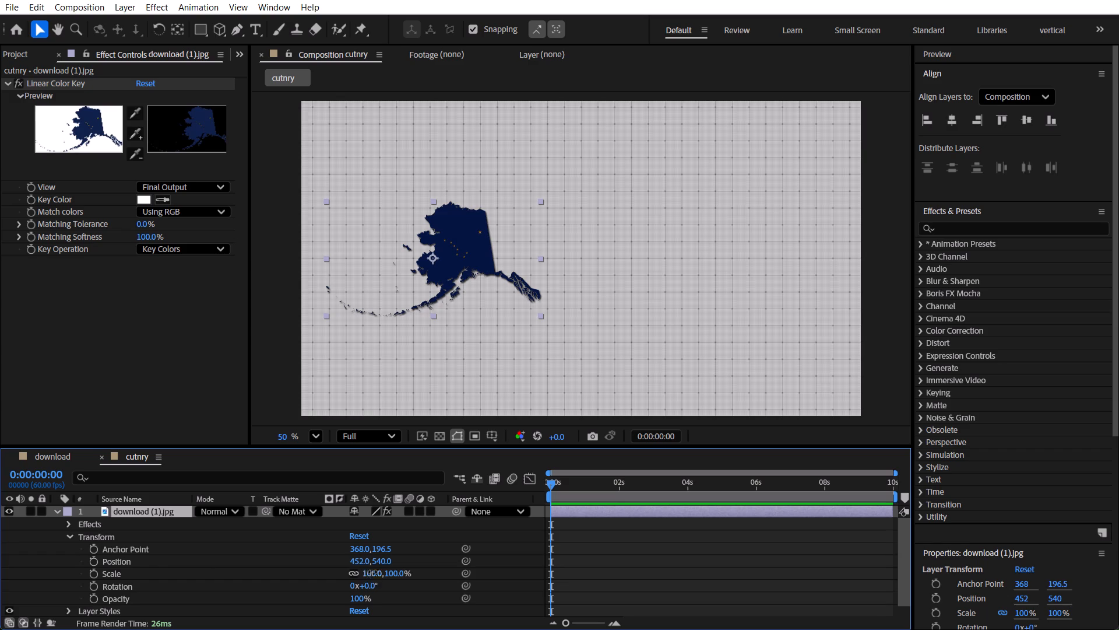
type("150")
key("Return")
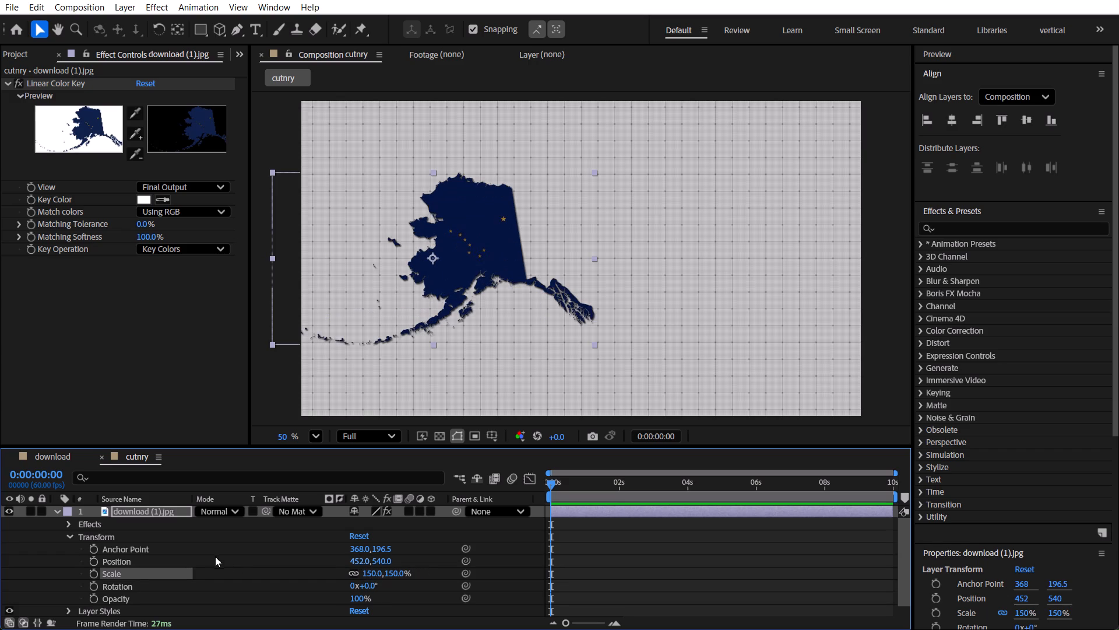
Shift the Alaska map horizontally to an X Position of 563 and align it to the composition's vertical centre.
left_click_drag(360, 557, 417, 567)
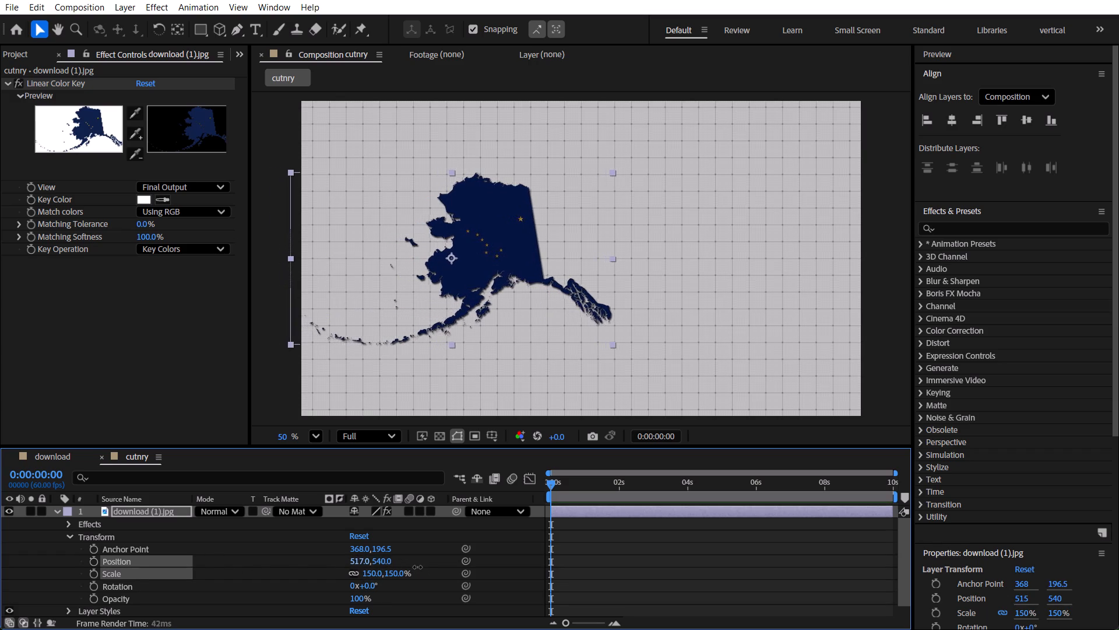
left_click_drag(417, 567, 462, 589)
left_click(539, 232)
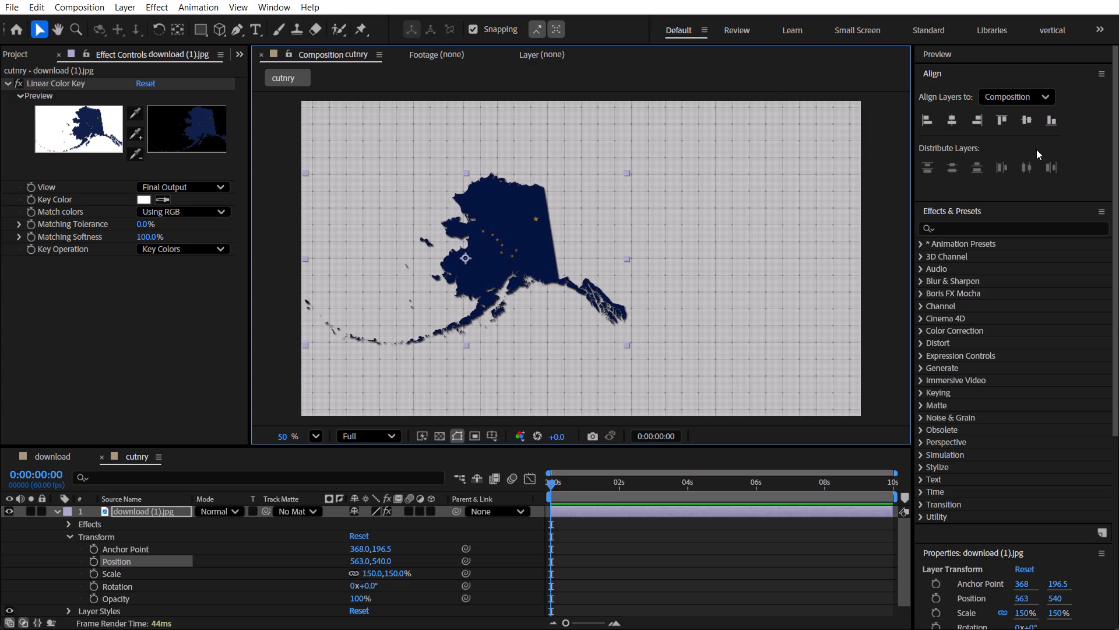
left_click(1033, 124)
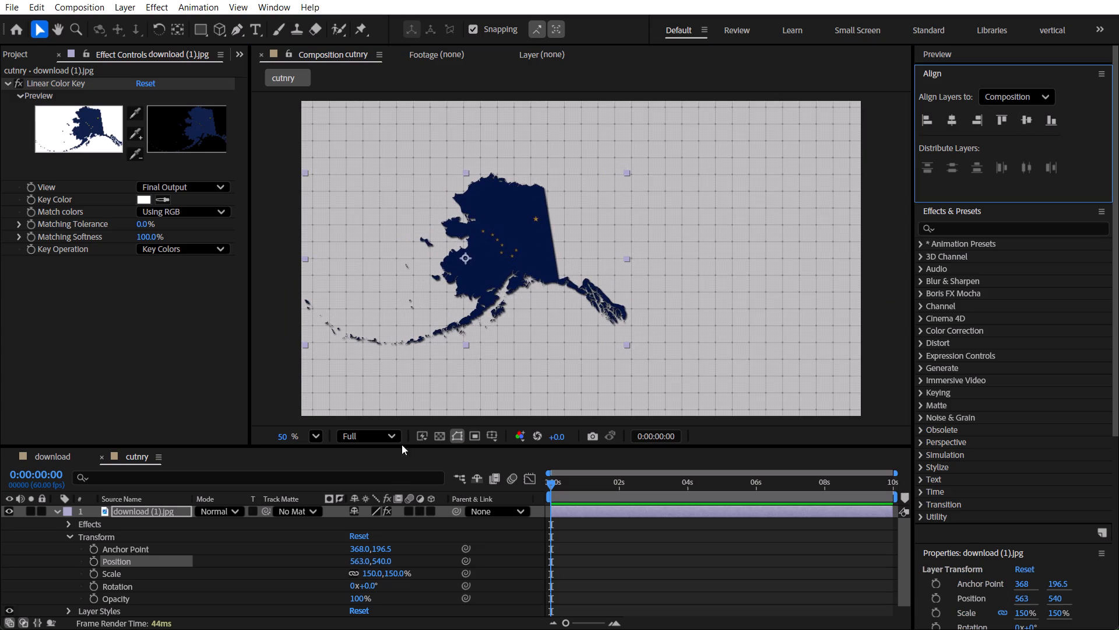
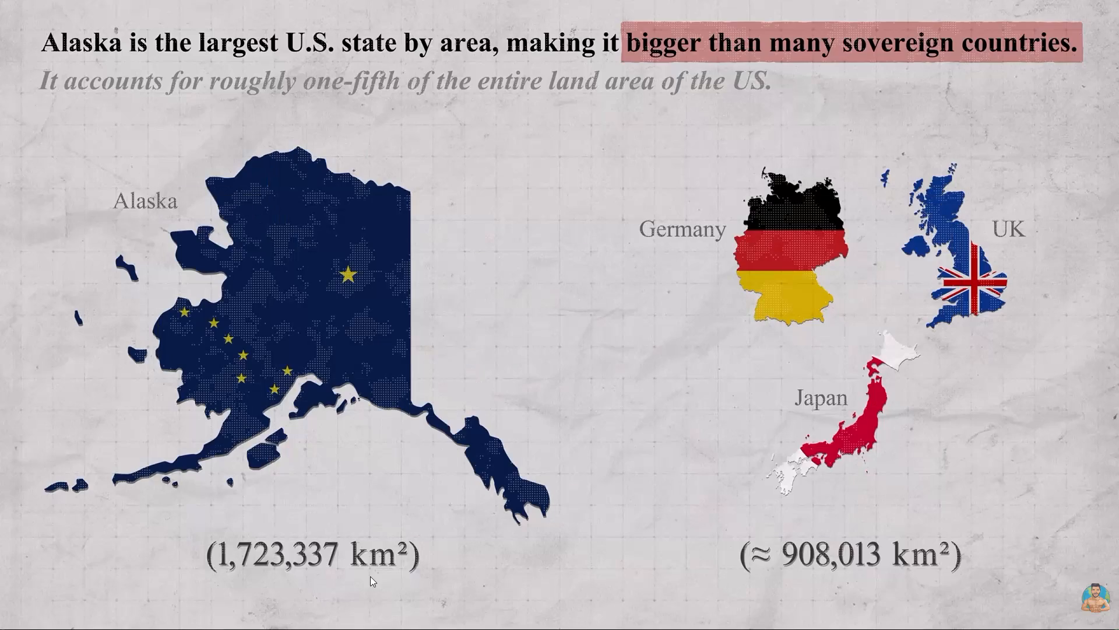
Shift the Alaska map horizontally to a Position of 403, 540, then collapse the layer's properties and deselect it.
left_click_drag(532, 276, 506, 276)
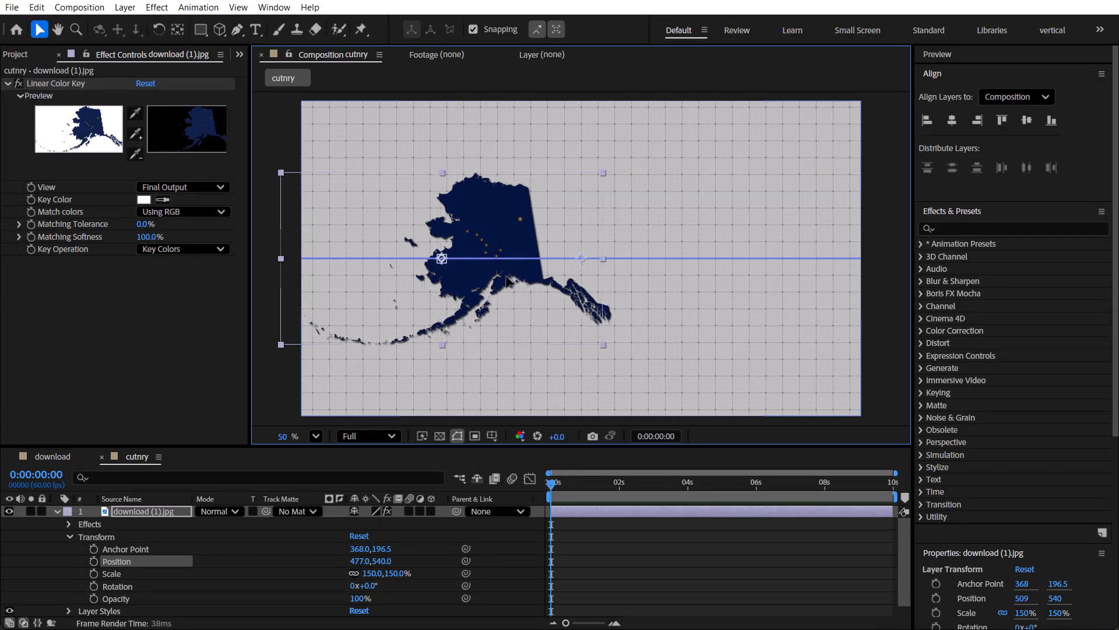
left_click_drag(506, 276, 485, 276)
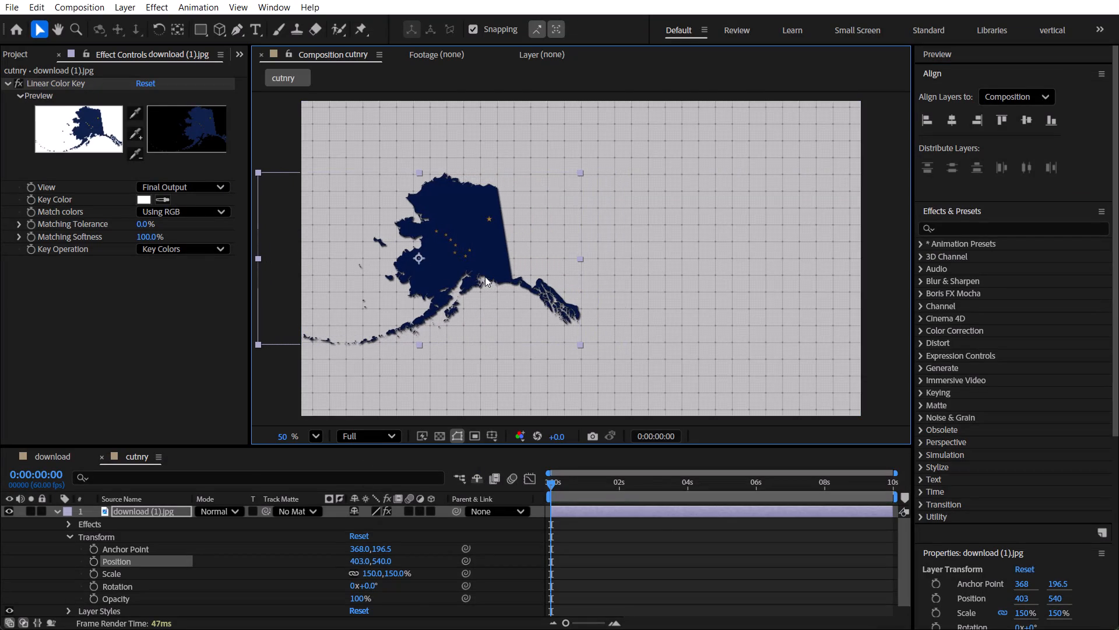
left_click(58, 514)
left_click(217, 568)
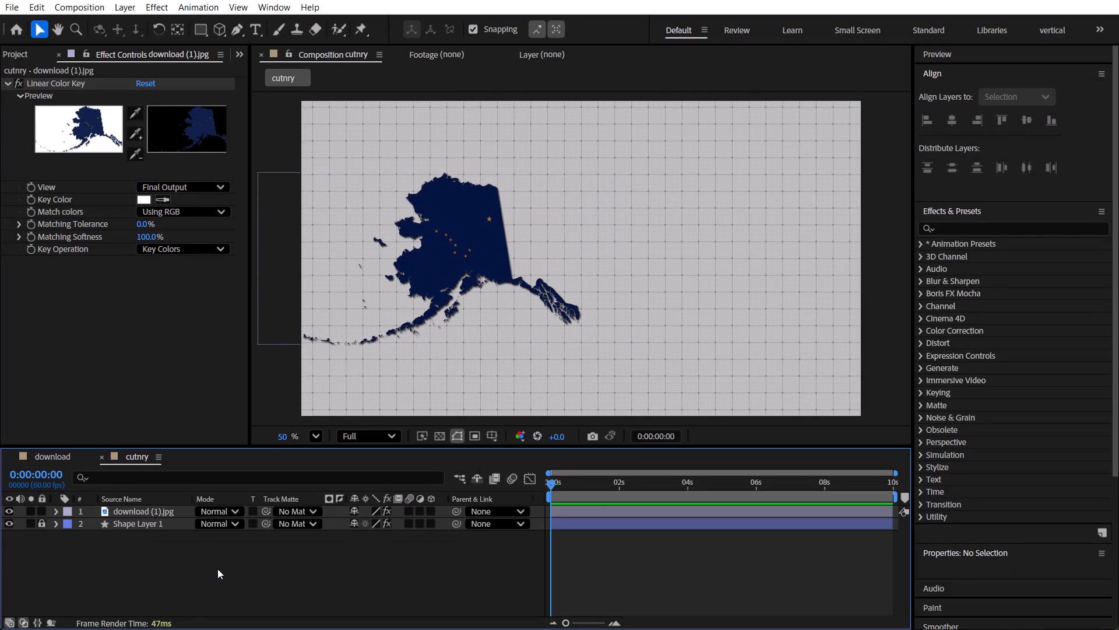
Bring up the project's list of imported map images and compositions.
left_click(27, 50)
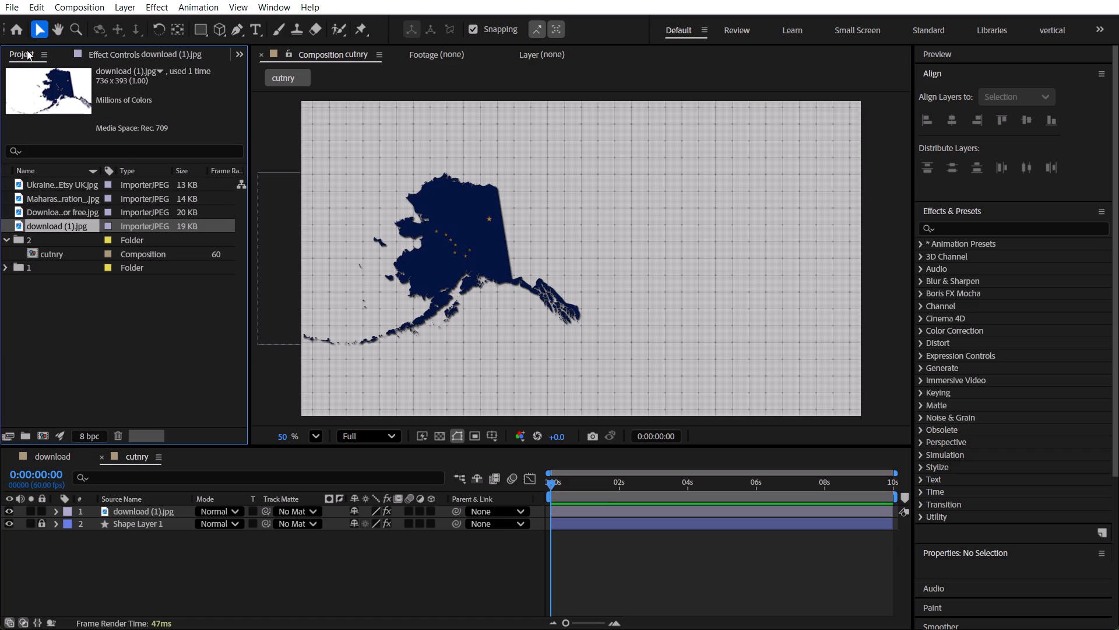
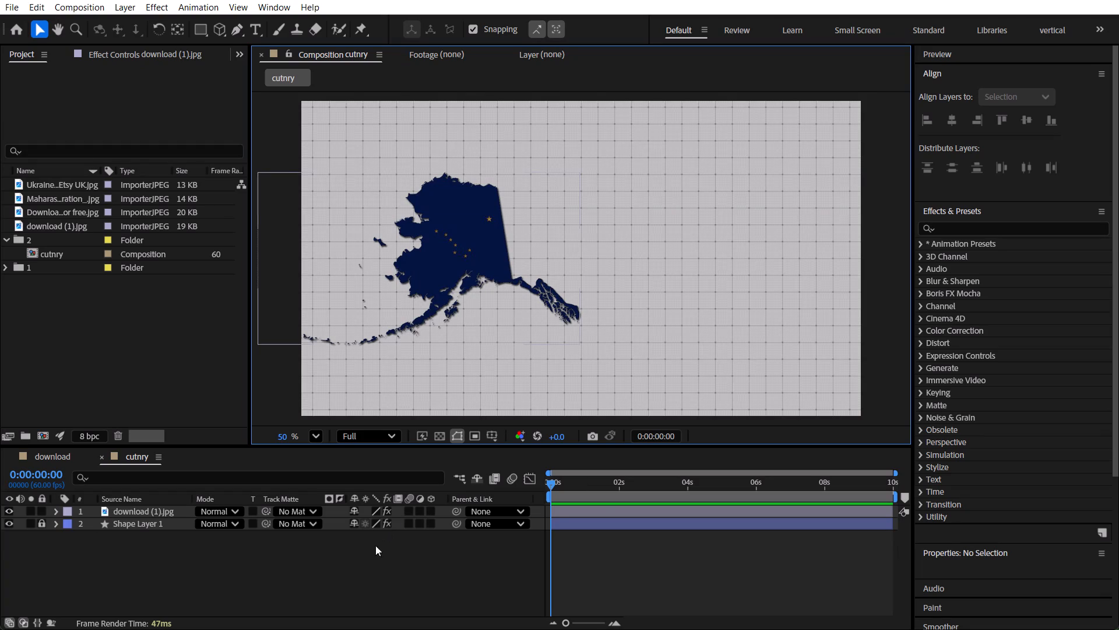
Add the Maharashtra and Madhya Pradesh map images together to the cutnry composition, over the empty area beside the Alaska map.
left_click(349, 569)
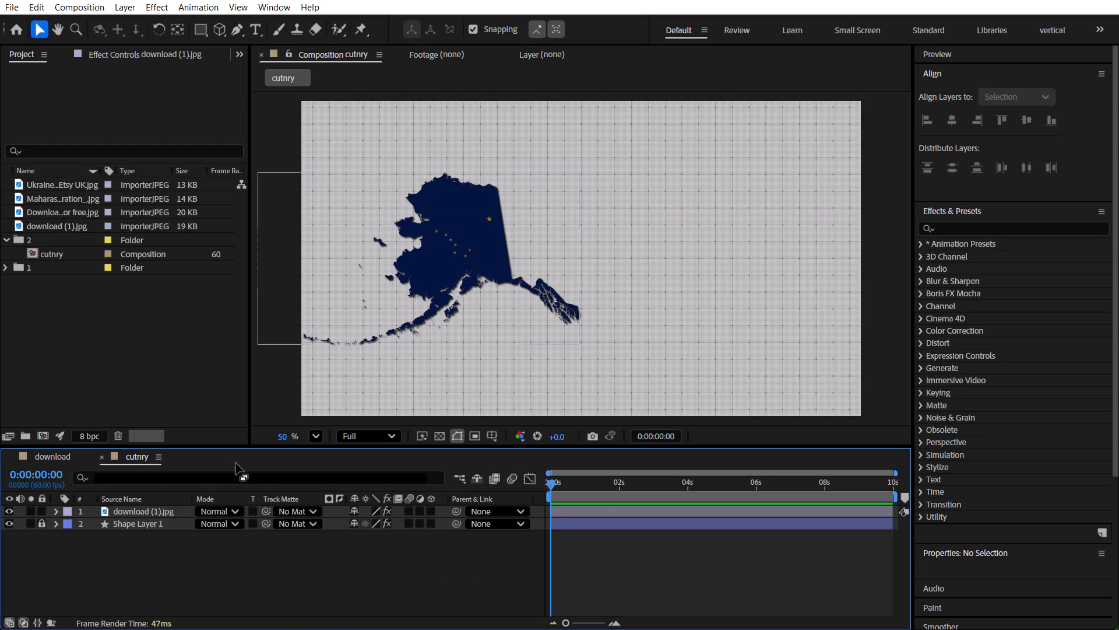
left_click(135, 325)
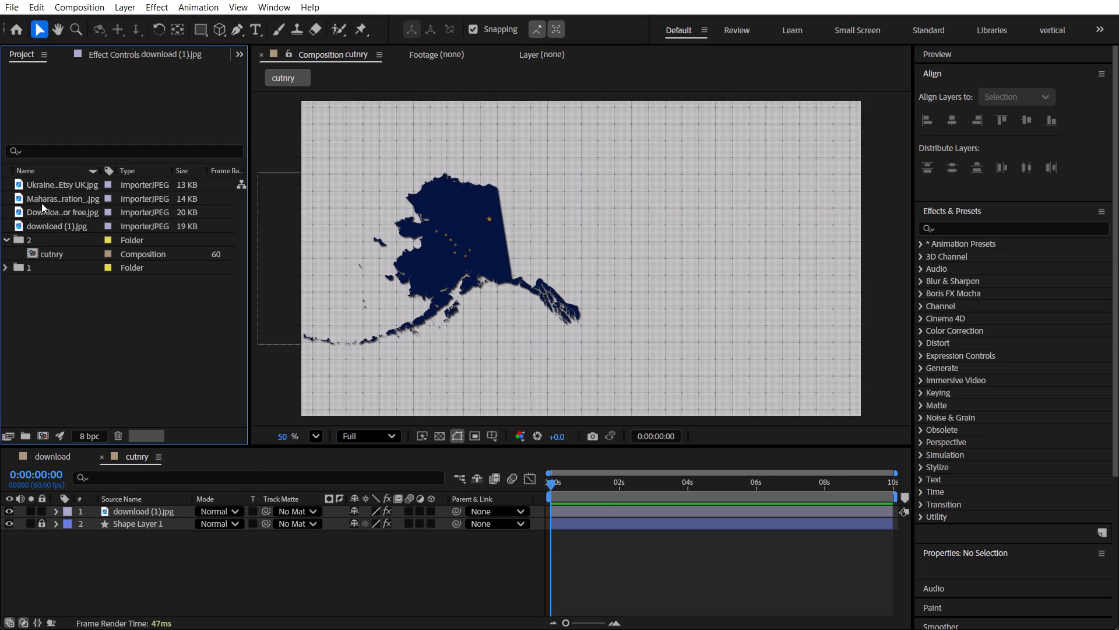
left_click(41, 203)
left_click(61, 229)
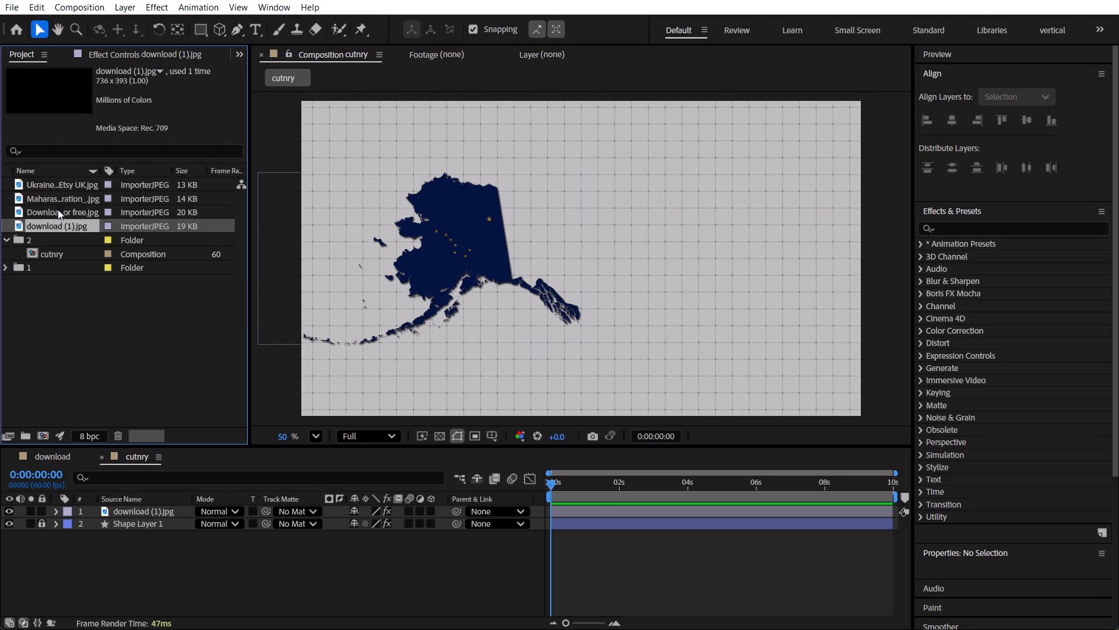
left_click(61, 213)
left_click(61, 199, "shift")
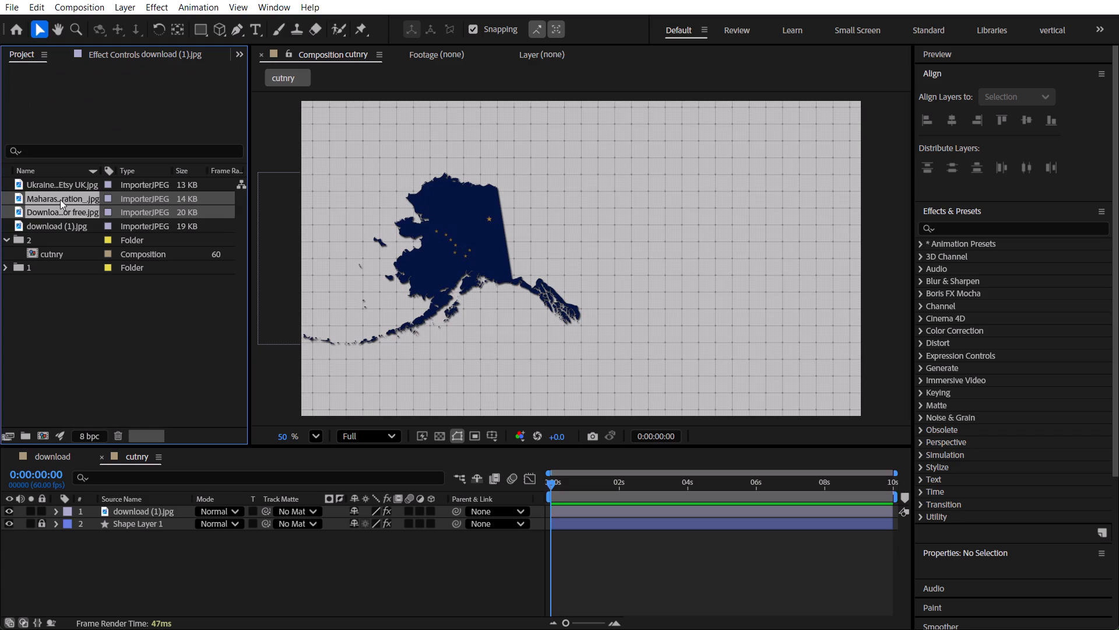
left_click_drag(34, 199, 740, 254)
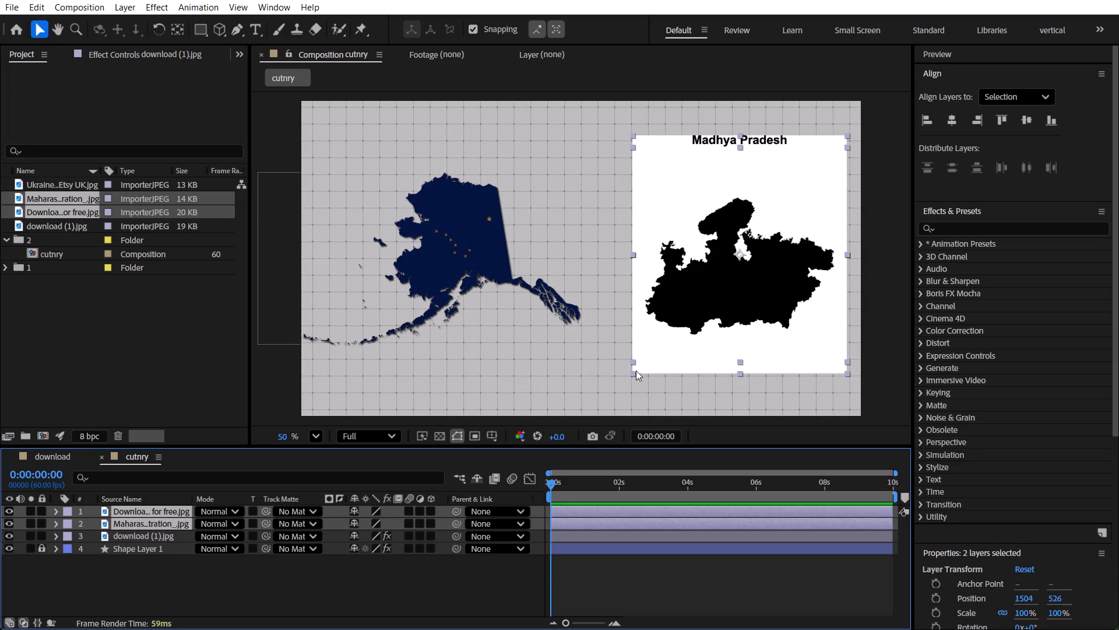
Scale the Maharashtra and Madhya Pradesh maps down together, keeping proportions, to about 79.9%.
left_click_drag(631, 360, 655, 349)
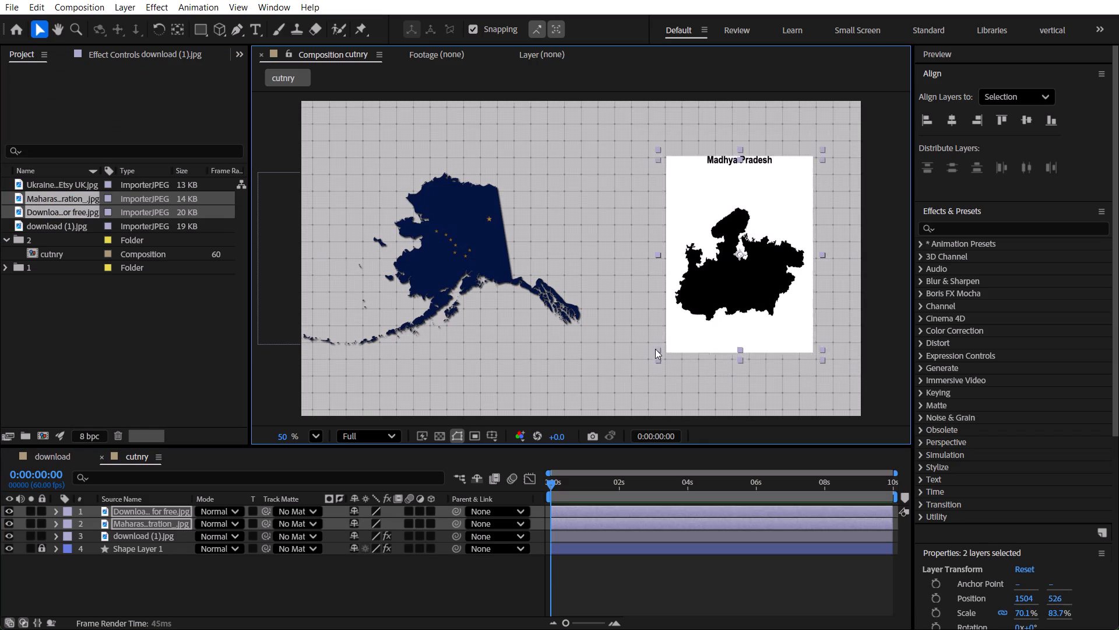
left_click_drag(655, 349, 673, 261)
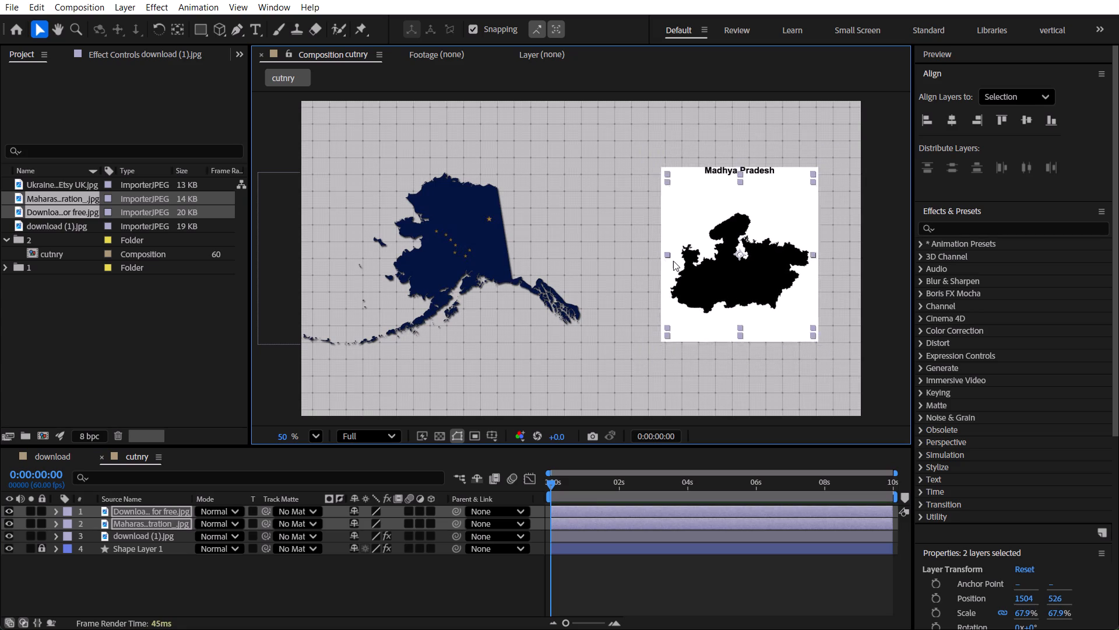
left_click_drag(673, 261, 638, 285)
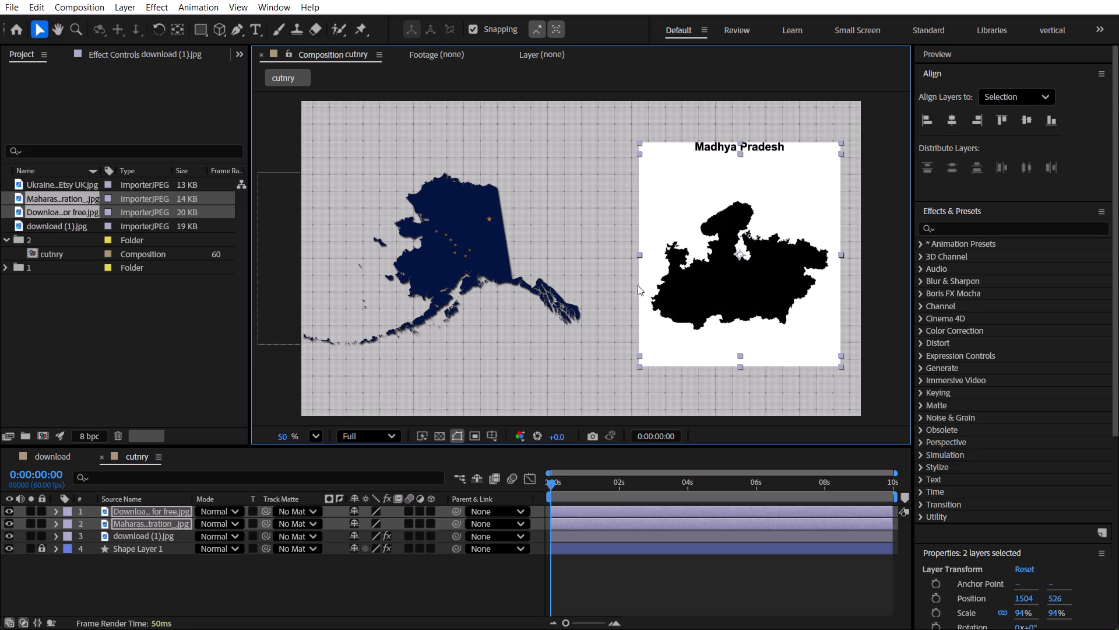
left_click_drag(638, 285, 653, 285)
Stack the two maps beside Alaska, with Maharashtra at Position 1494, 288 and Madhya Pradesh directly below it.
left_click_drag(738, 294, 725, 230)
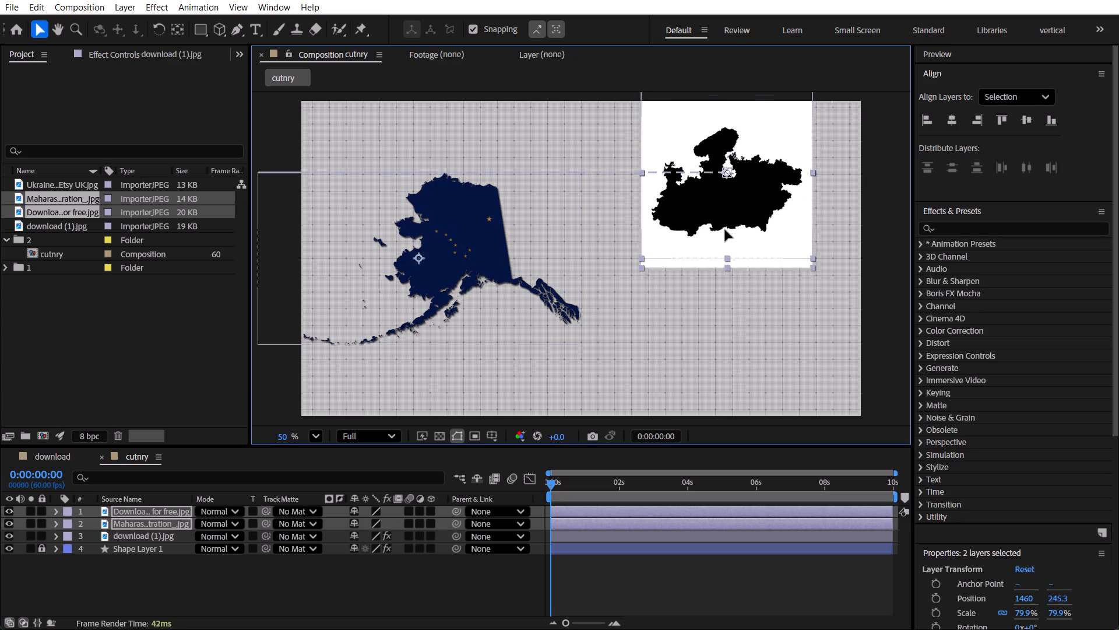
left_click_drag(725, 230, 723, 245)
left_click(810, 349)
left_click_drag(731, 258, 688, 247)
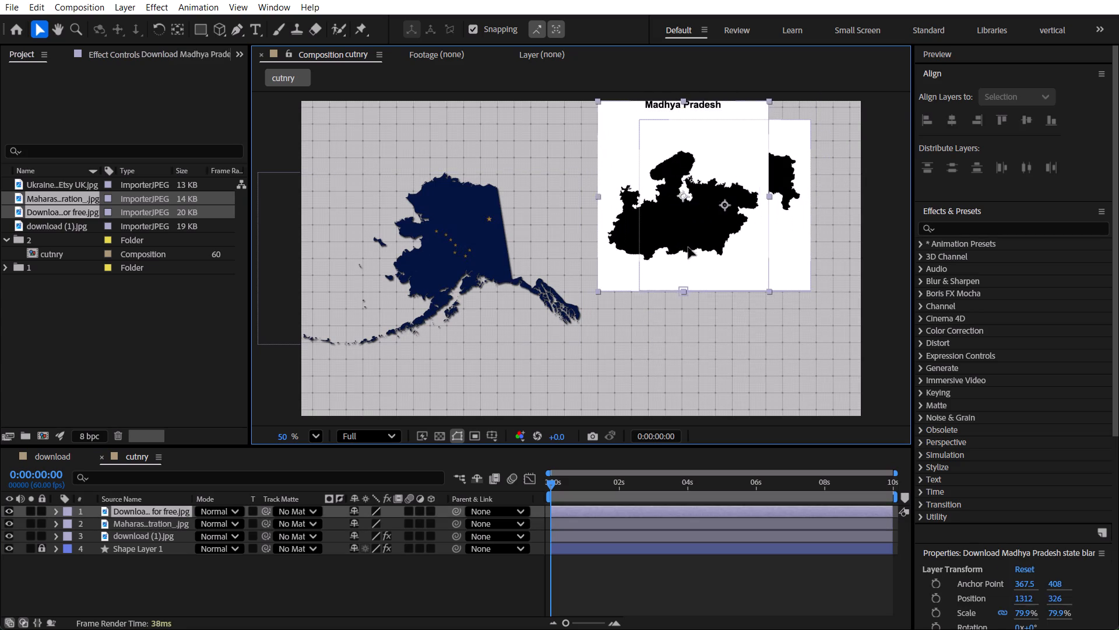
left_click_drag(688, 247, 741, 370)
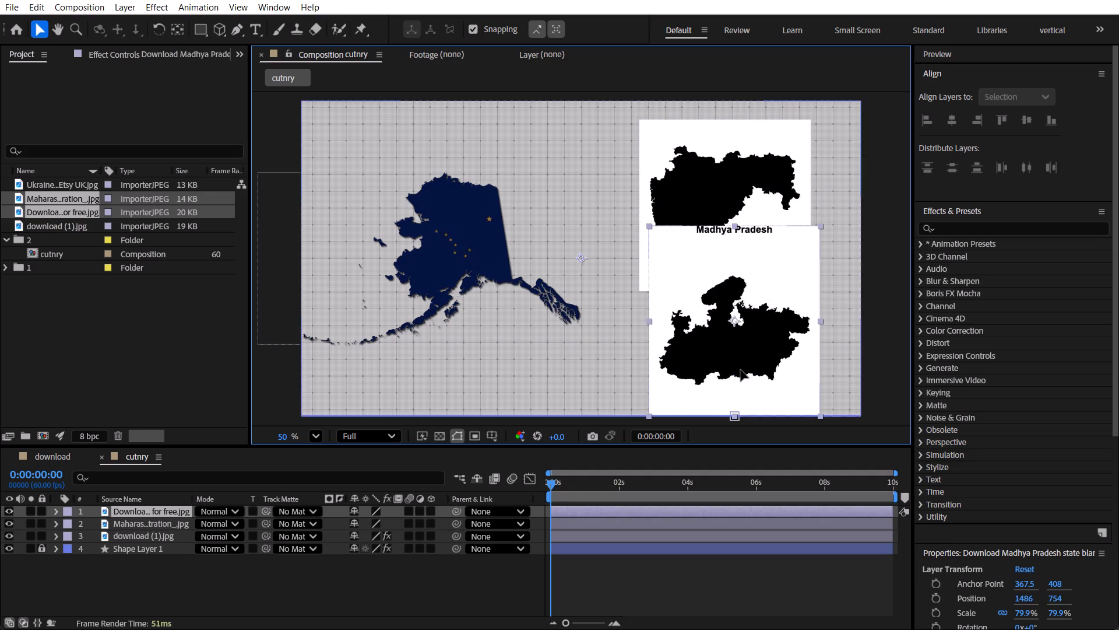
left_click_drag(741, 370, 743, 381)
left_click_drag(716, 201, 733, 180)
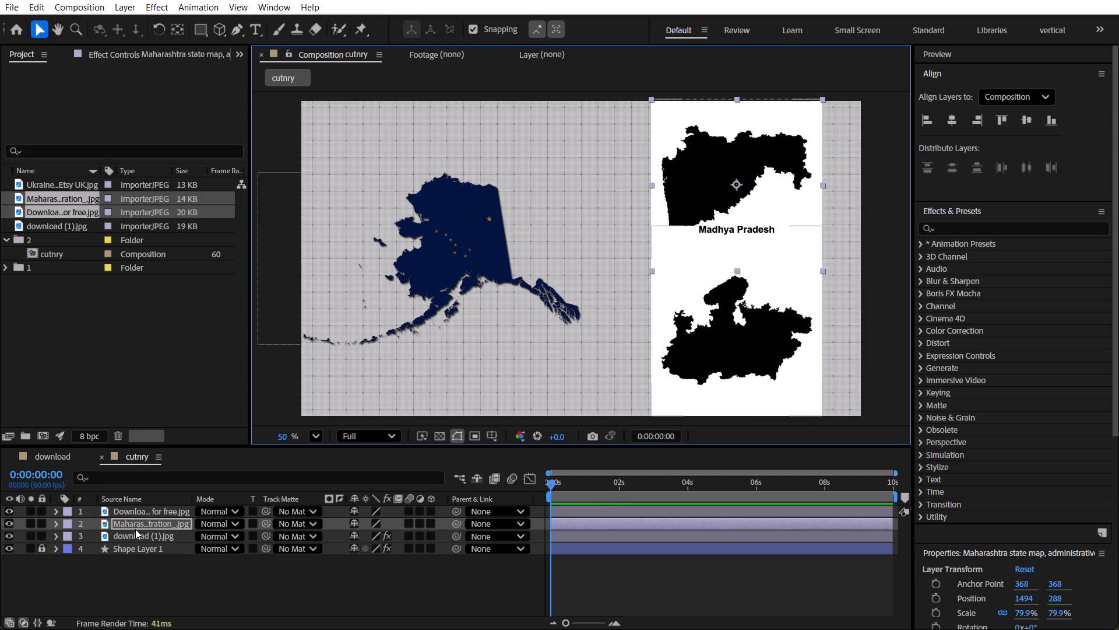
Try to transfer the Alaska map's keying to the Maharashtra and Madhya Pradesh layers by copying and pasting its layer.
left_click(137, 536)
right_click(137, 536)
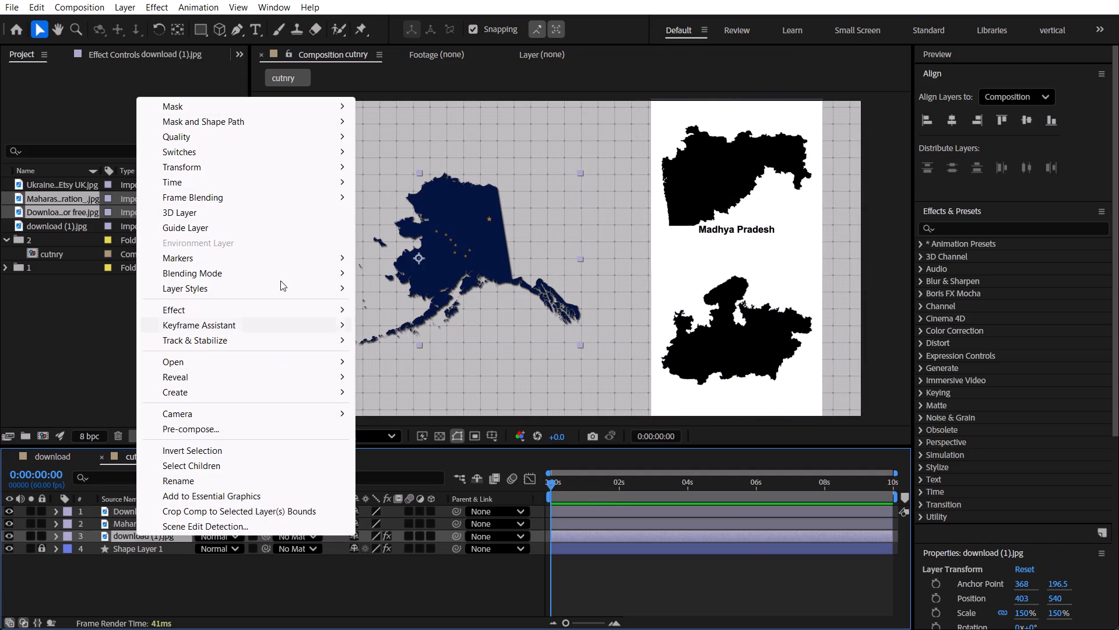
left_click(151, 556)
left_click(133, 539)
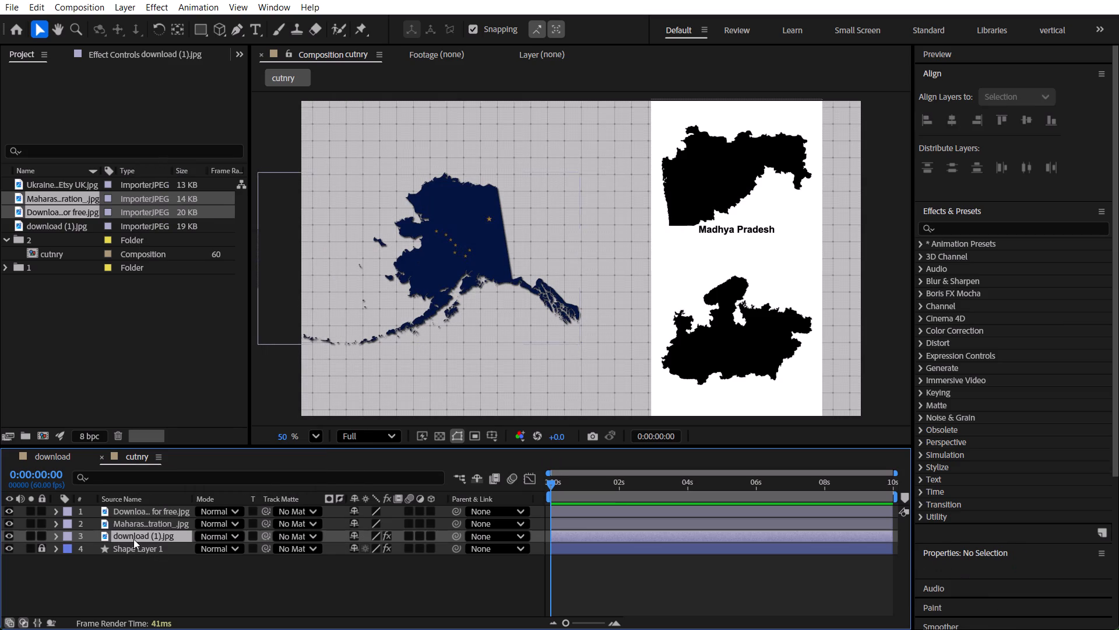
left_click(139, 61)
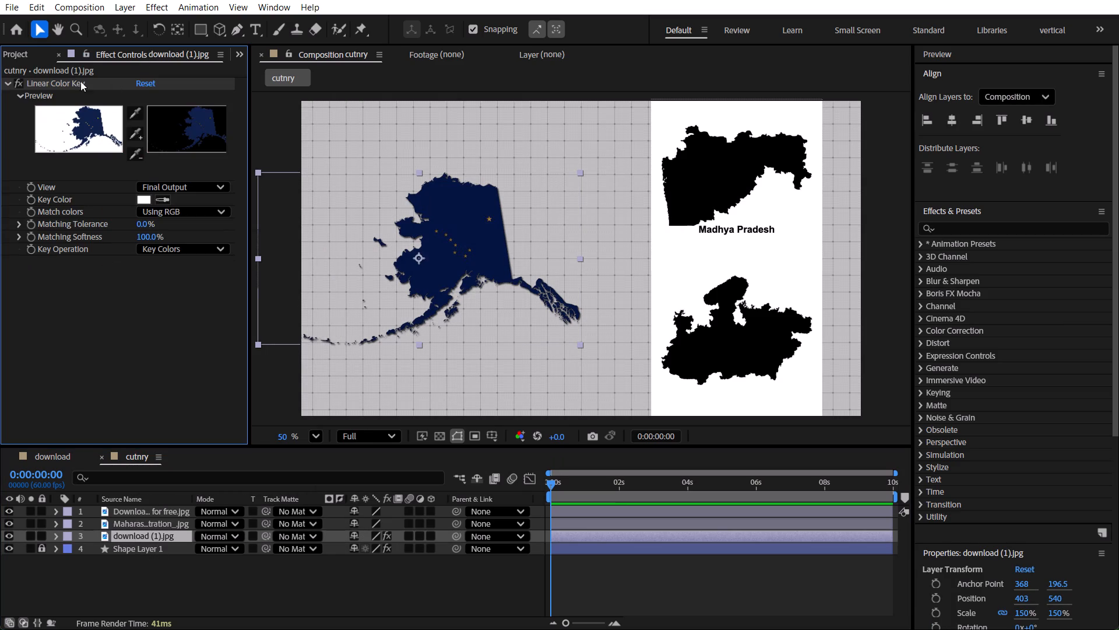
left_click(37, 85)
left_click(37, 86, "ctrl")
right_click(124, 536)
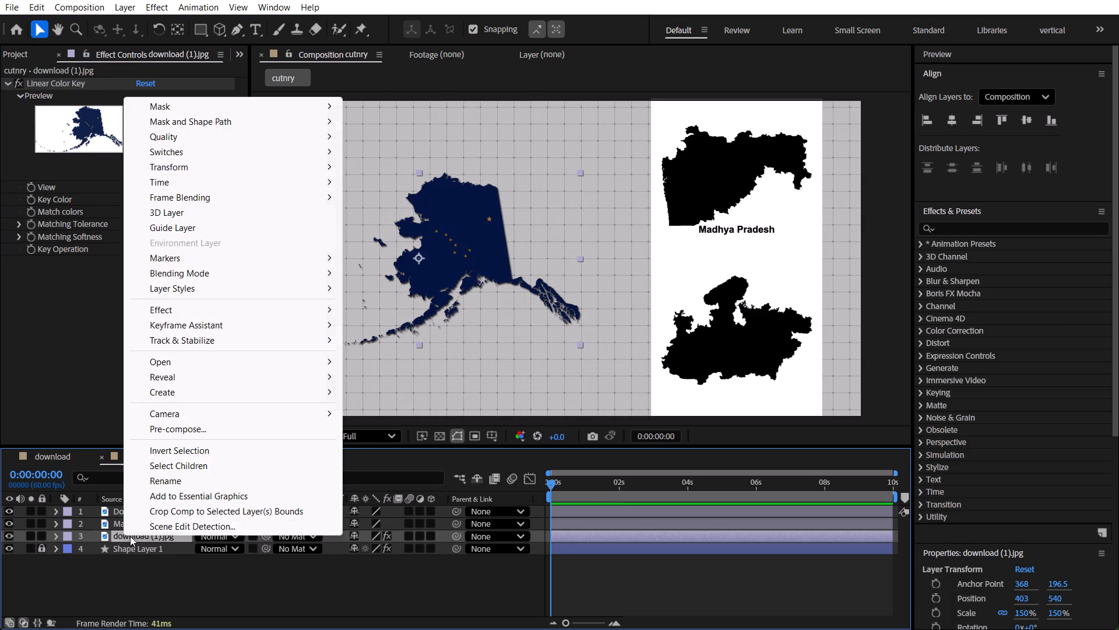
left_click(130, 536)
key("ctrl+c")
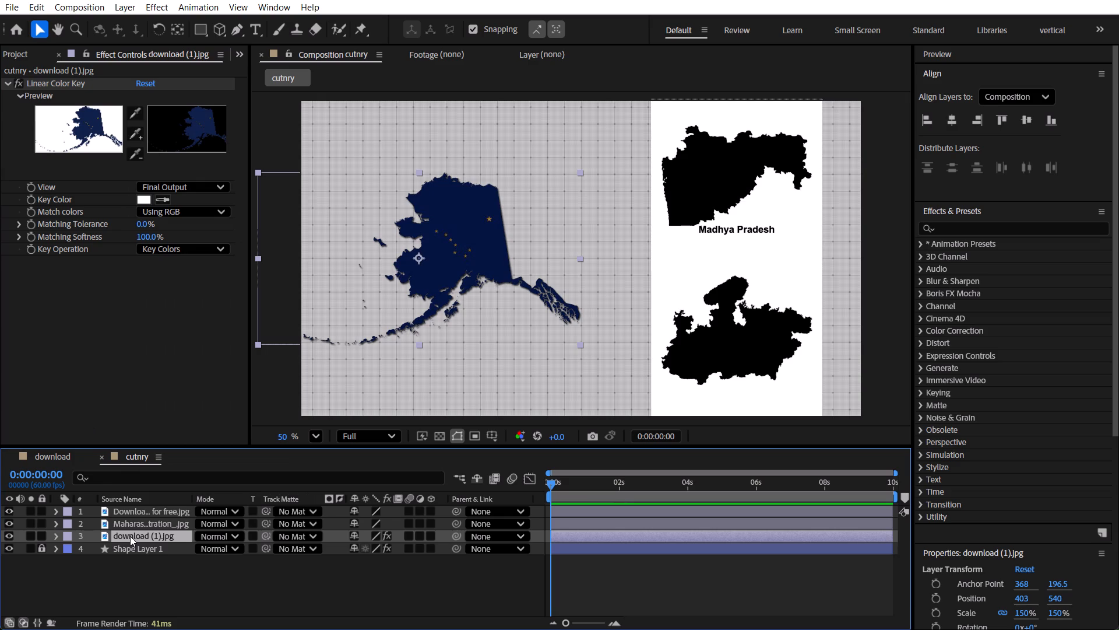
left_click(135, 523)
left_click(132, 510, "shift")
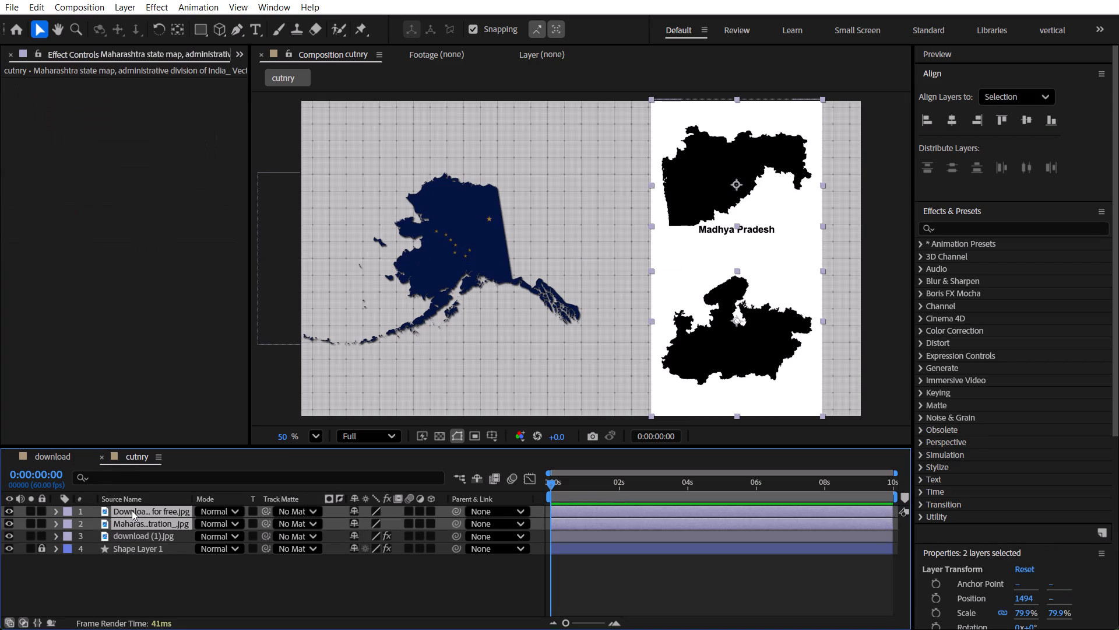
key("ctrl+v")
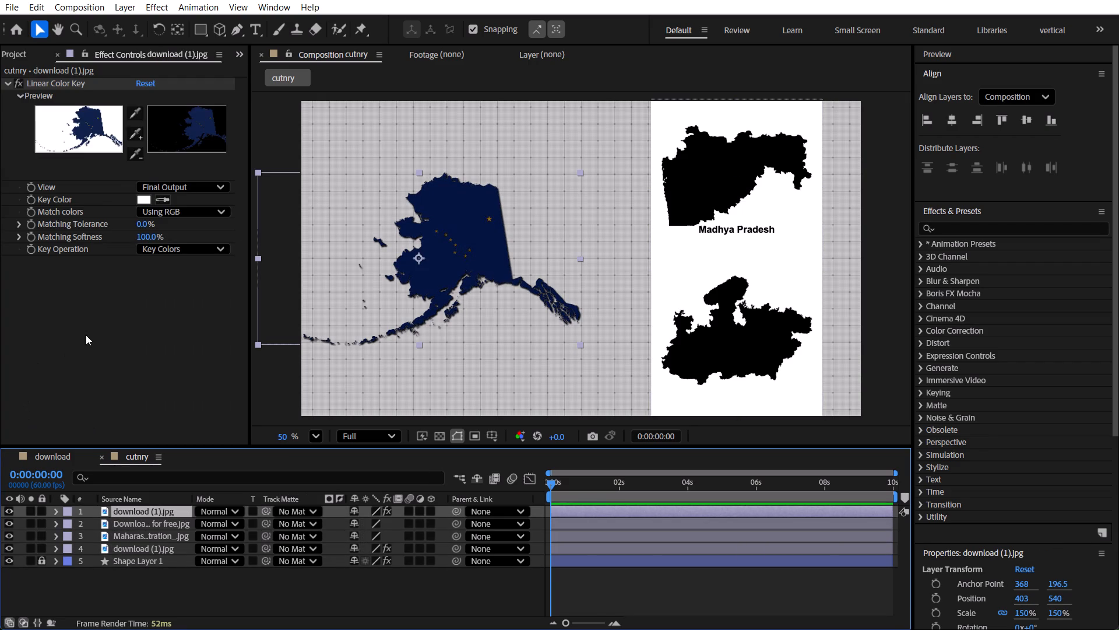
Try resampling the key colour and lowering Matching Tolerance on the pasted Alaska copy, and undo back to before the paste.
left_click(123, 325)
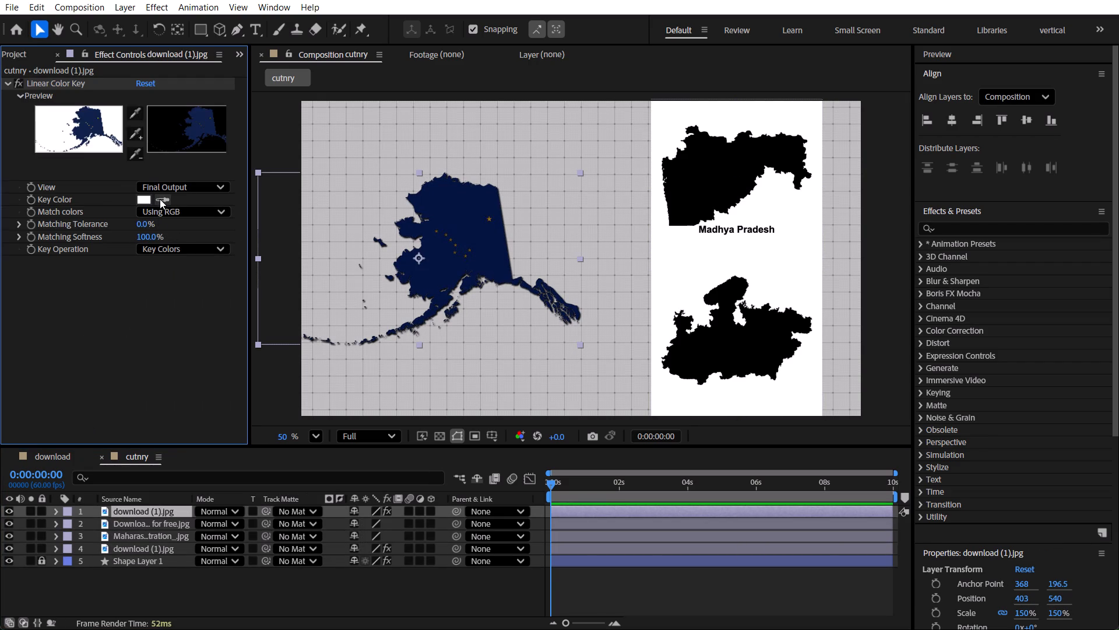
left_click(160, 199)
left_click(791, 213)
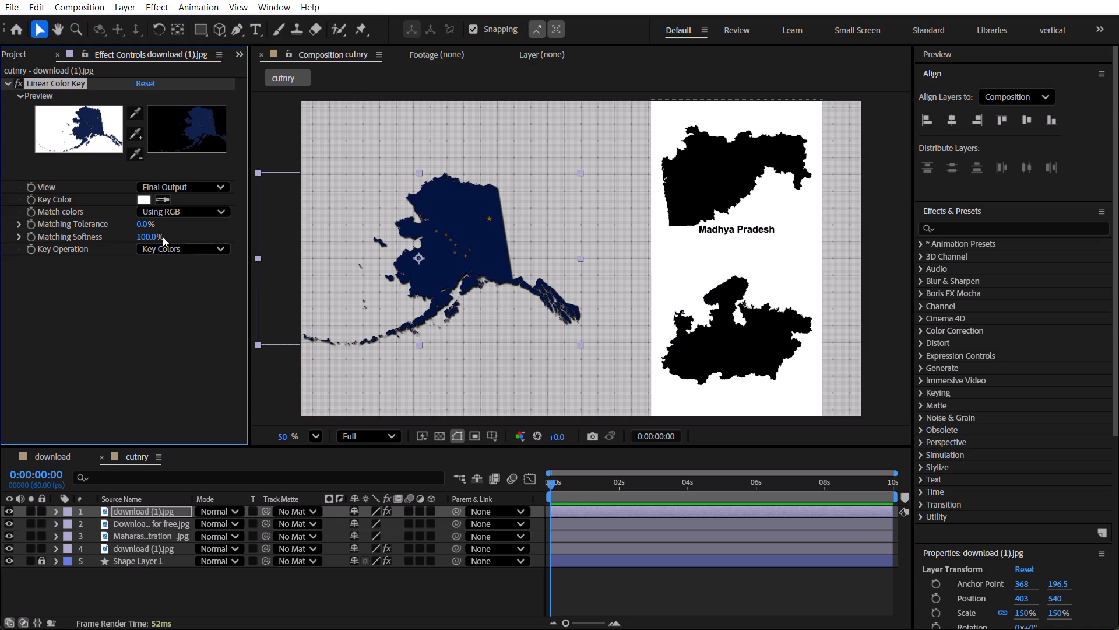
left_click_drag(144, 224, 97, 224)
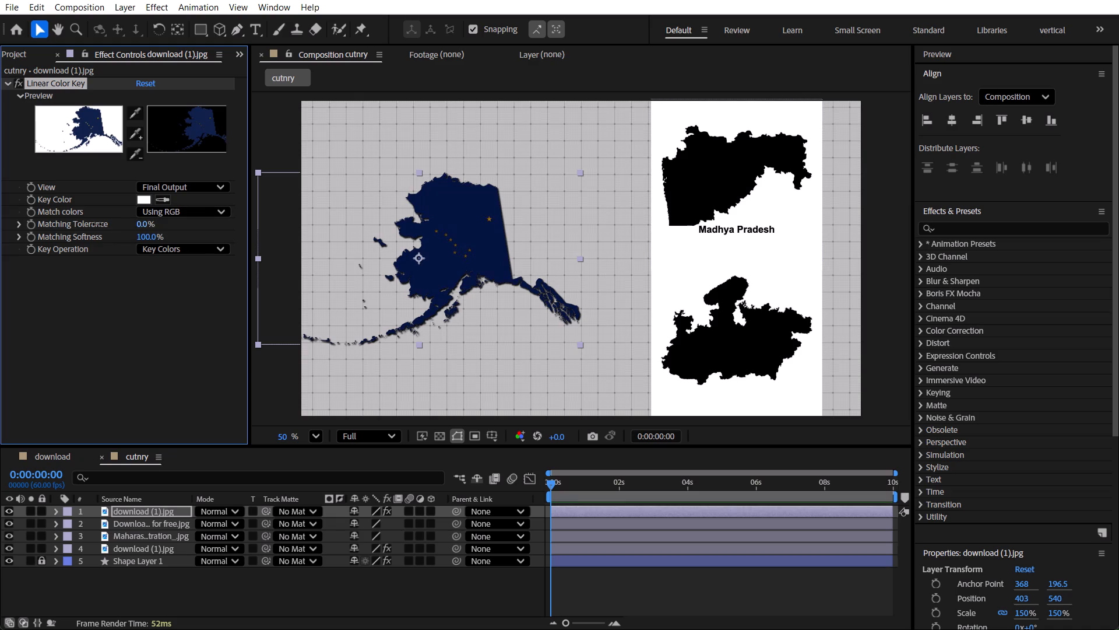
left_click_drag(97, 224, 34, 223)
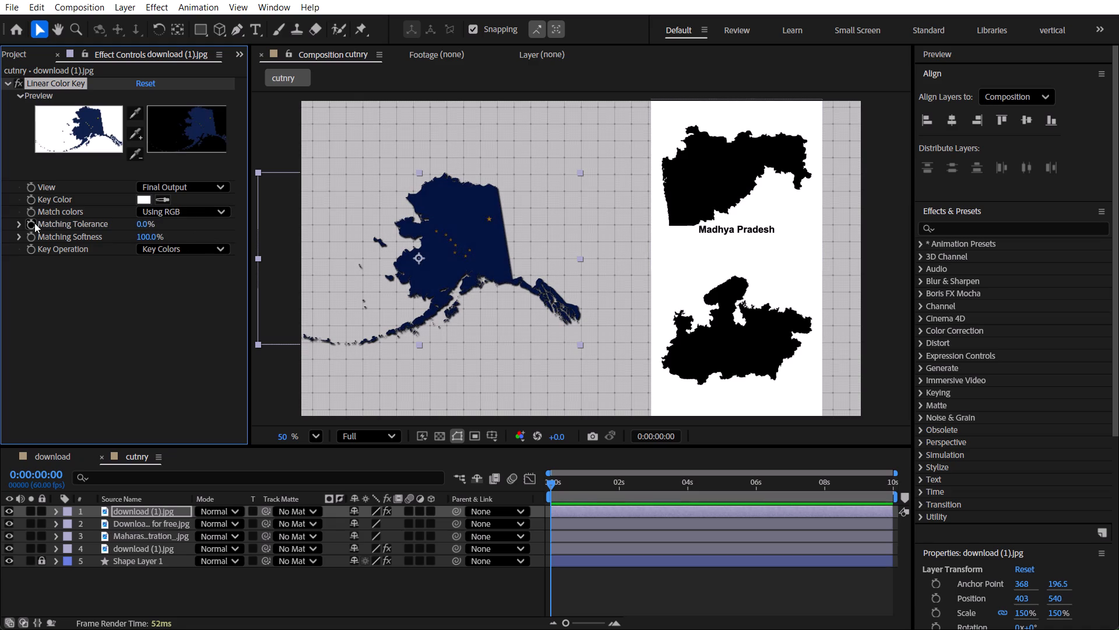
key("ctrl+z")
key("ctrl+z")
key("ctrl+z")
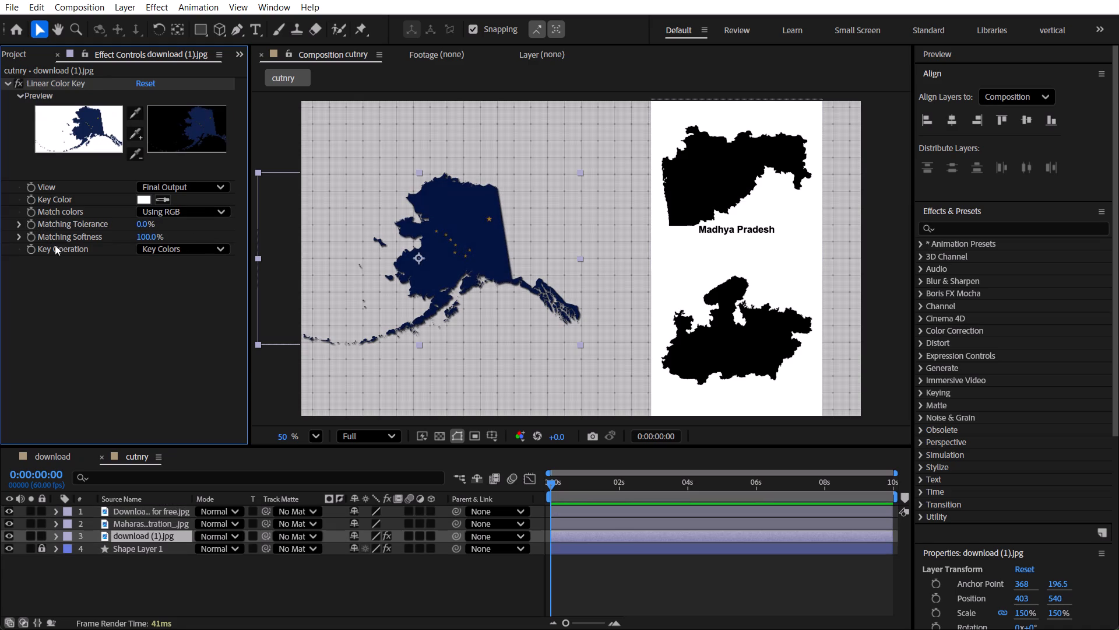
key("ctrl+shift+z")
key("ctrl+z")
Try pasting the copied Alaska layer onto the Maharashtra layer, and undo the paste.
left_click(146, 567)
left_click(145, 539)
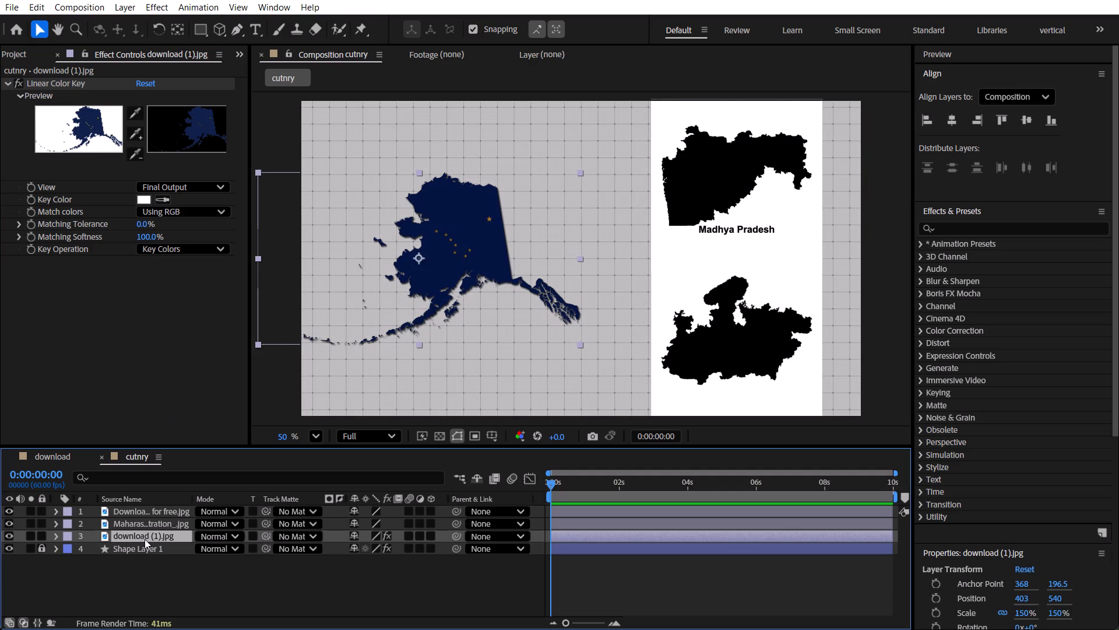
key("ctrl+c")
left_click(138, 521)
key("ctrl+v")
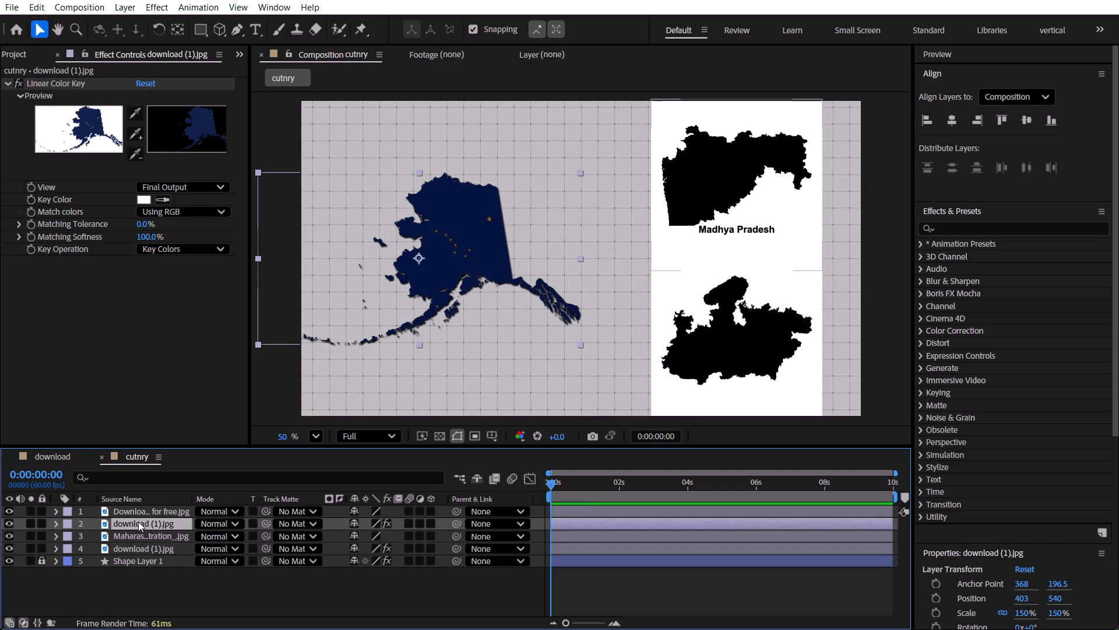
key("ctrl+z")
Copy the Linear Color Key effect from the Alaska map and apply it to both the Maharashtra and Madhya Pradesh layers.
left_click(145, 535)
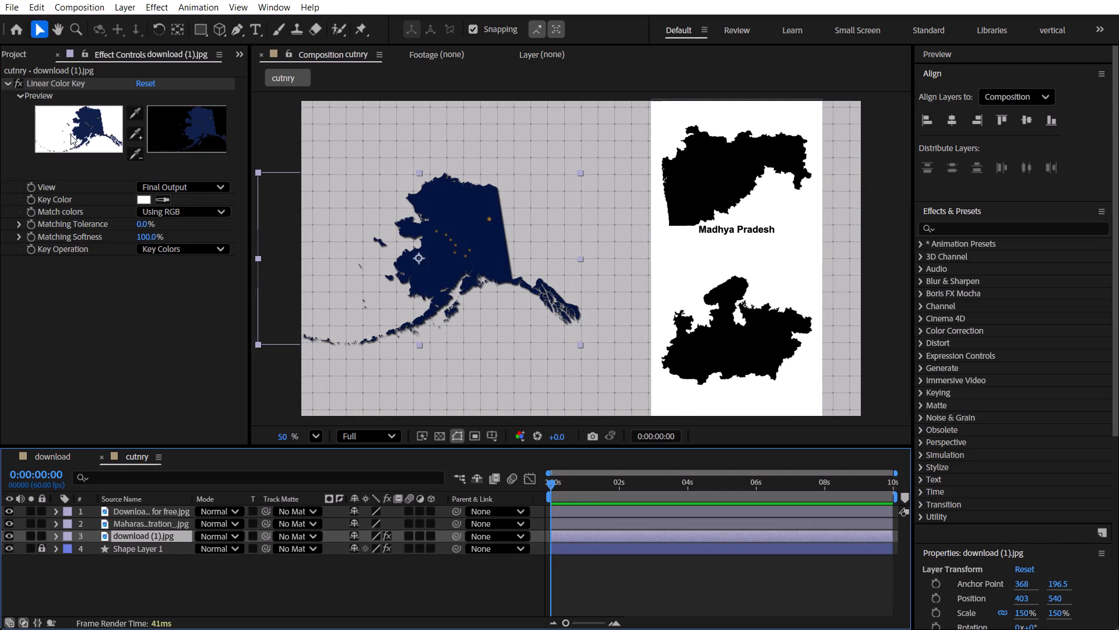
left_click(49, 79)
left_click(50, 83)
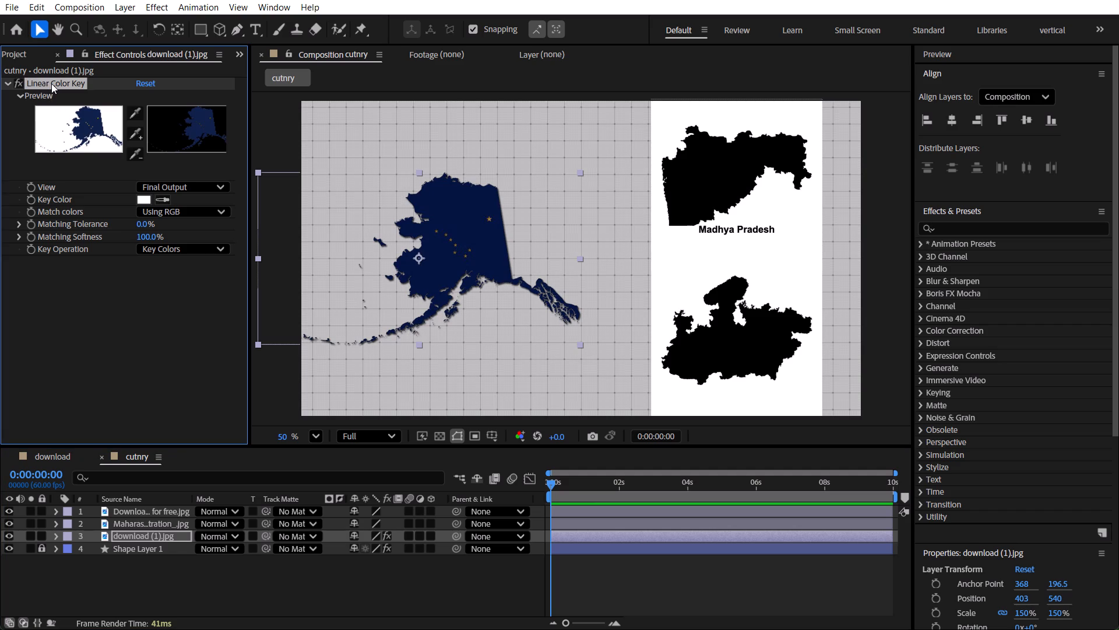
key("ctrl+c")
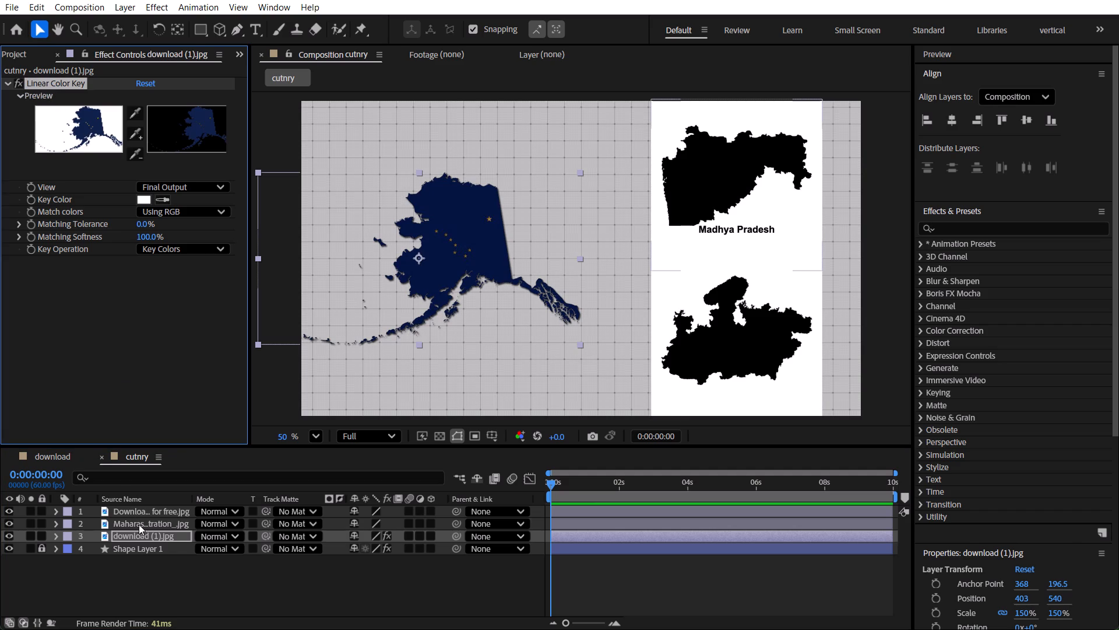
left_click(139, 524)
left_click(139, 516, "shift")
key("ctrl+v")
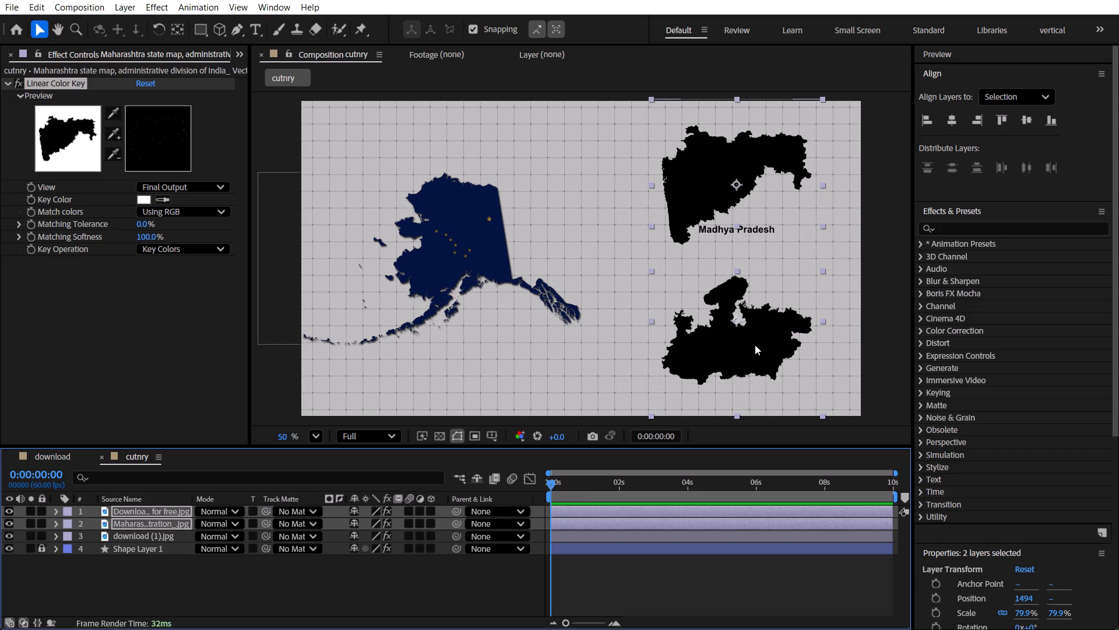
Nudge the Maharashtra and Madhya Pradesh maps slightly downward together and deselect them.
left_click(737, 351)
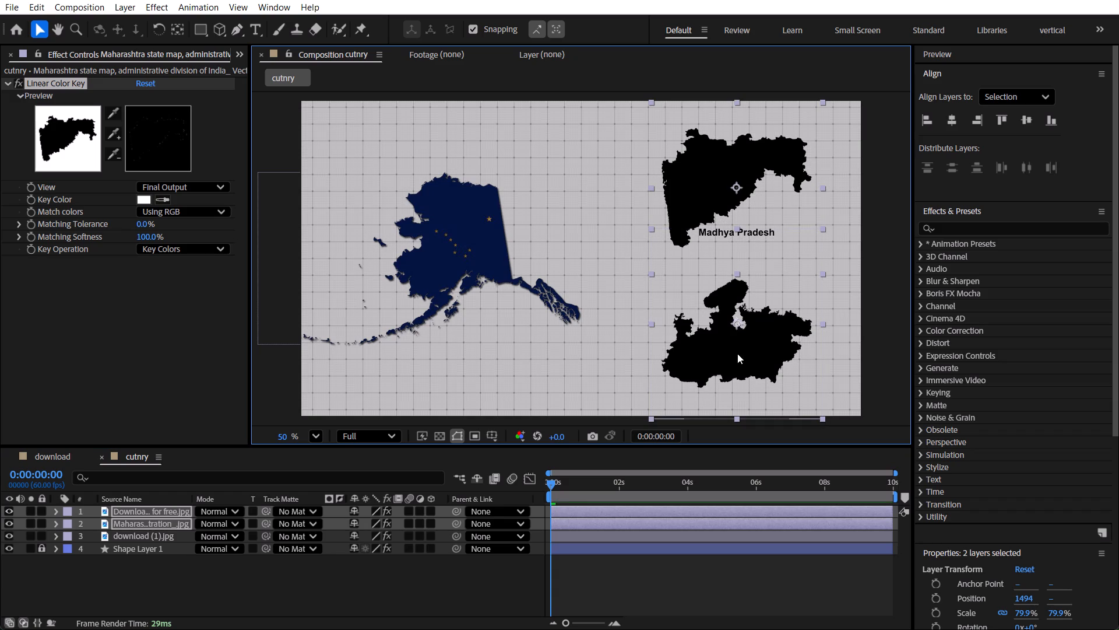
left_click(879, 355)
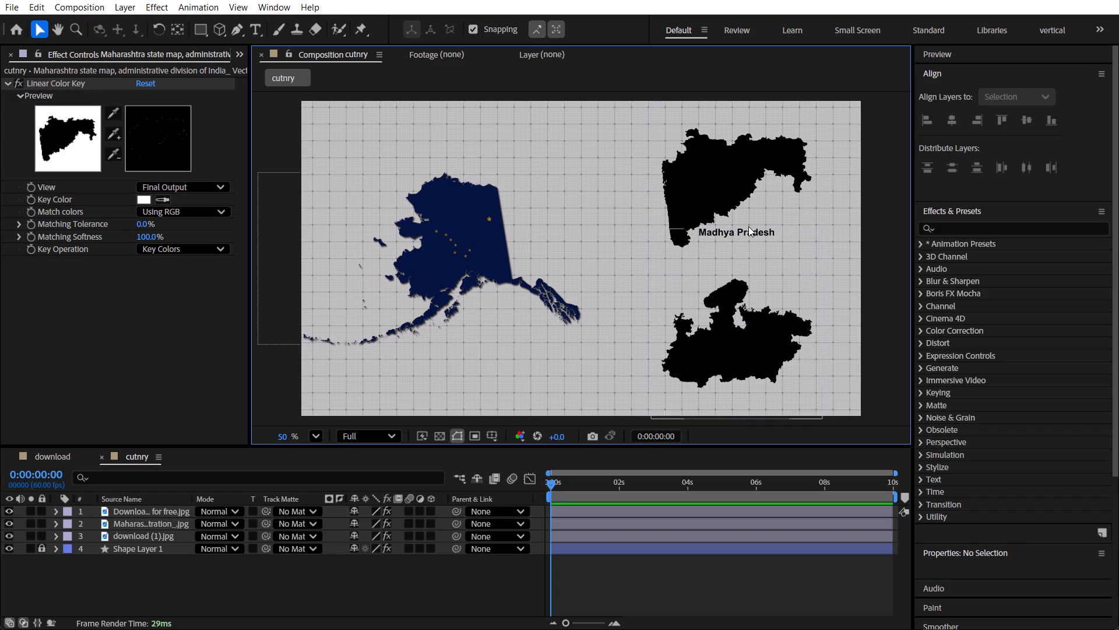
Draw a rectangular mask around the Madhya Pradesh map outline, excluding the name label above it, and deselect the layer.
left_click(747, 225)
left_click(757, 323)
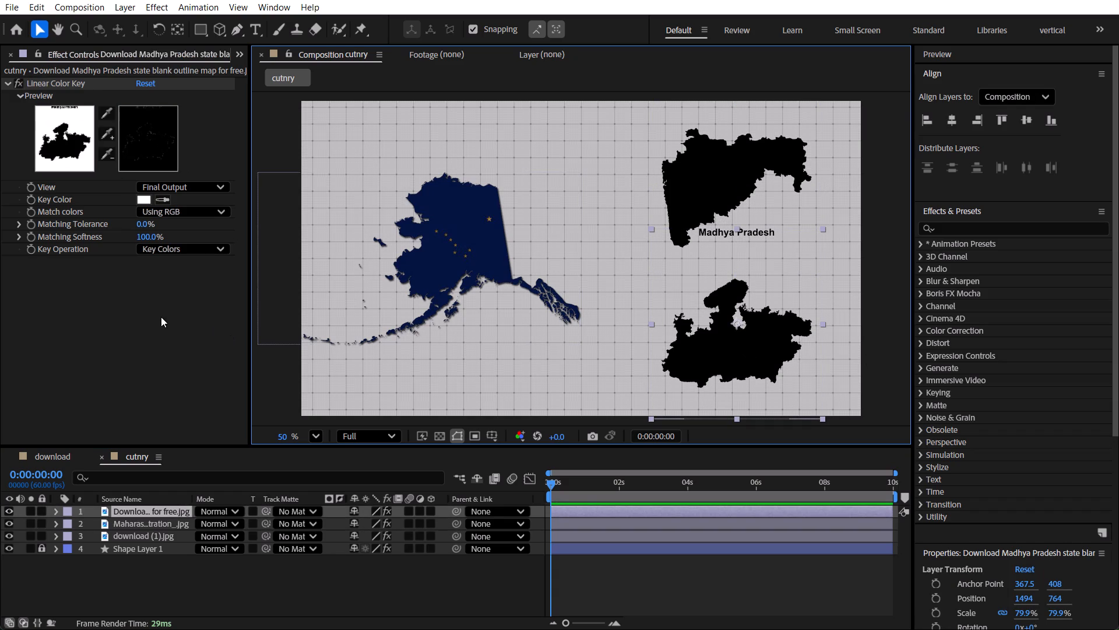
left_click(205, 30)
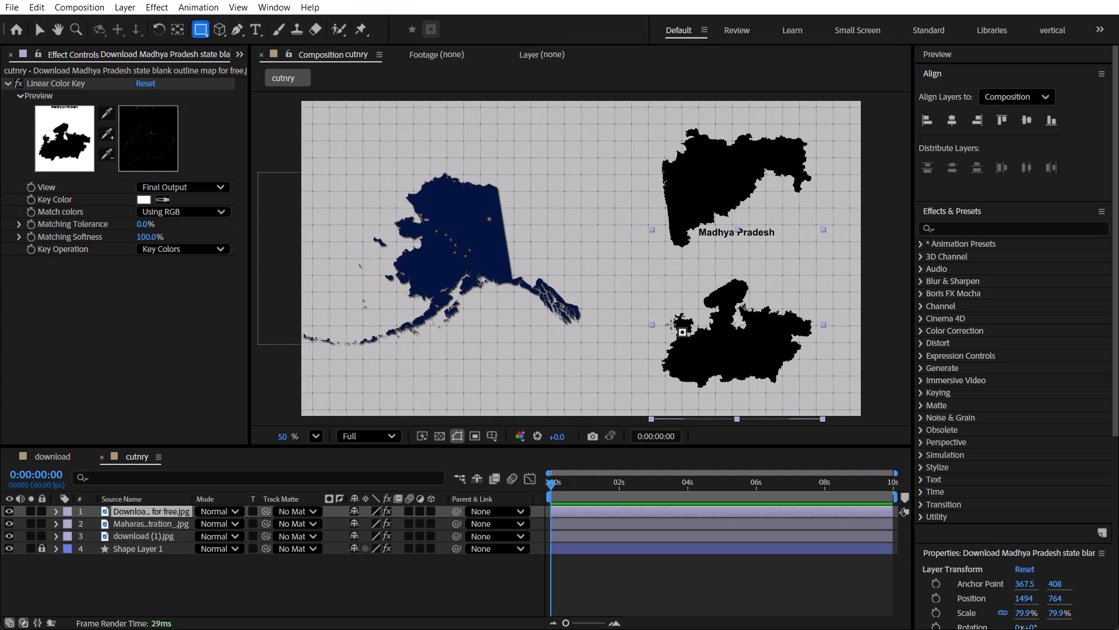
left_click_drag(652, 274, 652, 275)
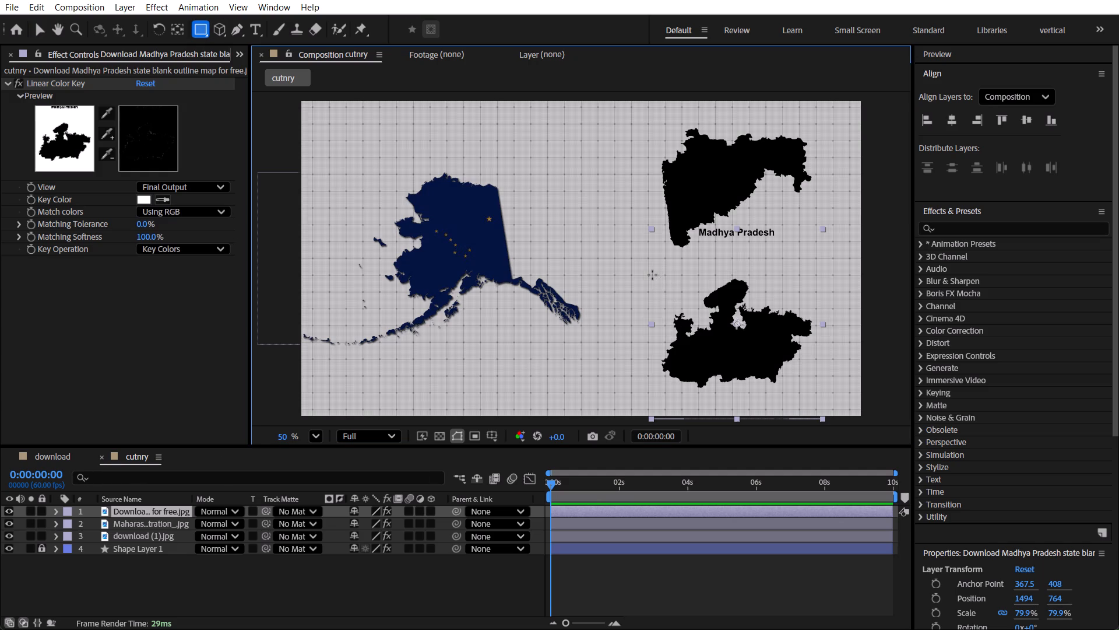
left_click_drag(652, 275, 834, 388)
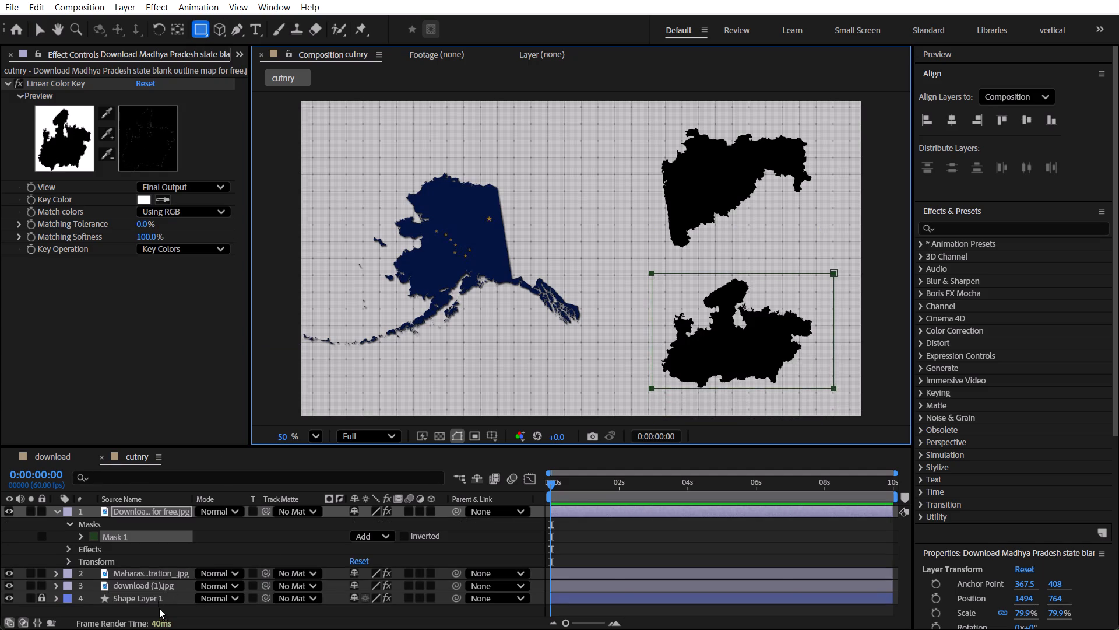
left_click(159, 610)
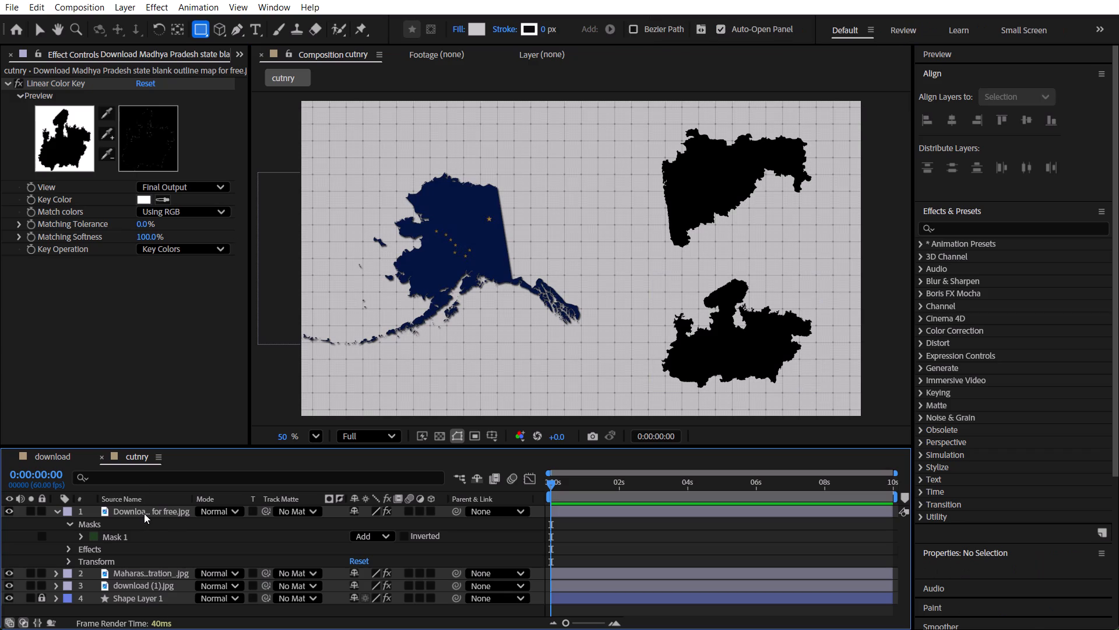
Duplicate the masked Madhya Pradesh layer.
left_click(144, 513)
key("ctrl+d")
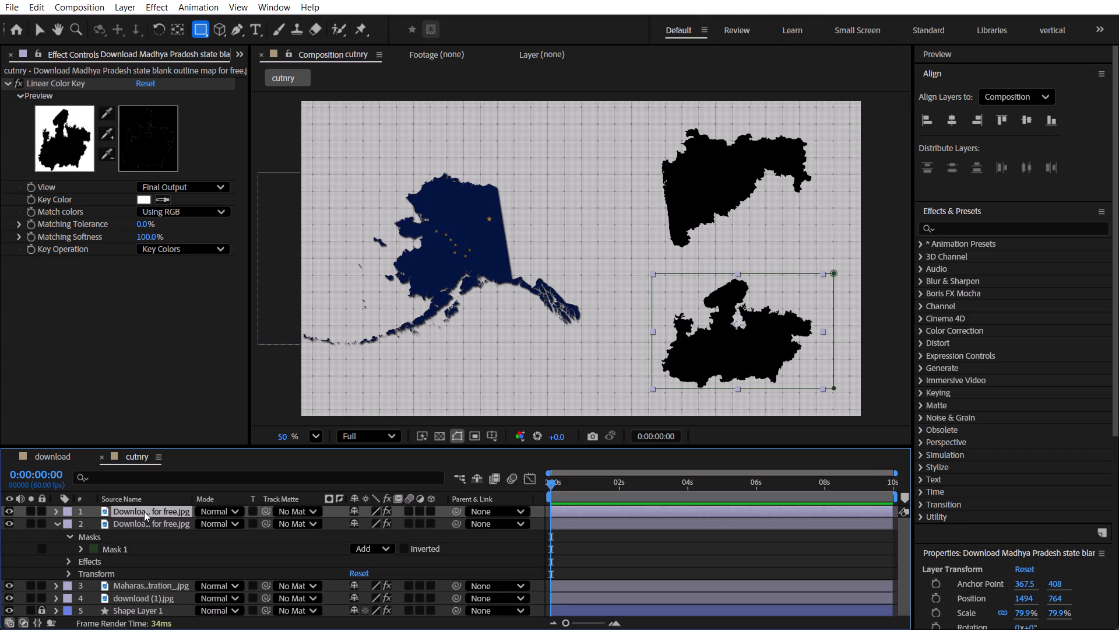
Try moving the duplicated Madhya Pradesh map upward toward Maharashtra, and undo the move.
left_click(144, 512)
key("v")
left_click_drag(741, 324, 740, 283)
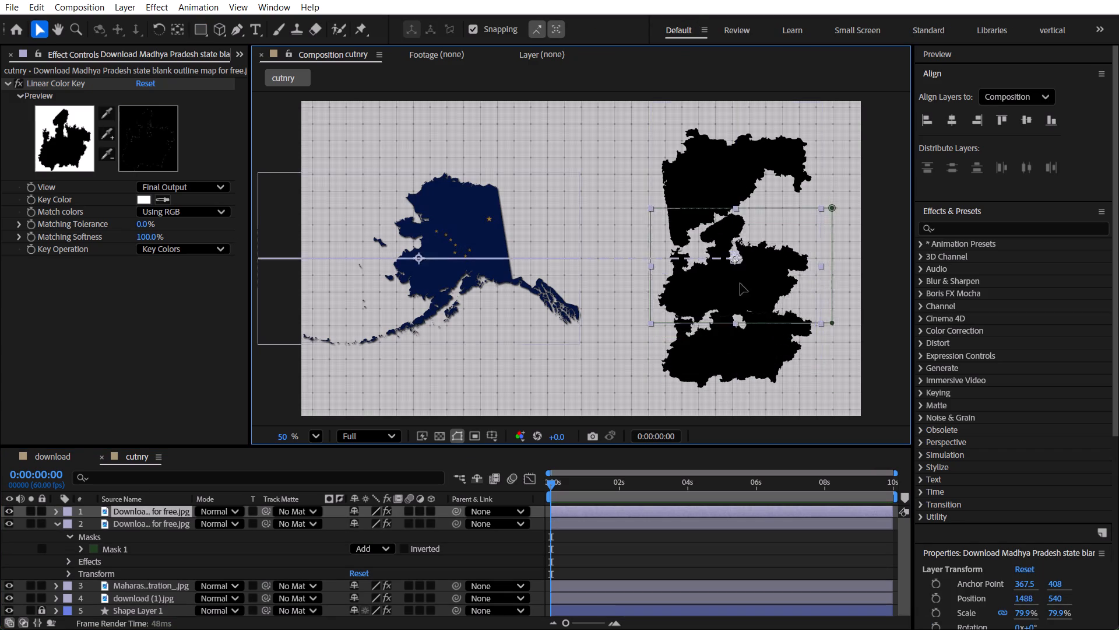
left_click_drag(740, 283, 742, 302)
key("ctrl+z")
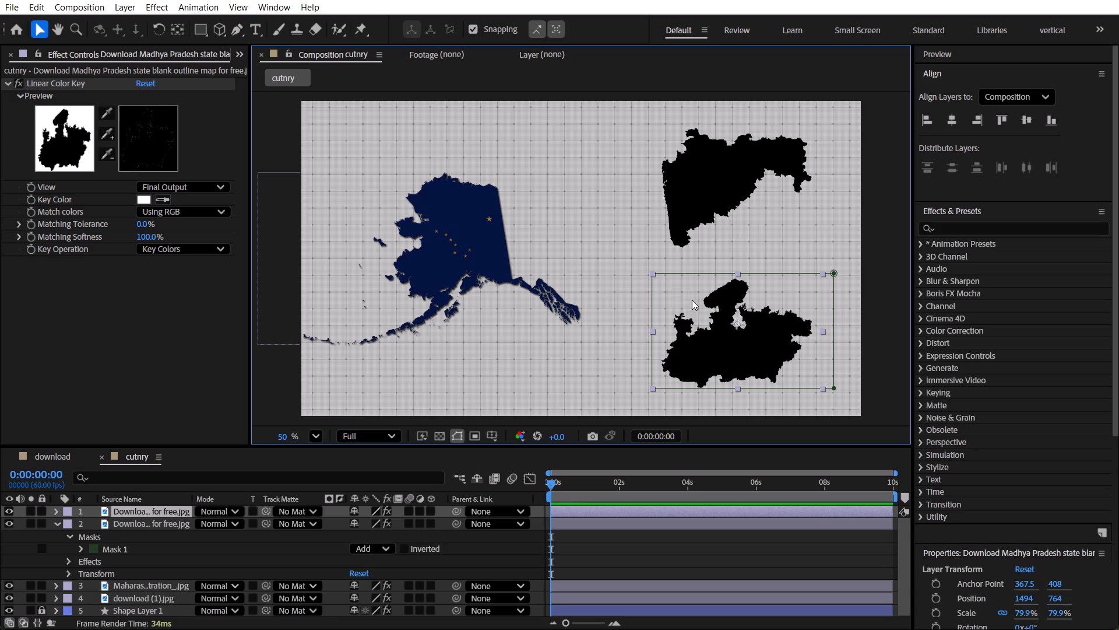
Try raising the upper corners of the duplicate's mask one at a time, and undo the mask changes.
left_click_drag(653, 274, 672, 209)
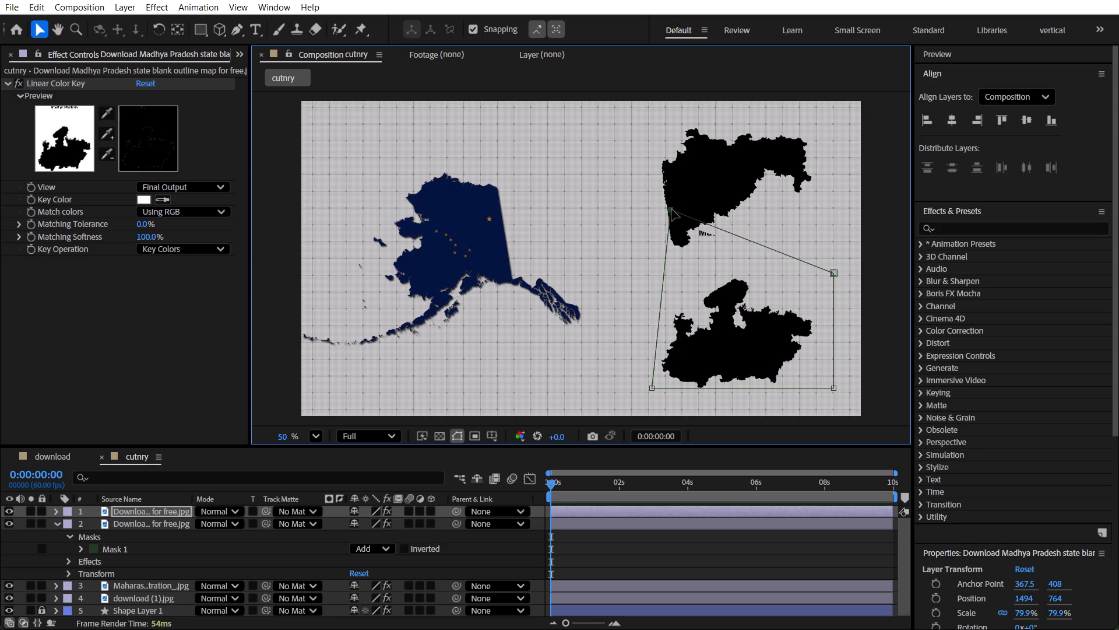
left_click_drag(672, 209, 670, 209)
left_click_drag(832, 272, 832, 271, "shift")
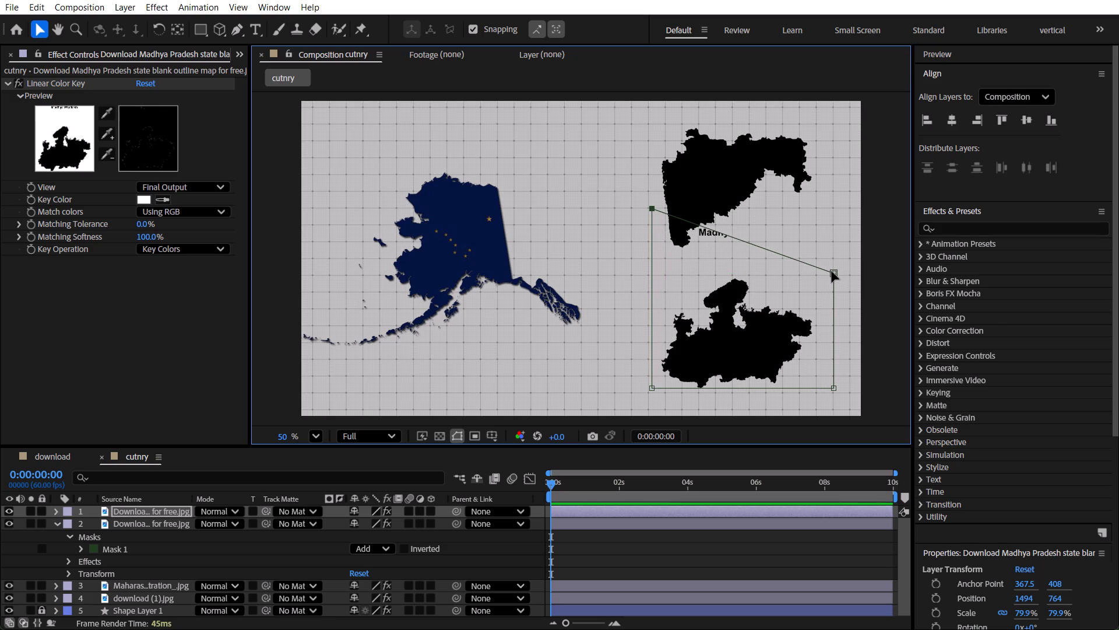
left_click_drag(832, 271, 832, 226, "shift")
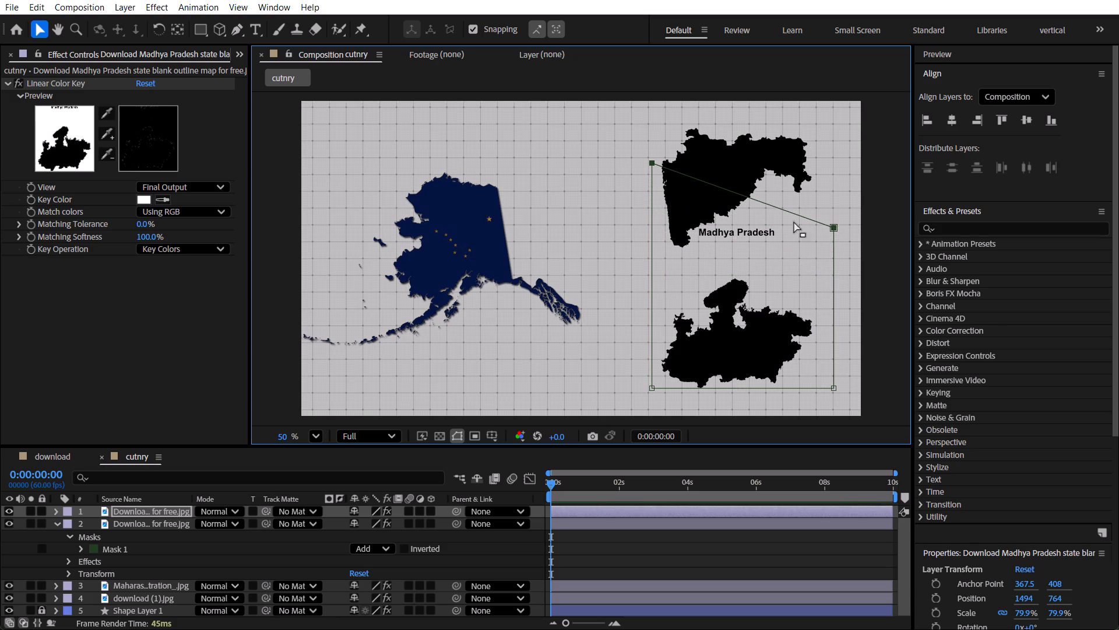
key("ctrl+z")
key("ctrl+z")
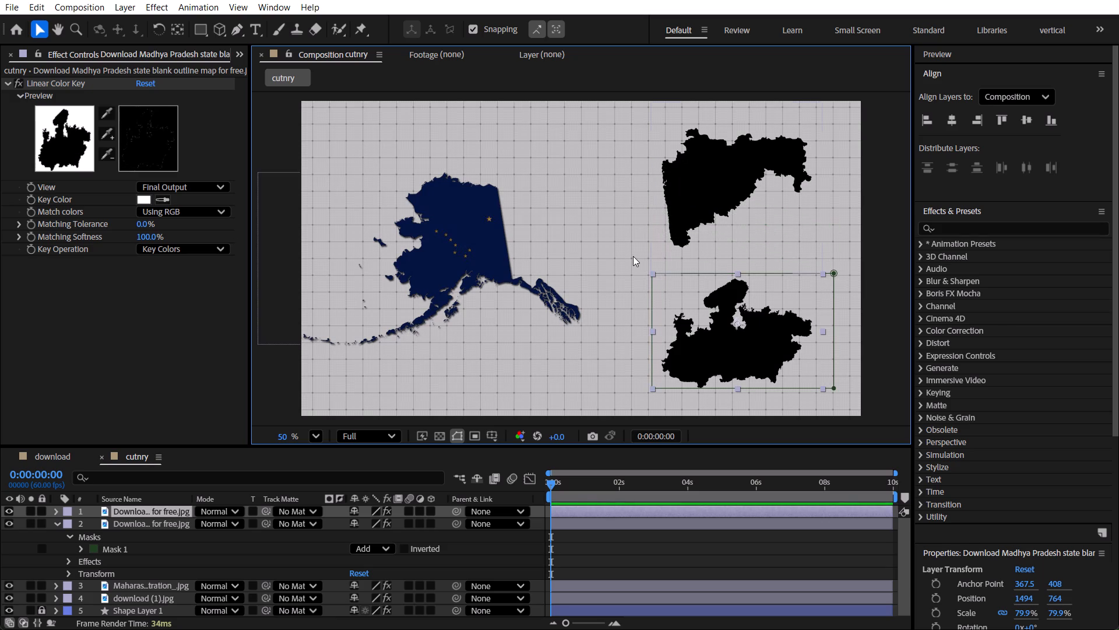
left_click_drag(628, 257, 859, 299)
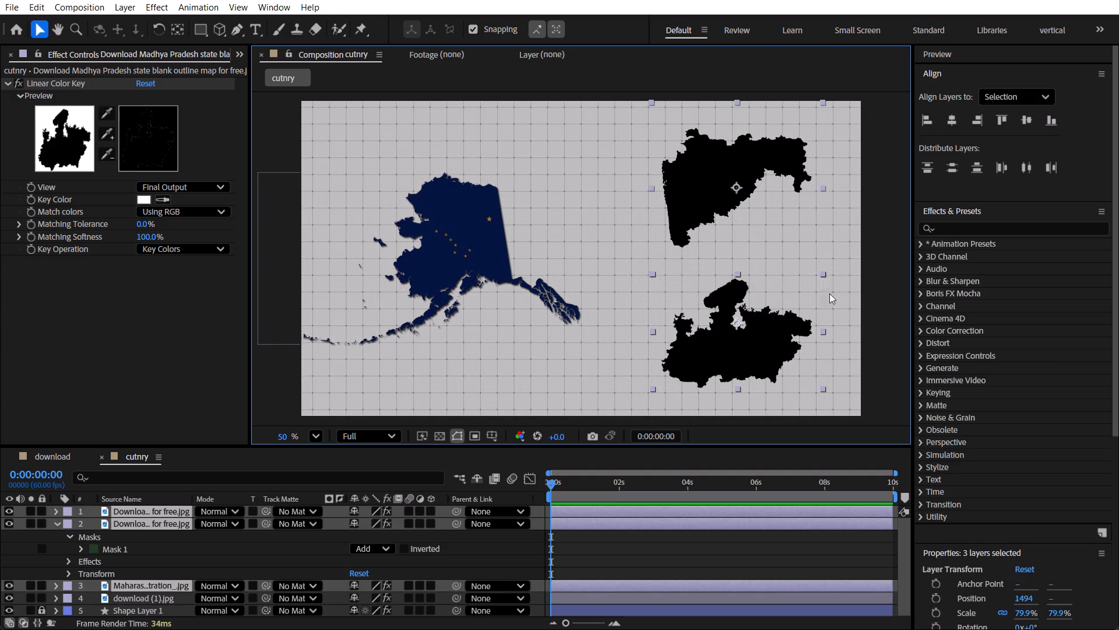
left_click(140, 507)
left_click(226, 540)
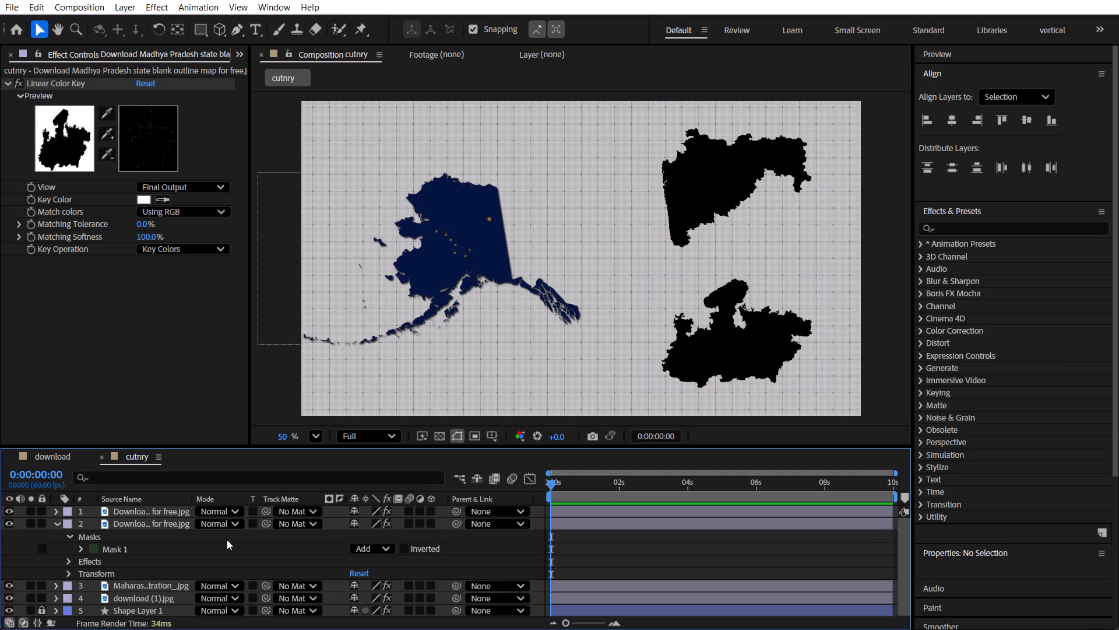
Reveal the Mask 1 properties of the topmost Madhya Pradesh copy in the timeline.
left_click(166, 512)
left_click(58, 508)
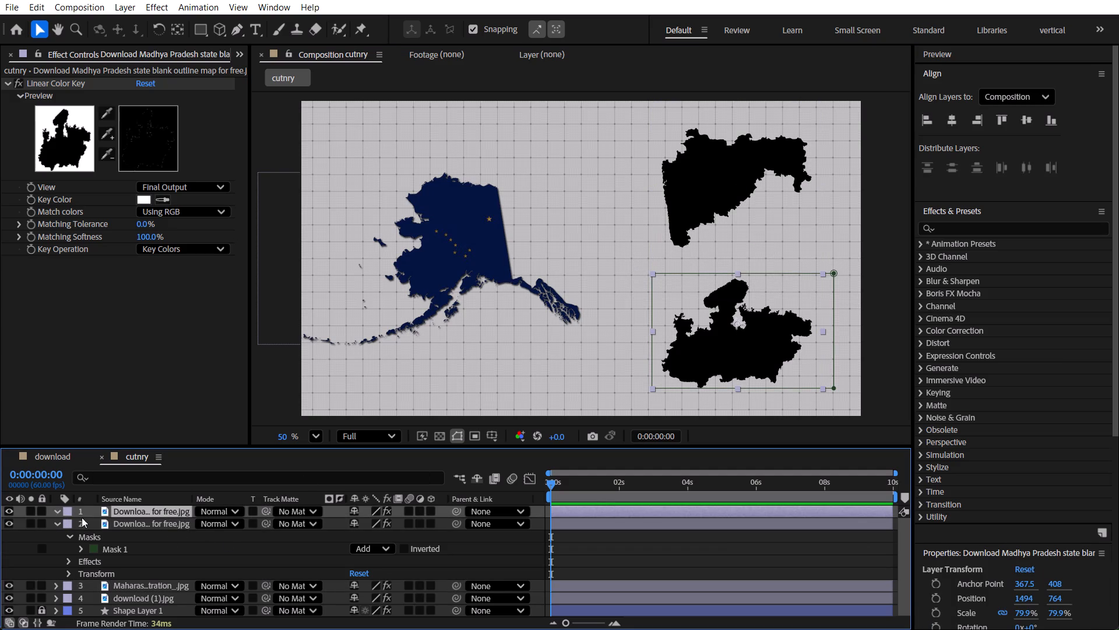
left_click(115, 523)
left_click(66, 526)
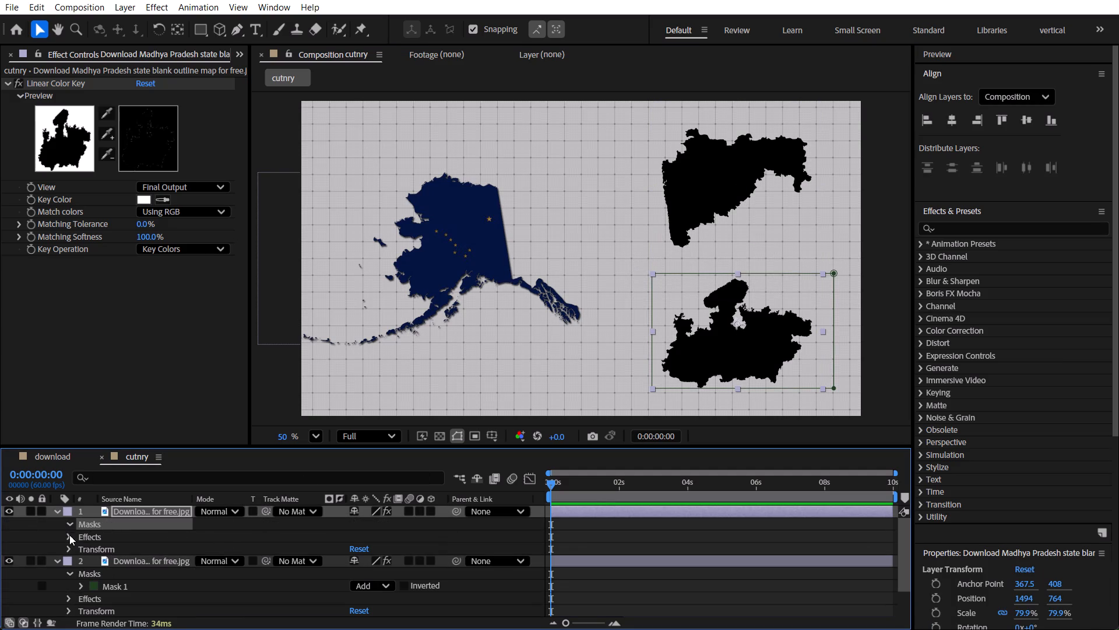
left_click(78, 539)
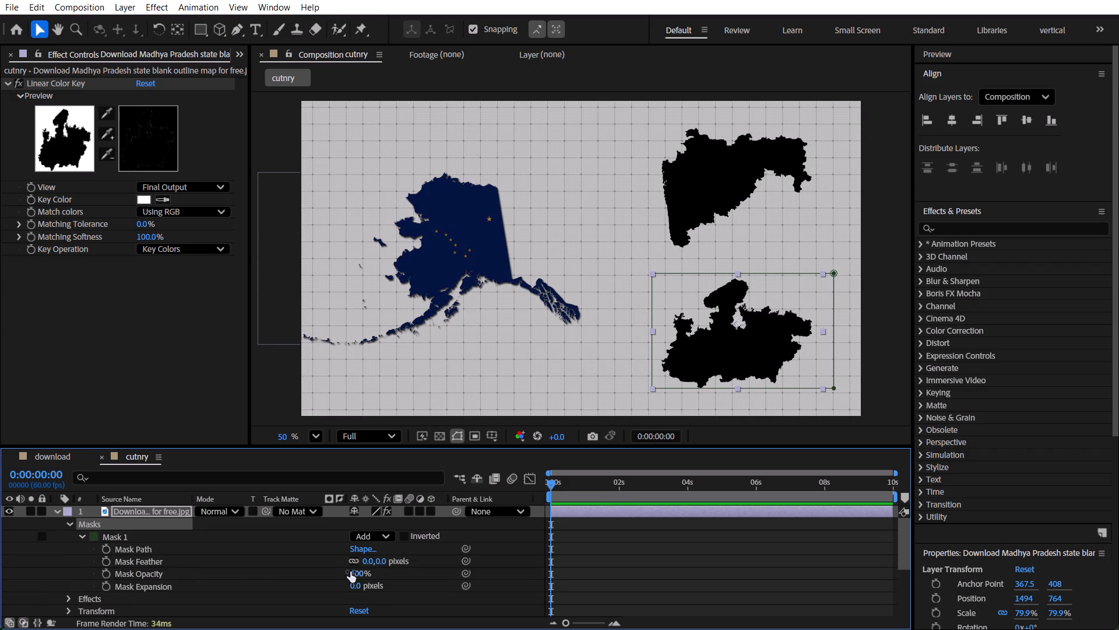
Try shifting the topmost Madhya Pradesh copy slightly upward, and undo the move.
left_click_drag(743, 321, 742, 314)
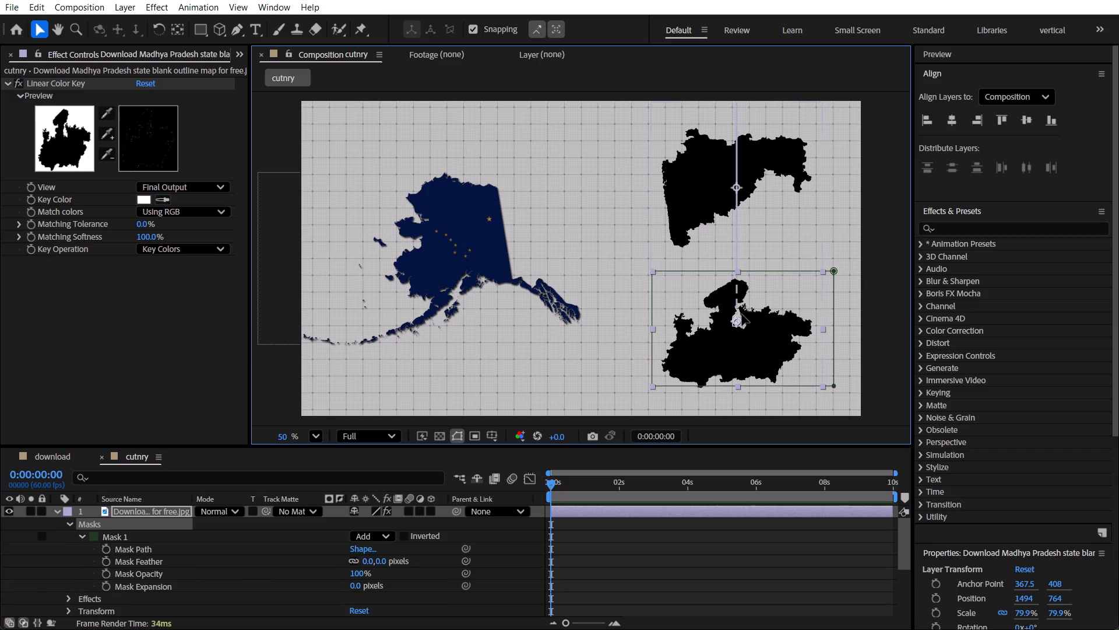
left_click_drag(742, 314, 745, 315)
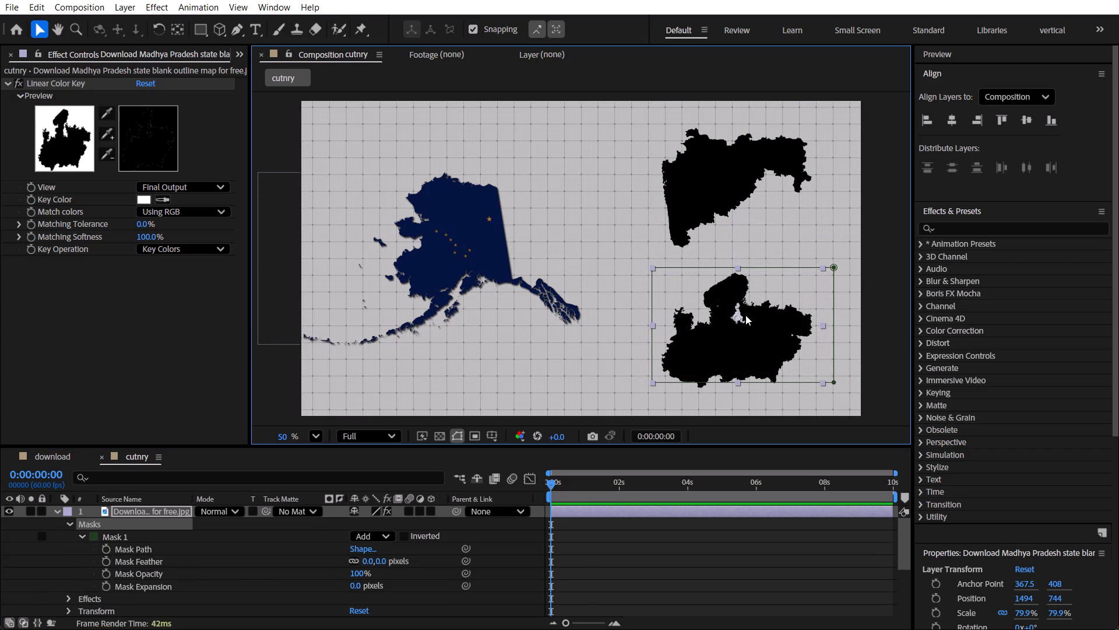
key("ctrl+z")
Reshape Mask 1 on the topmost copy into a narrow strip enclosing only the "Madhya Pradesh" label.
left_click_drag(851, 265, 723, 276)
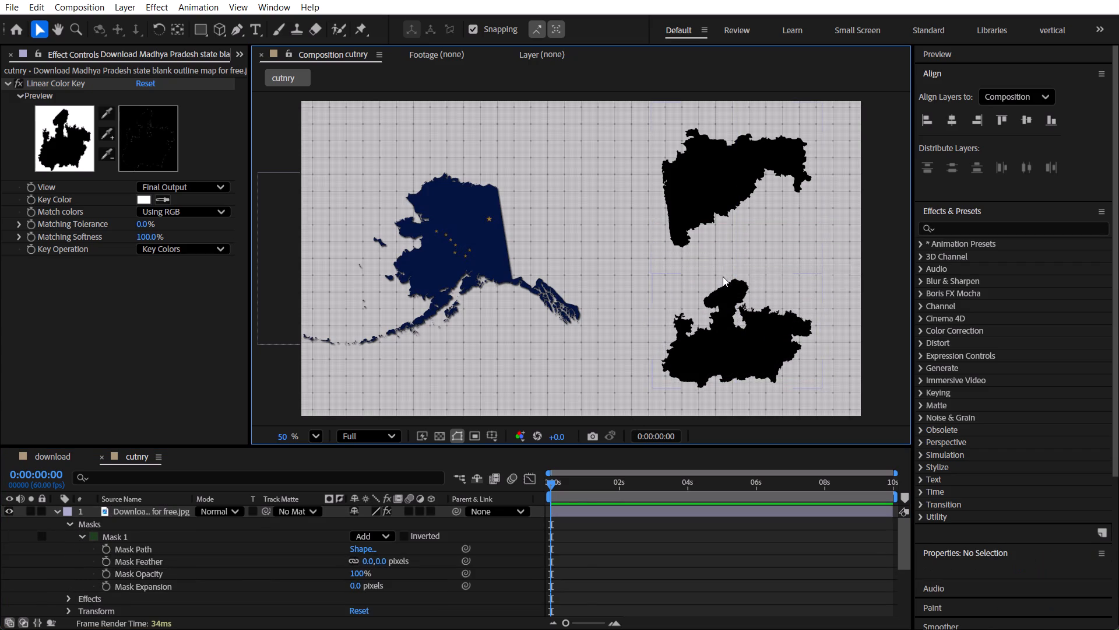
left_click_drag(723, 276, 787, 258)
left_click(117, 534)
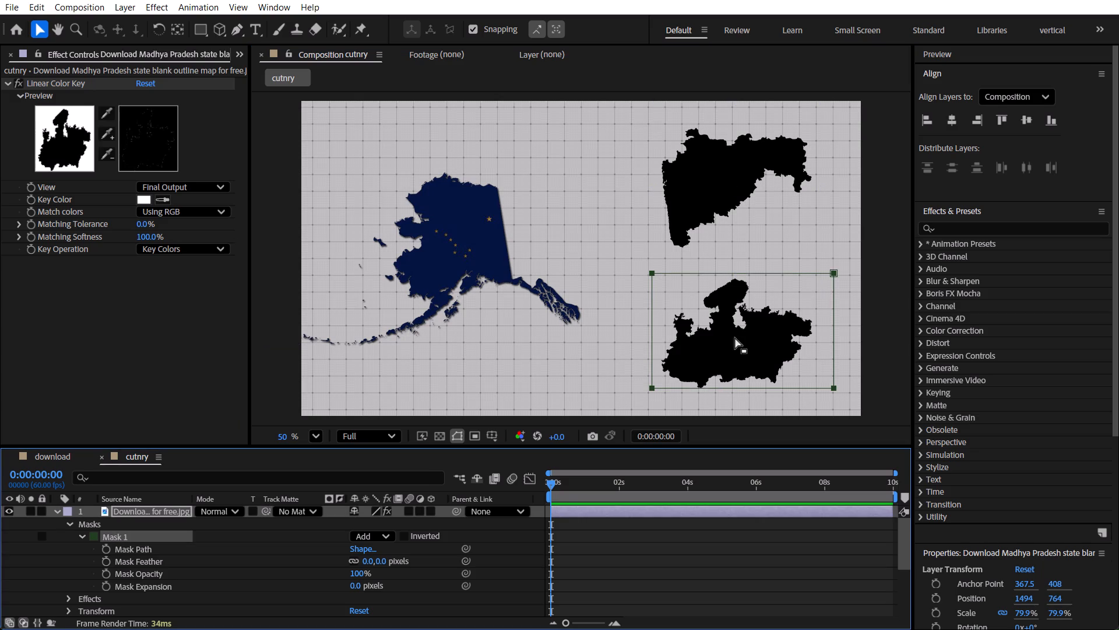
left_click_drag(627, 256, 850, 290)
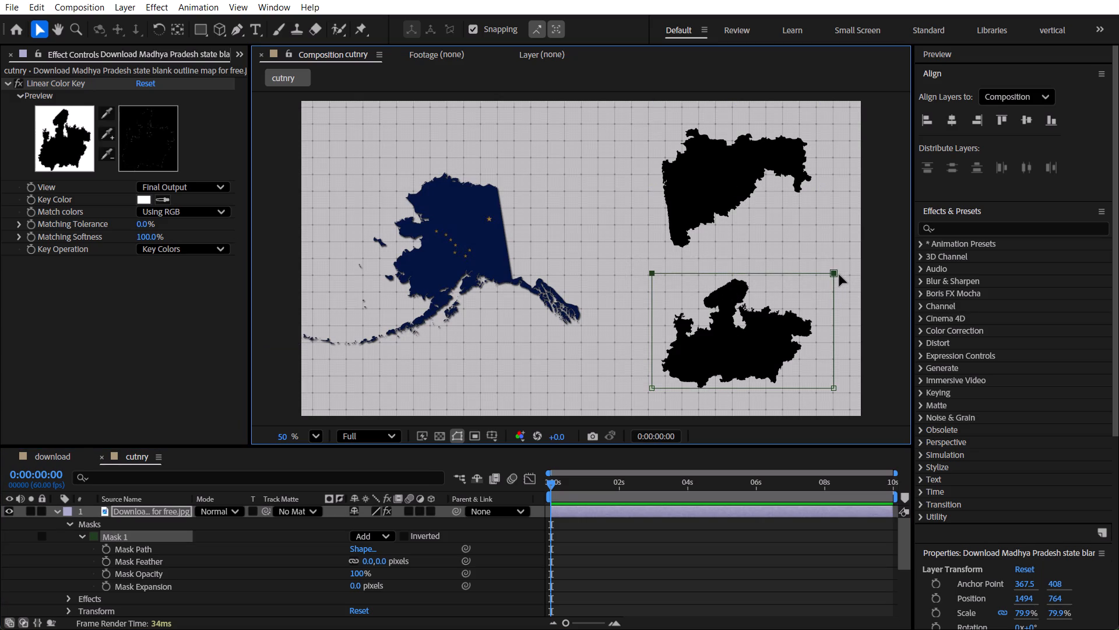
left_click_drag(834, 272, 833, 222)
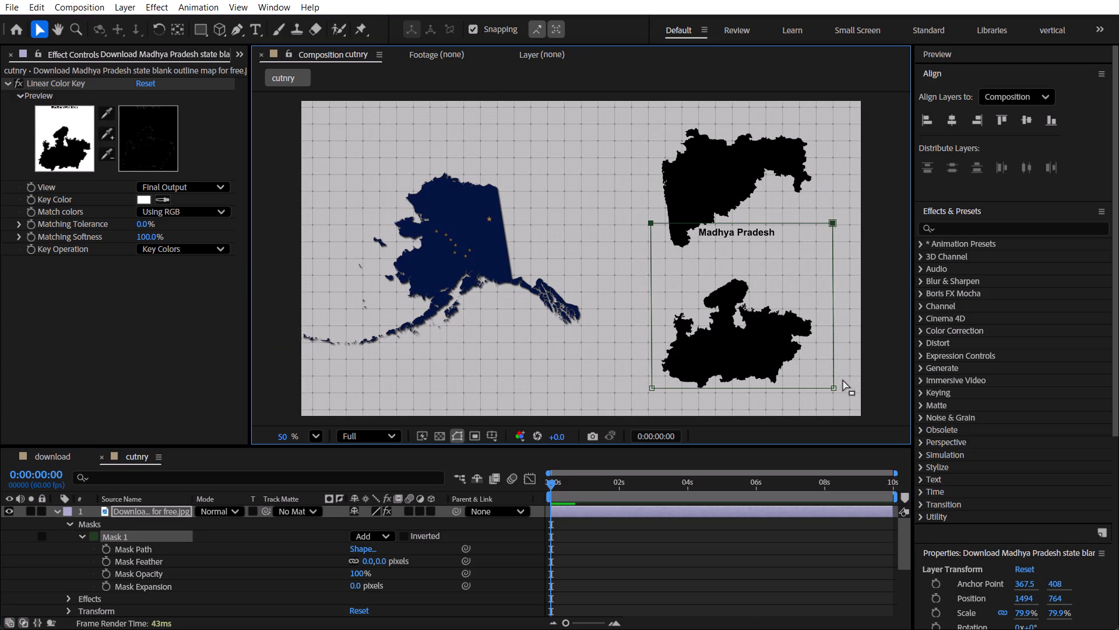
left_click_drag(843, 405, 606, 355)
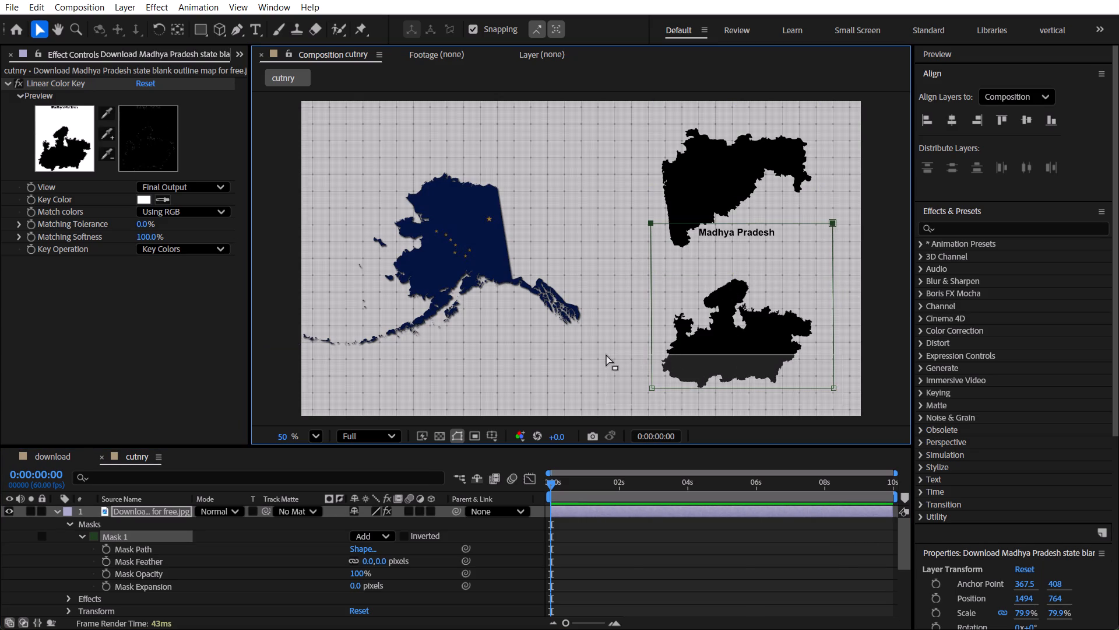
left_click_drag(606, 355, 606, 356)
left_click_drag(655, 388, 661, 249)
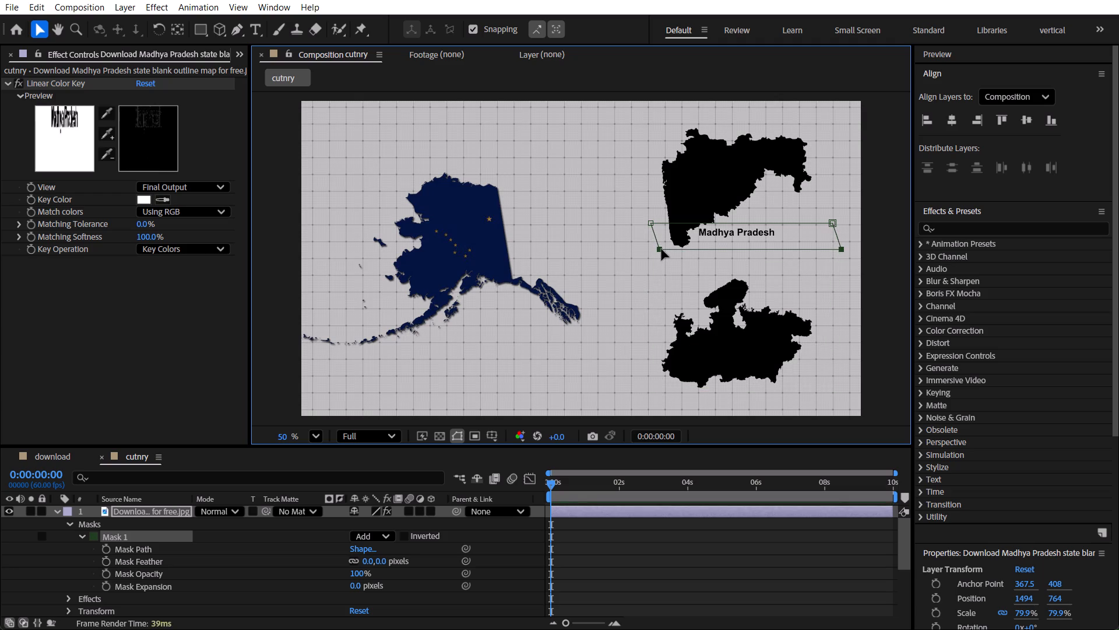
left_click_drag(661, 249, 655, 246)
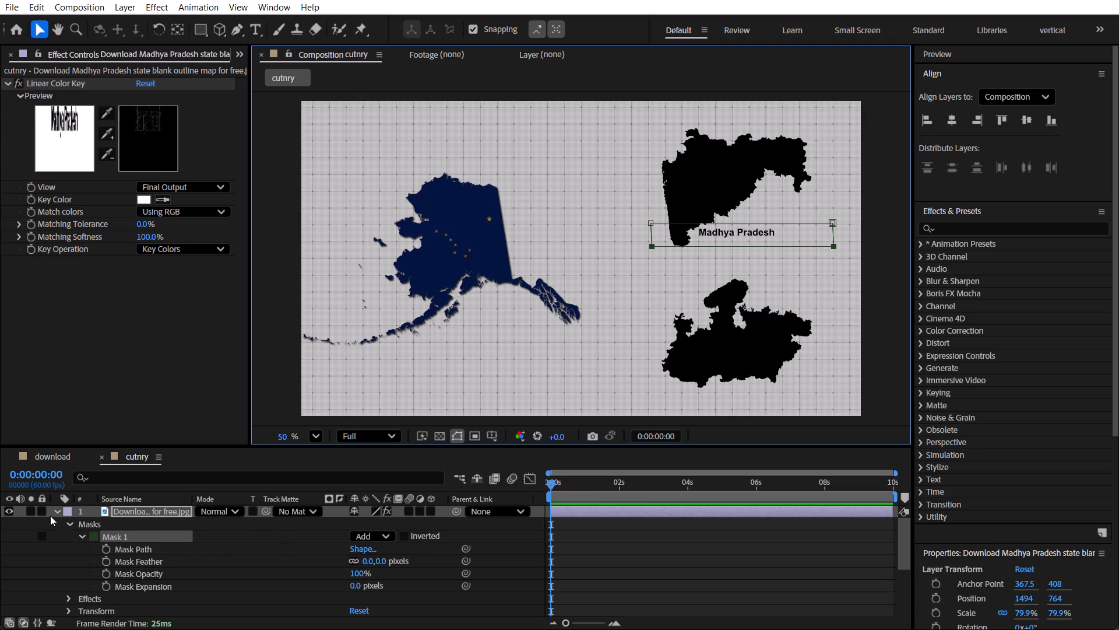
Set the label copy's Position to 1494, 895, just above the Madhya Pradesh map, then collapse the layer properties and deselect.
left_click(55, 511)
type("op")
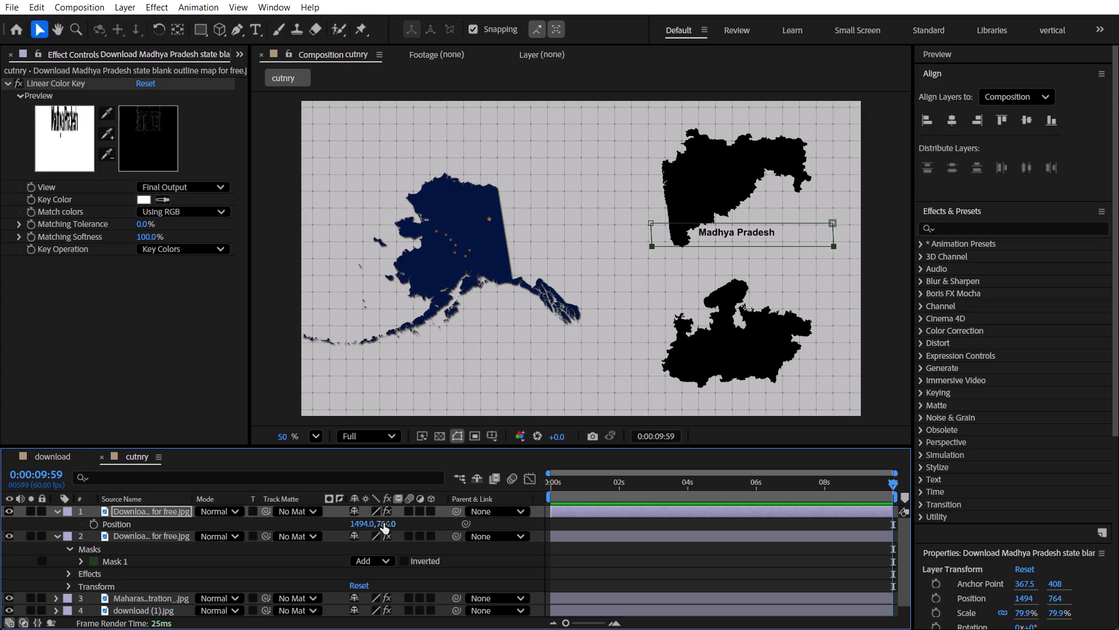
left_click_drag(383, 523, 476, 517)
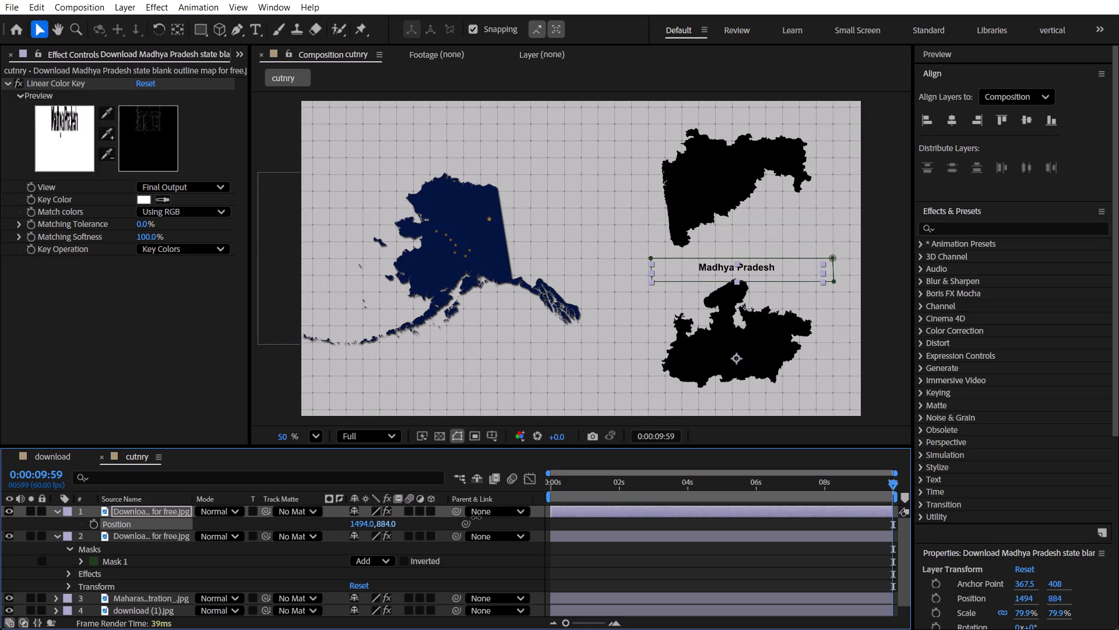
left_click_drag(476, 517, 484, 517)
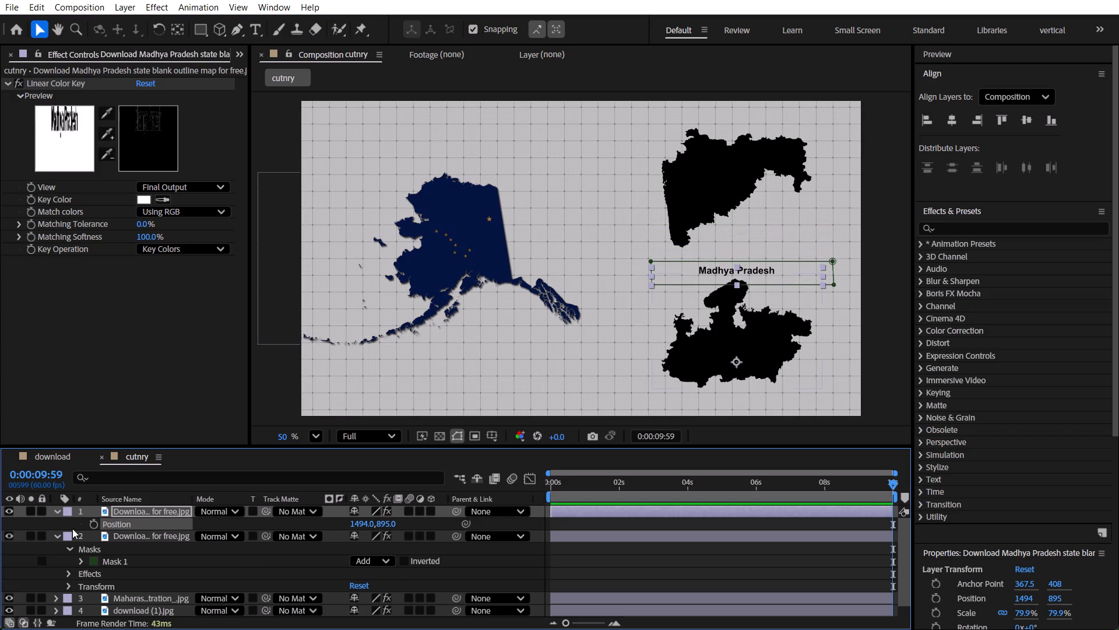
left_click(55, 534)
left_click(58, 515)
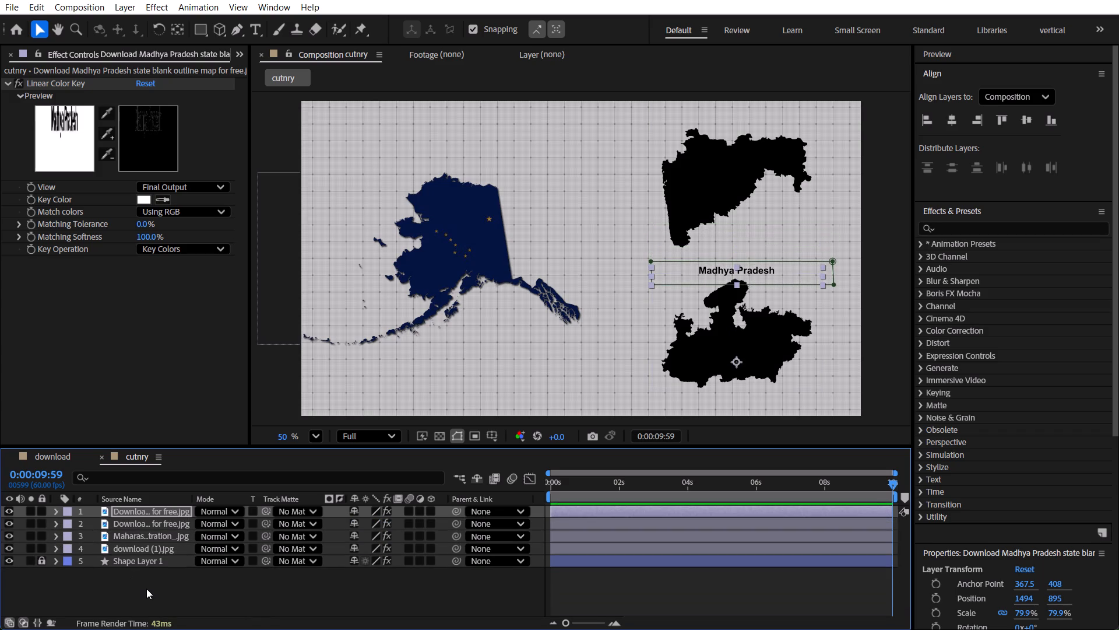
left_click(146, 589)
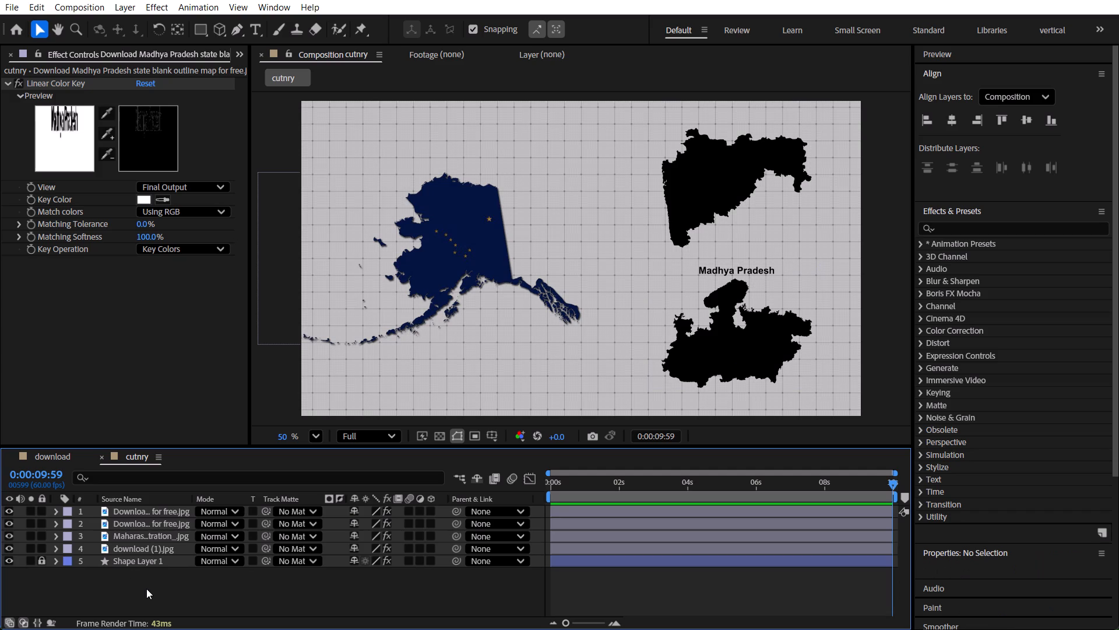
Set the Scale of the "Madhya Pradesh" label layer to 100%.
left_click(739, 272)
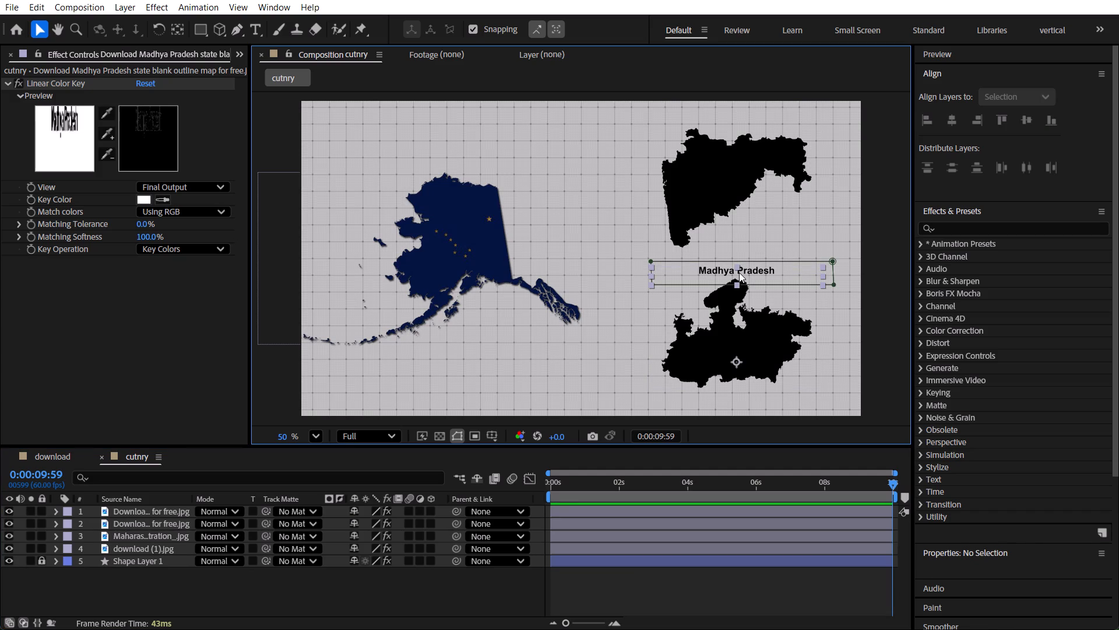
key("s")
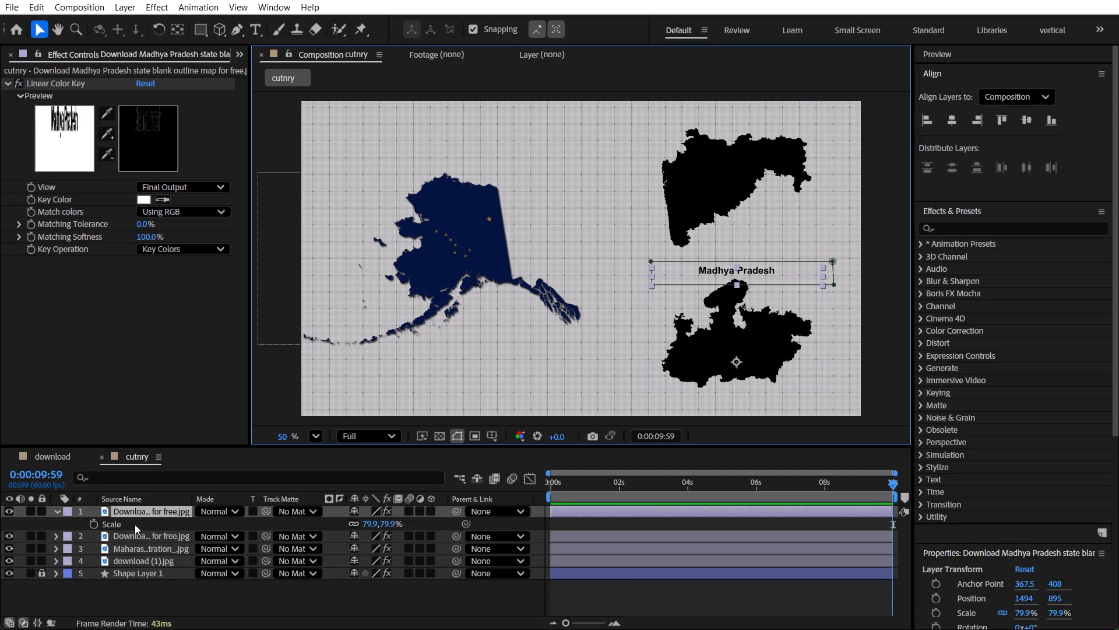
left_click(369, 521)
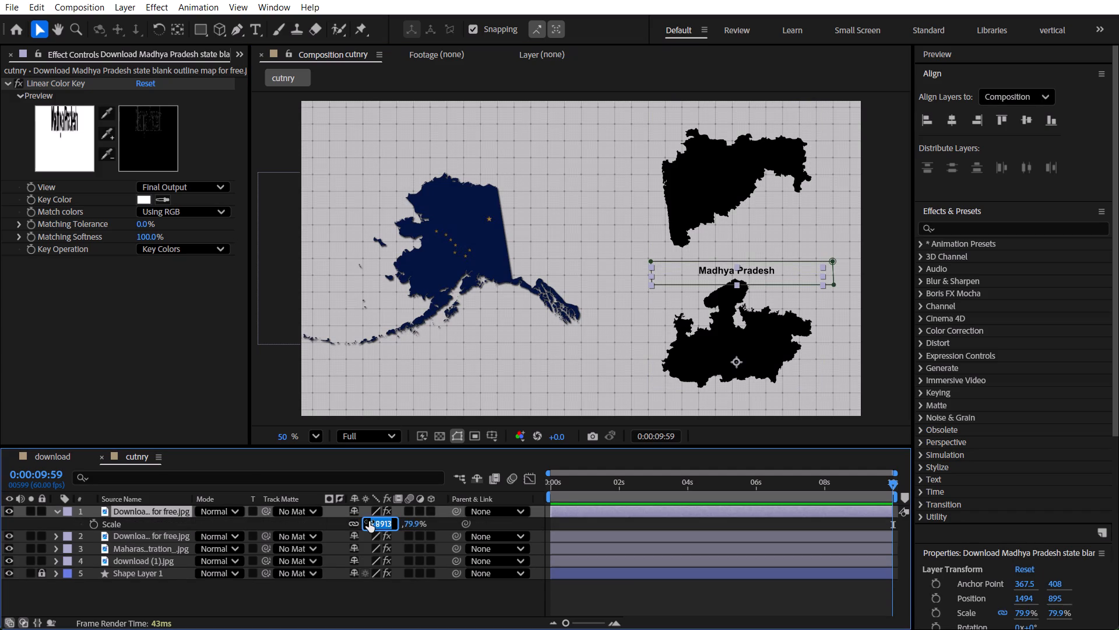
type("100")
key("Return")
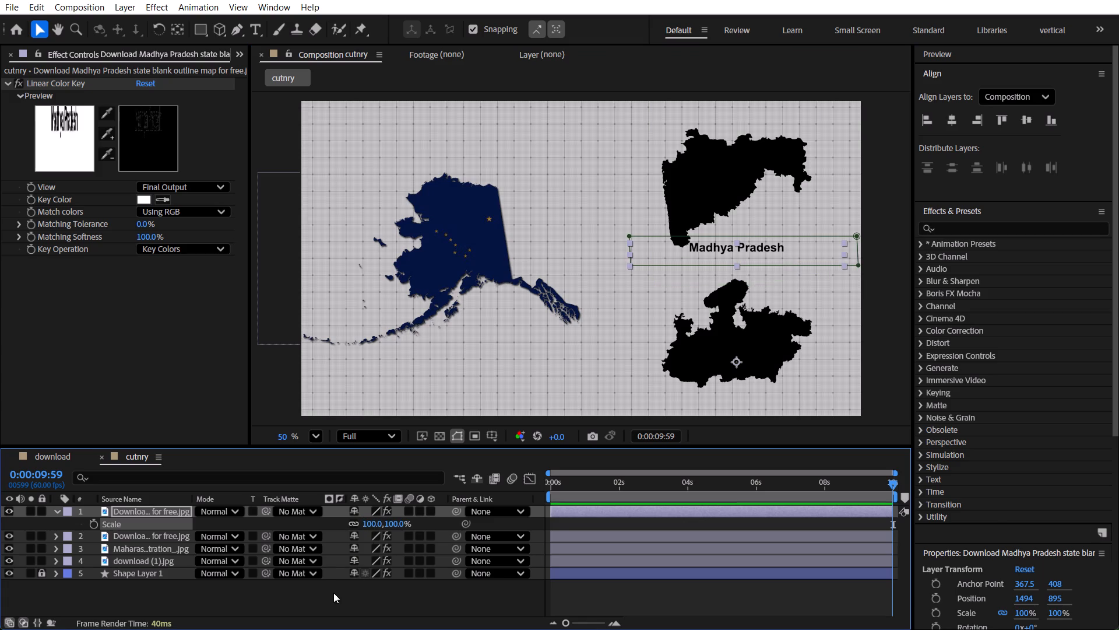
left_click(333, 593)
Move the "Madhya Pradesh" label down to about 1494, 979, just above its map, then deselect it and collapse its properties.
left_click(728, 250)
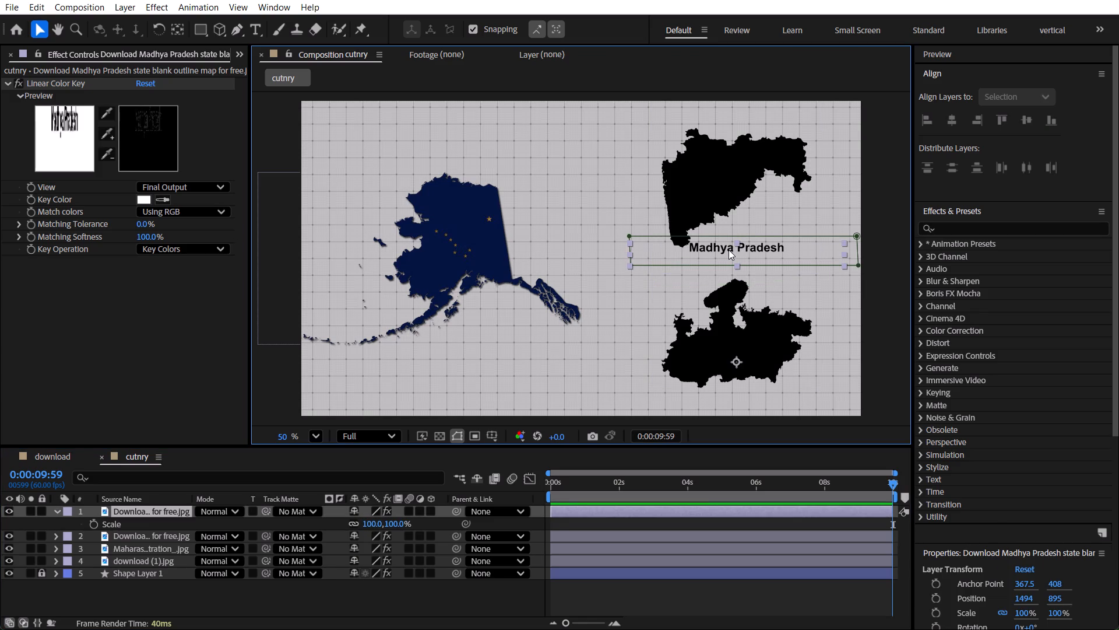
left_click_drag(713, 253, 713, 273)
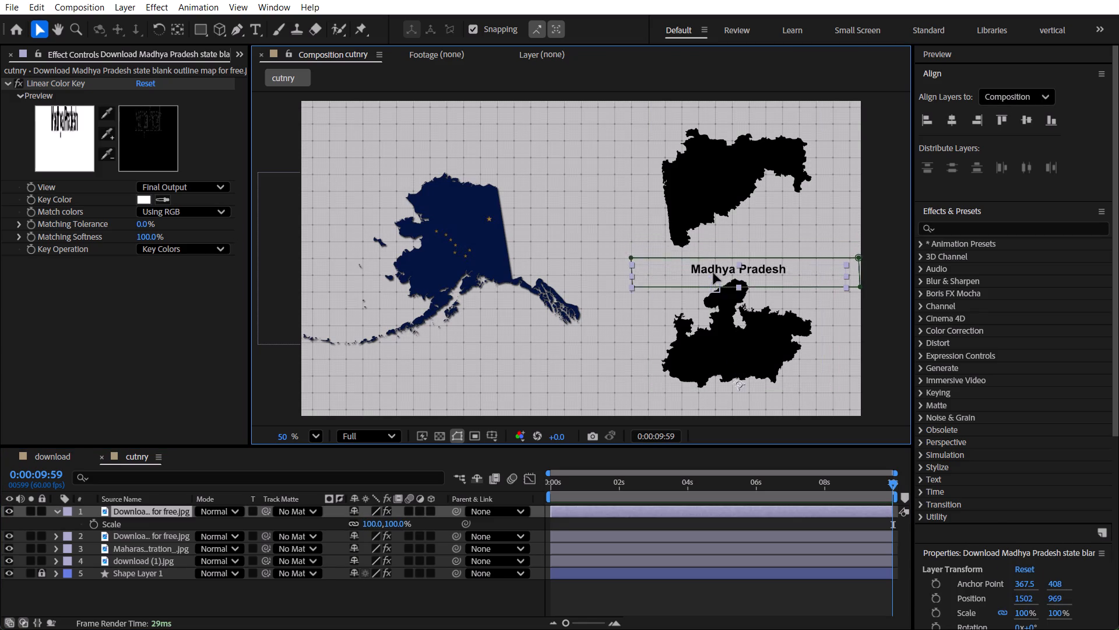
left_click_drag(713, 273, 713, 277)
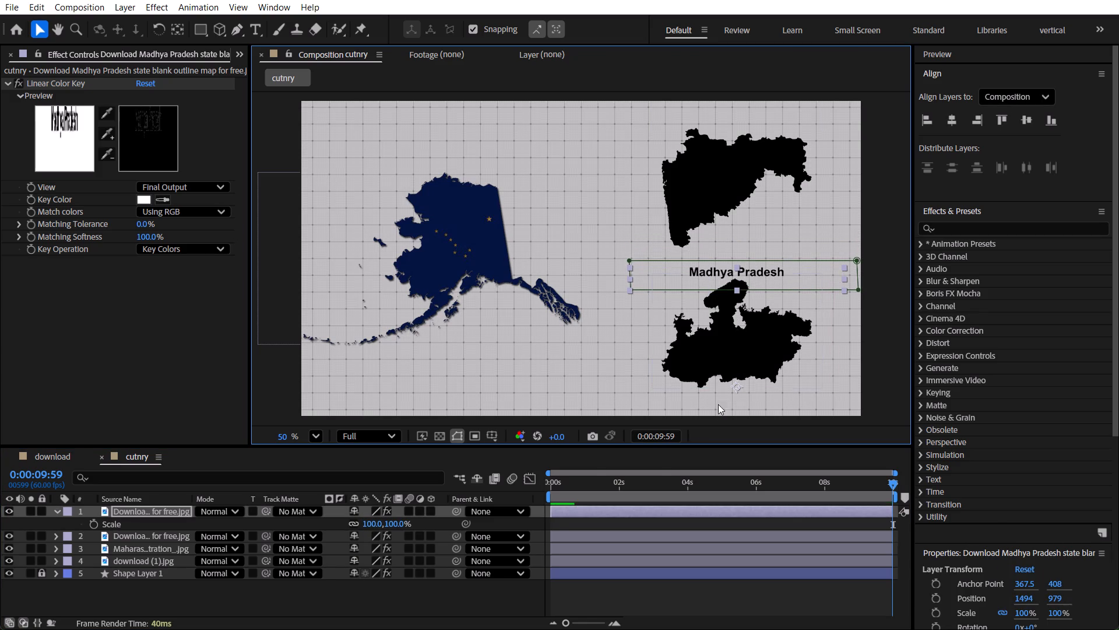
left_click(427, 604)
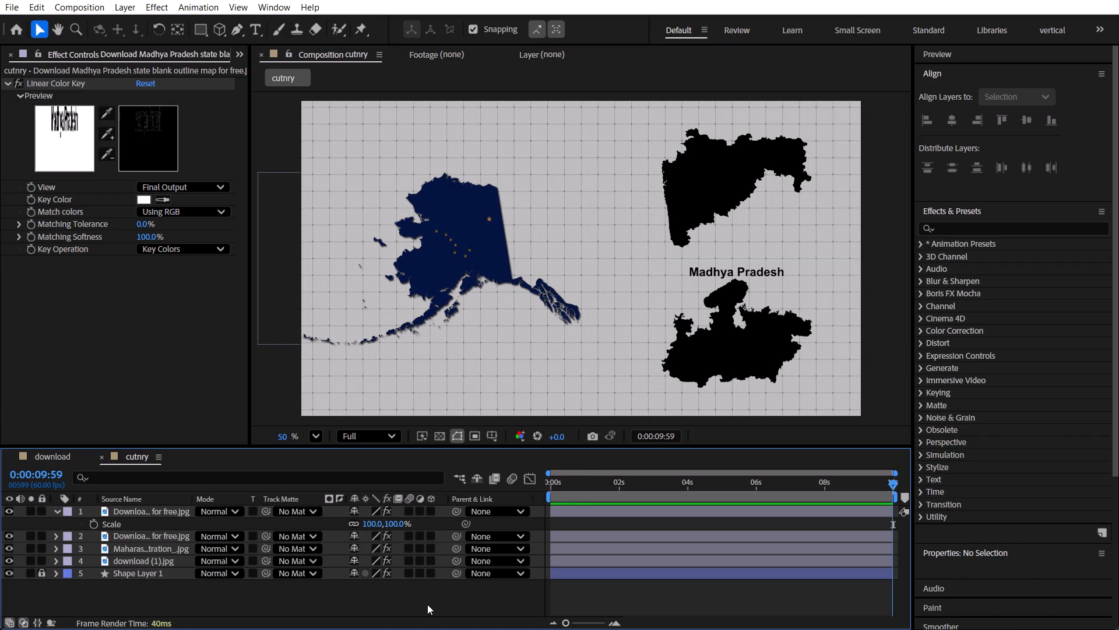
left_click(294, 586)
left_click(59, 511)
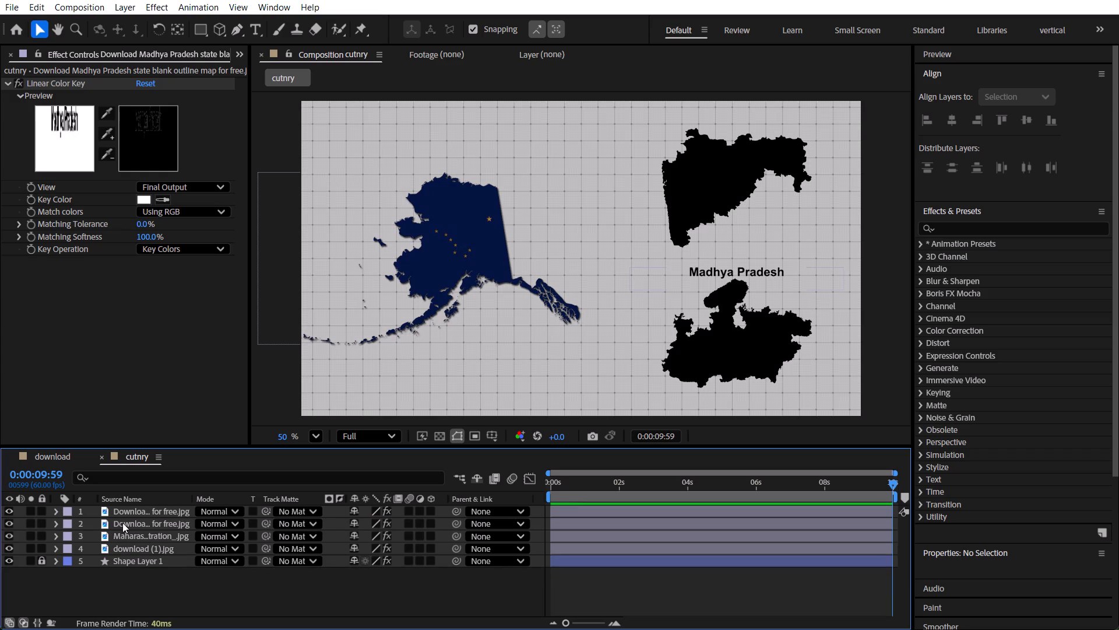
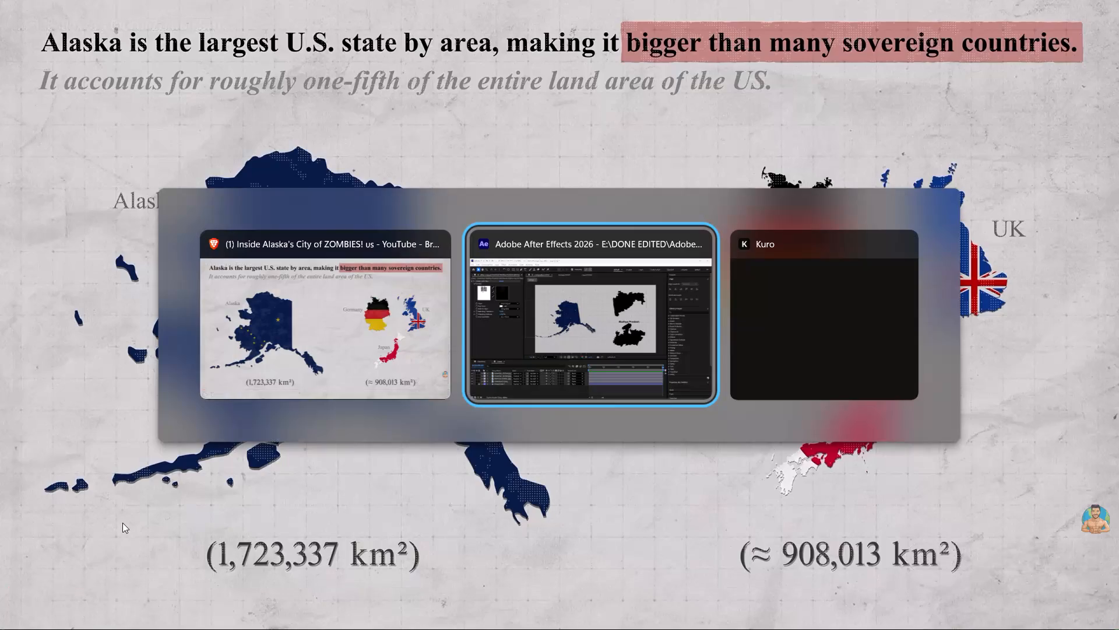
Scale down both black state maps and the "Madhya Pradesh" label together, bringing the maps to 66.9% and the label to 87%.
left_click(722, 176)
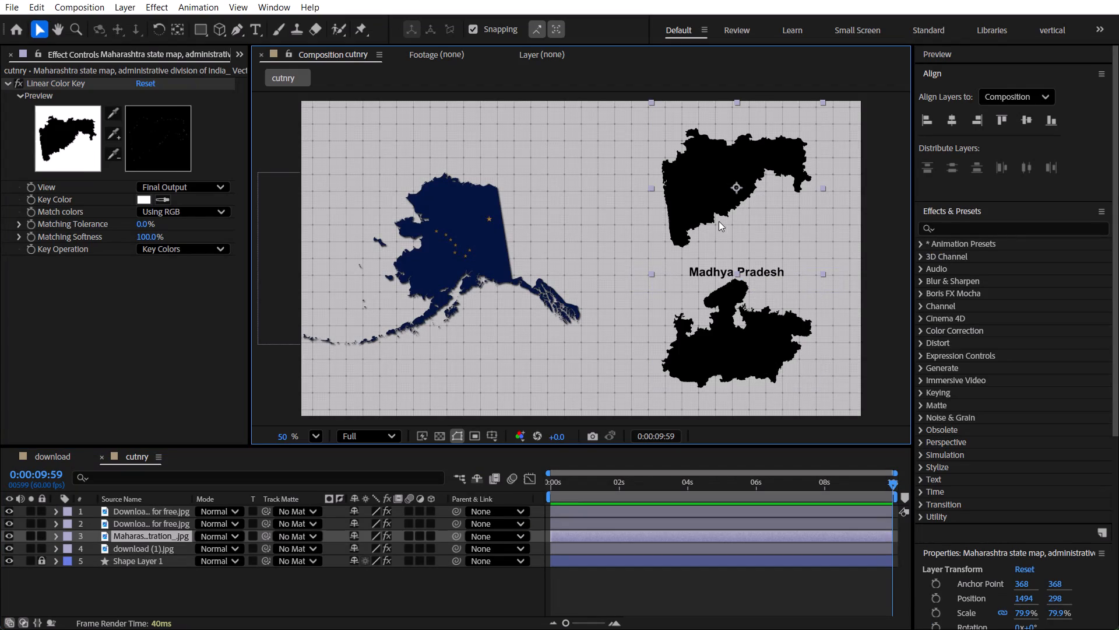
left_click_drag(623, 141, 762, 359)
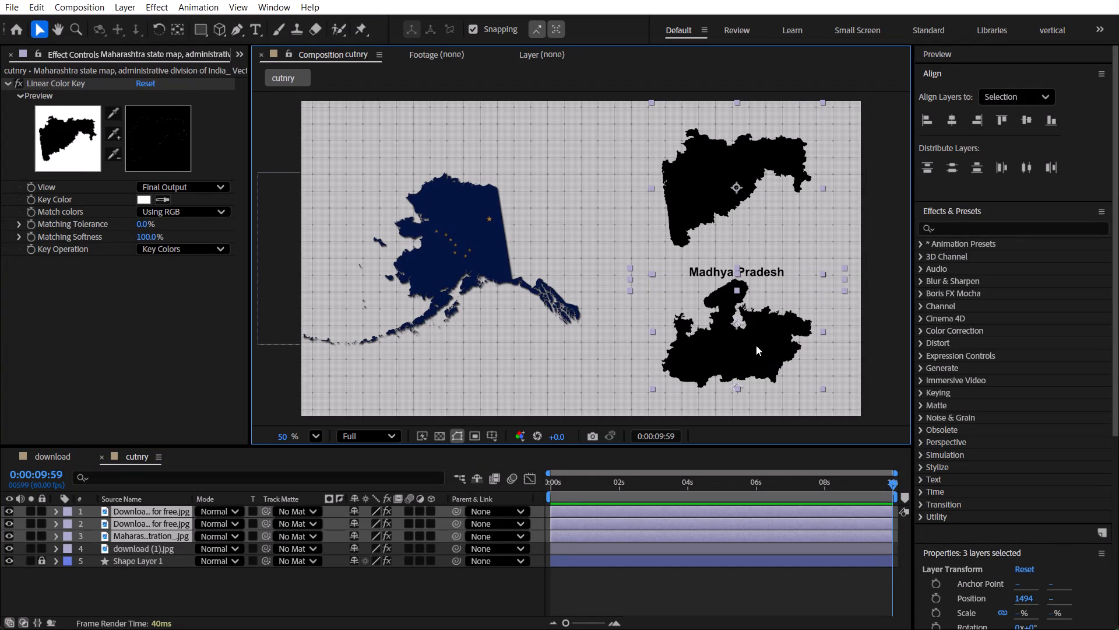
key("s")
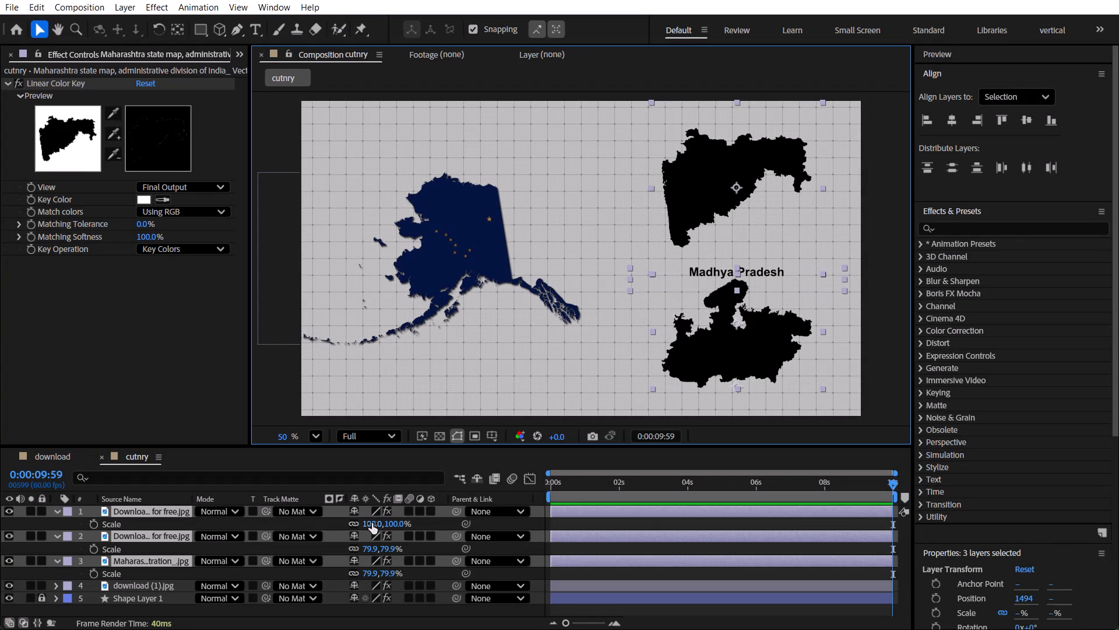
left_click_drag(368, 525, 360, 527)
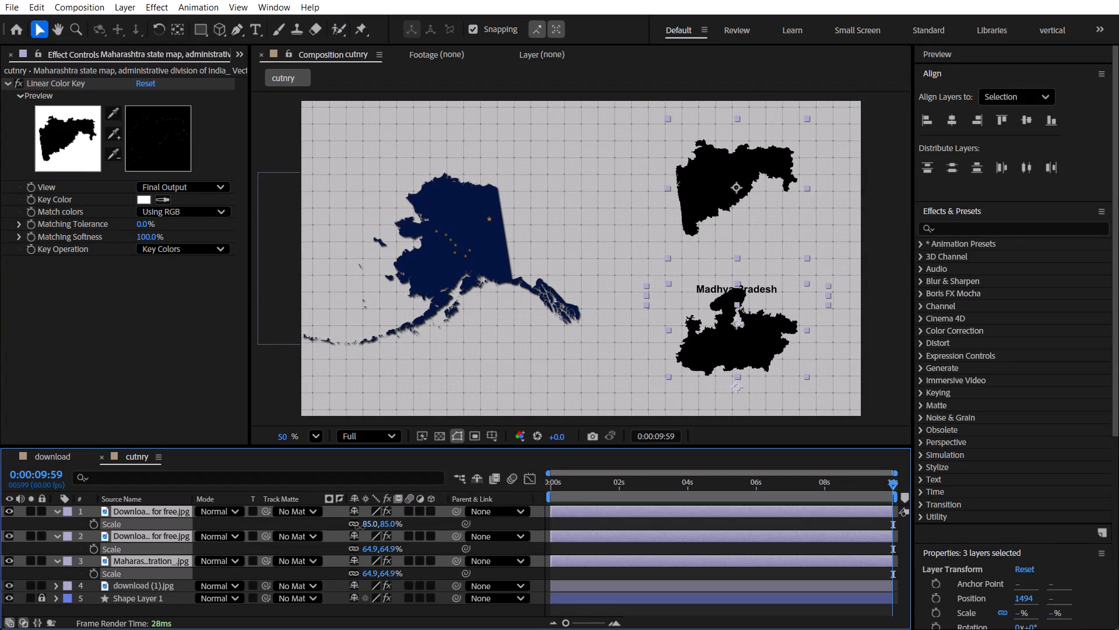
left_click_drag(360, 527, 363, 528)
left_click(206, 618)
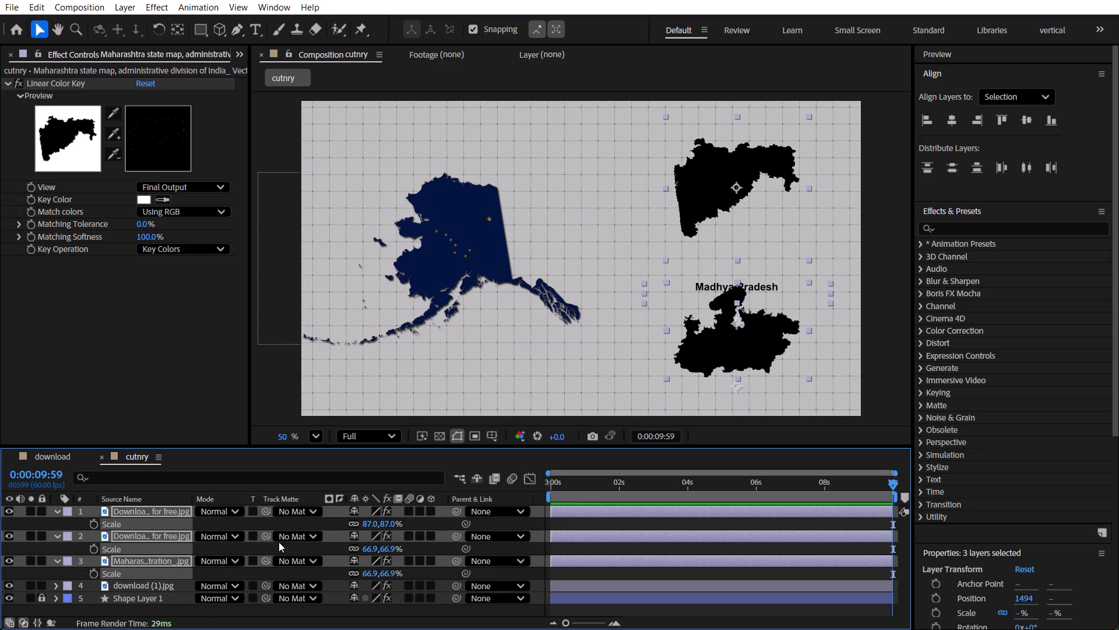
left_click(897, 292)
Move the Maharashtra map straight down to about 1494, 458, just above the "Madhya Pradesh" label, and deselect it.
left_click(756, 174)
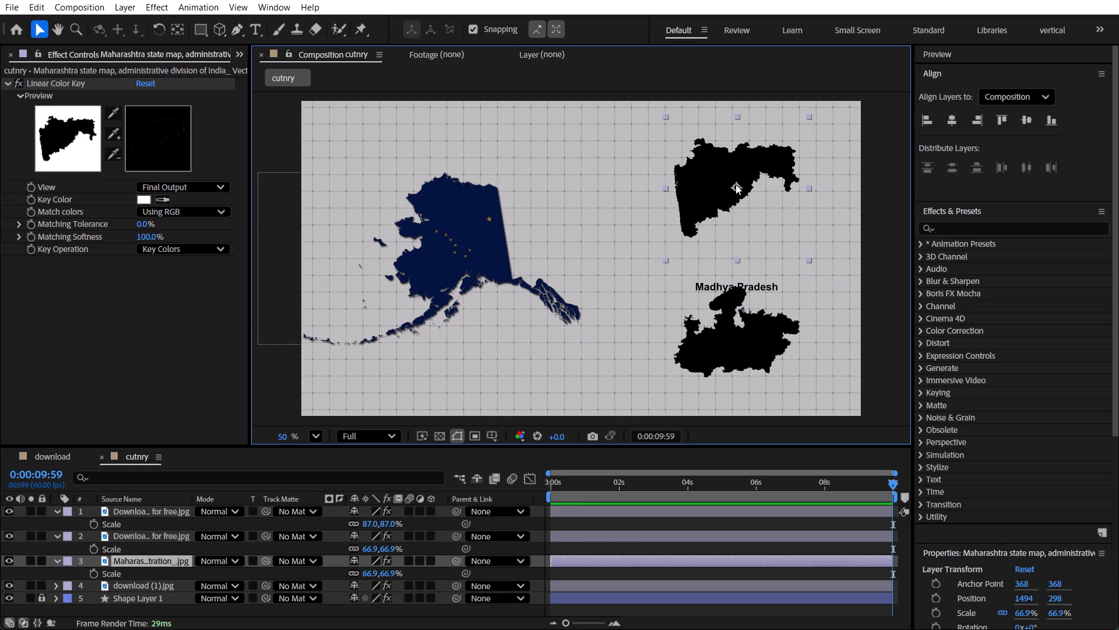
left_click_drag(749, 187, 752, 228, "shift")
left_click_drag(708, 180, 710, 217)
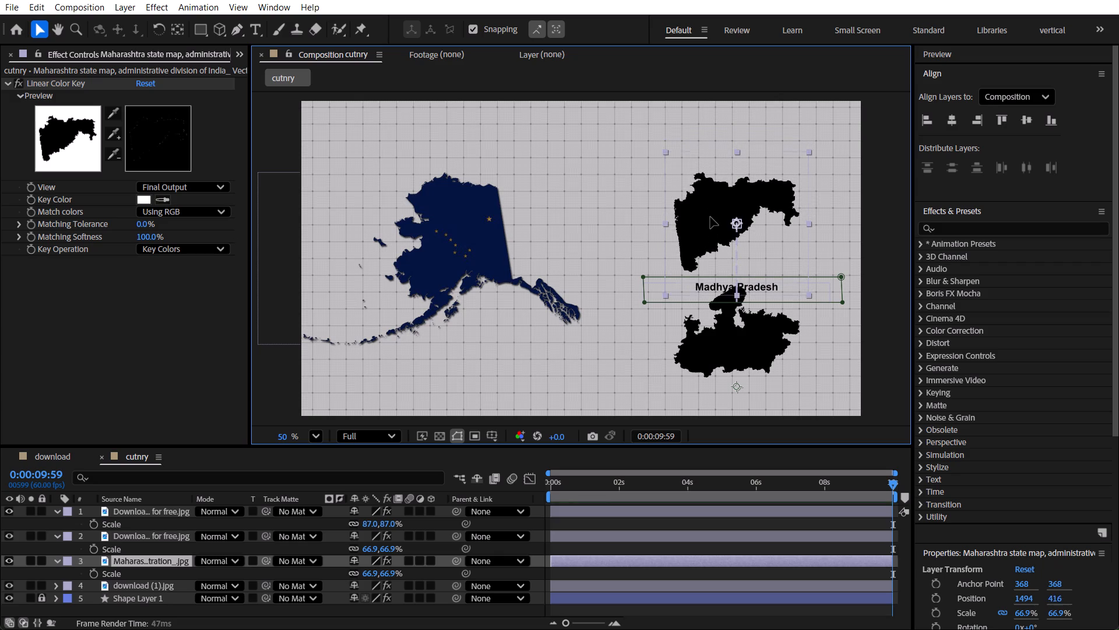
left_click_drag(710, 217, 711, 227)
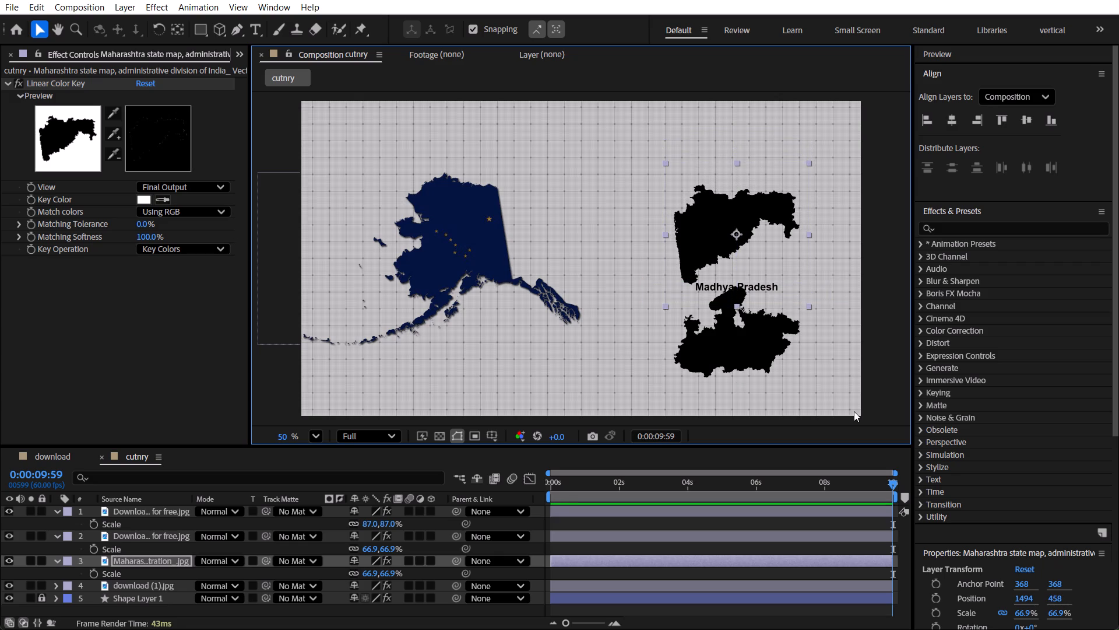
left_click(854, 411)
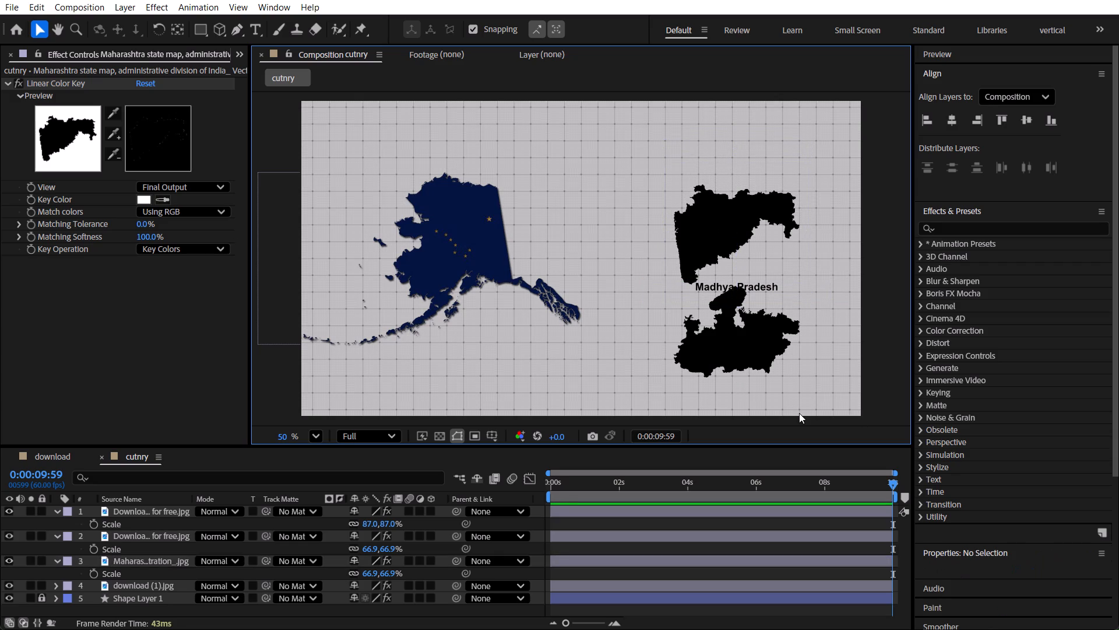
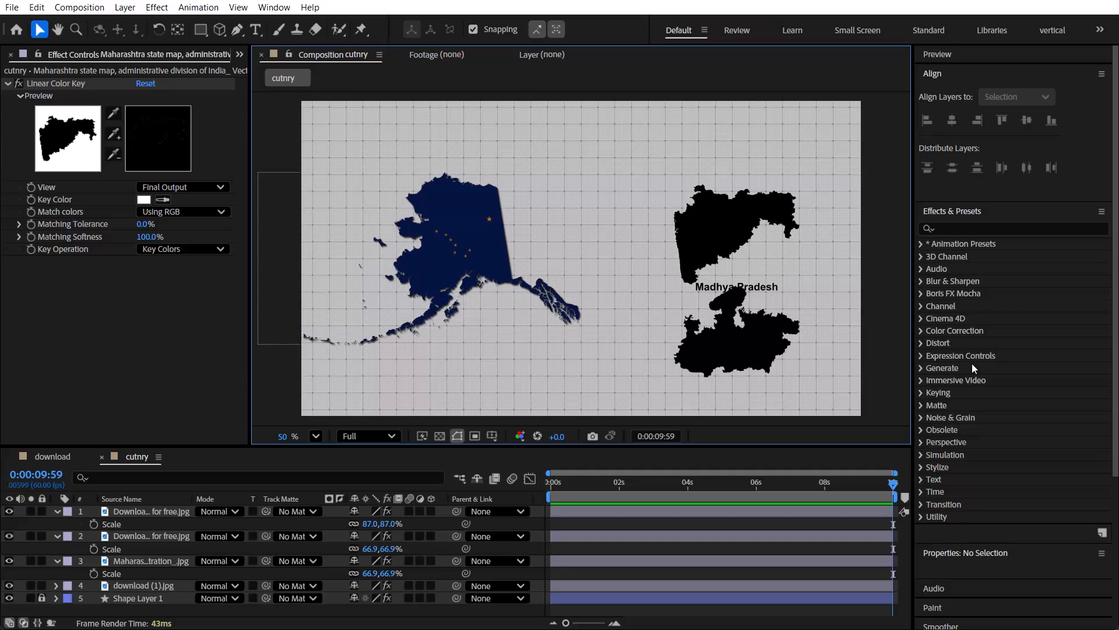
Collapse the expanded Scale properties of the map and label layers in the timeline.
key("u")
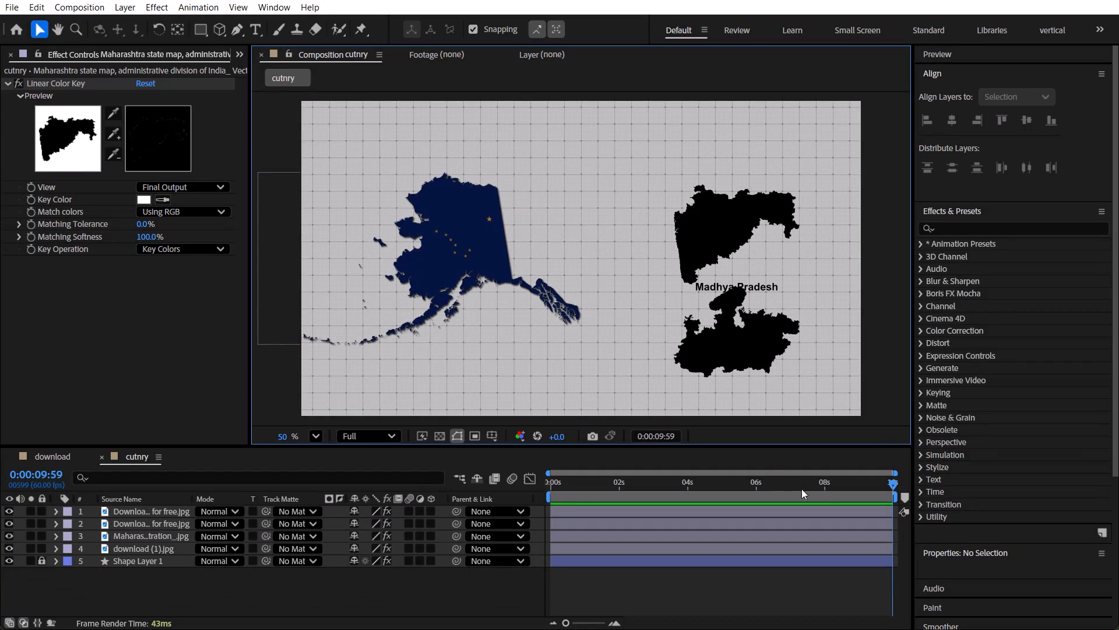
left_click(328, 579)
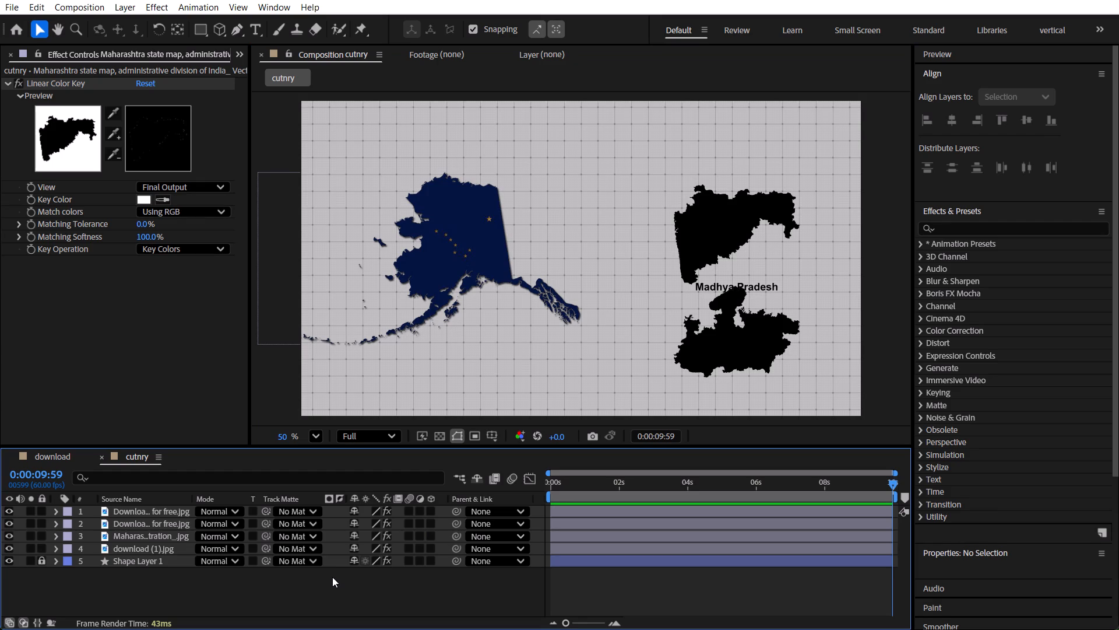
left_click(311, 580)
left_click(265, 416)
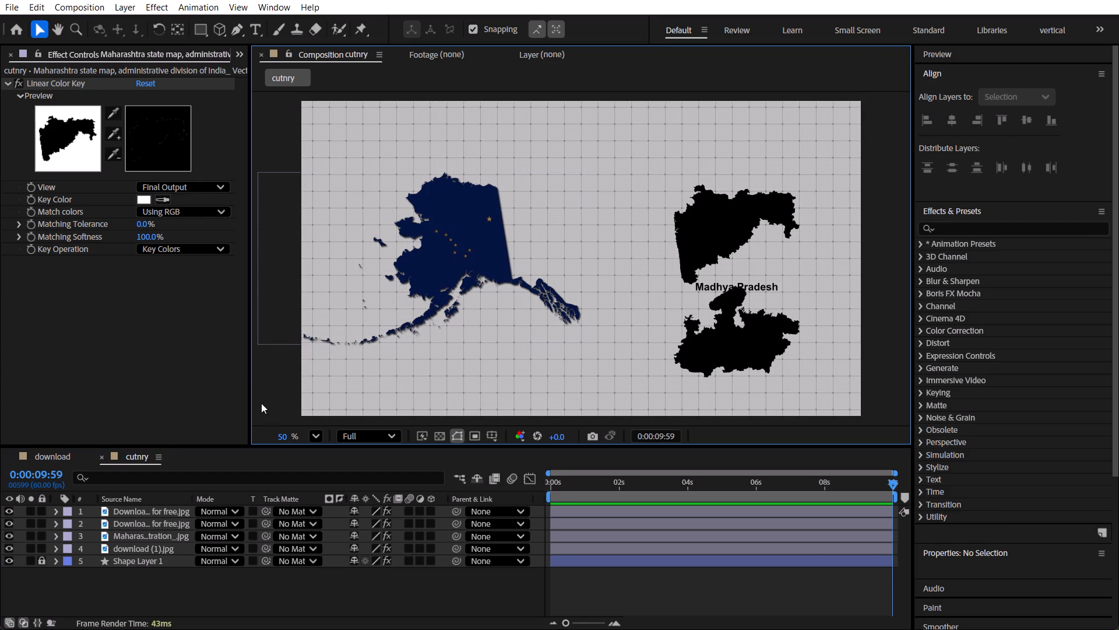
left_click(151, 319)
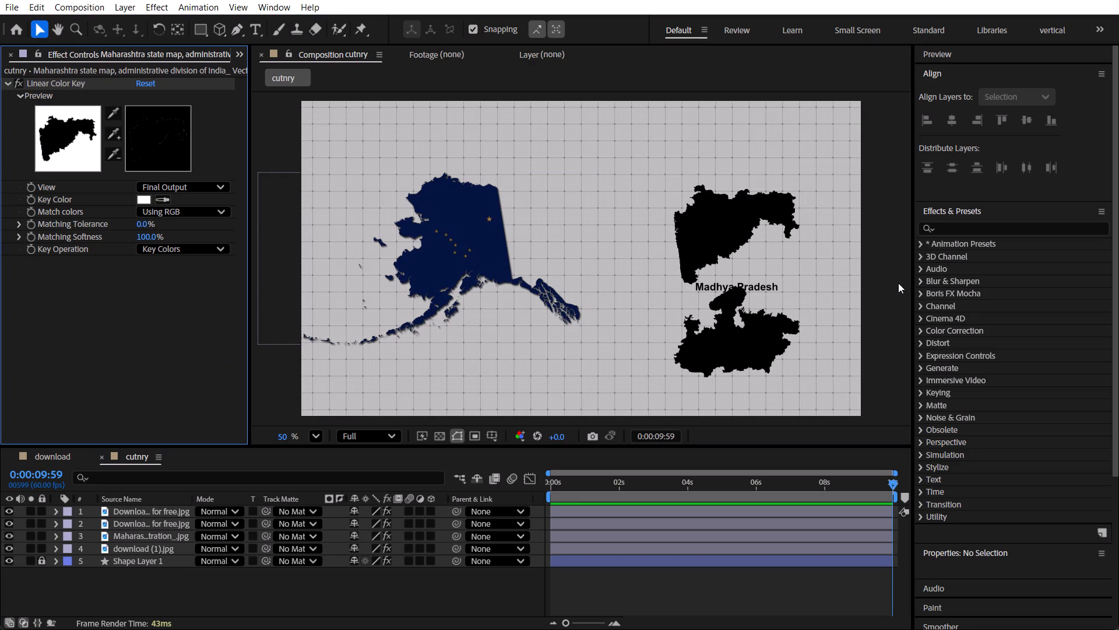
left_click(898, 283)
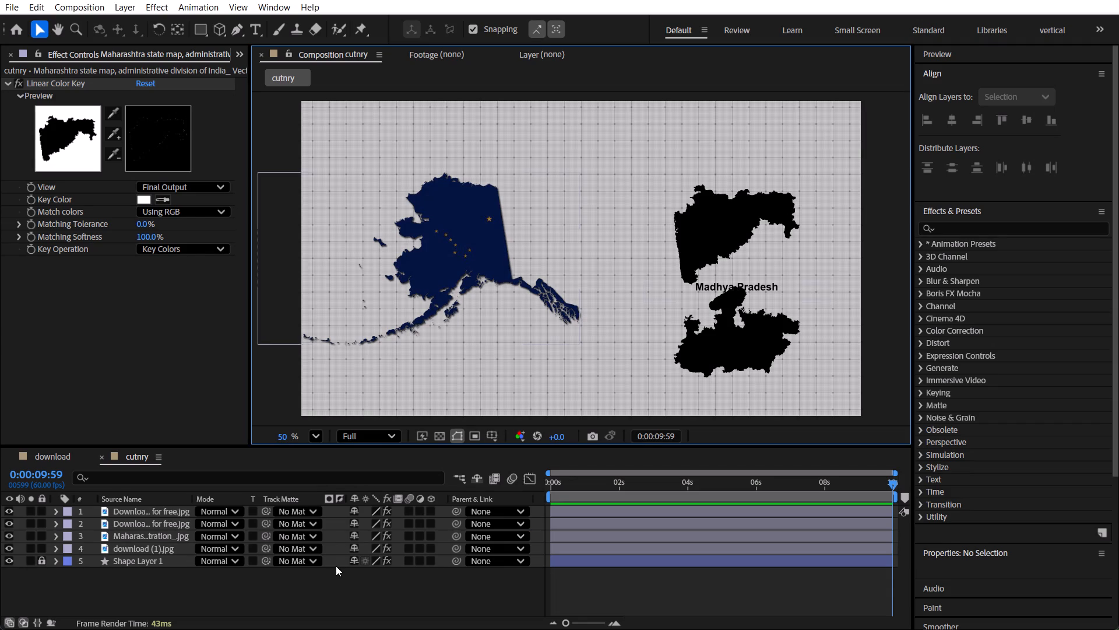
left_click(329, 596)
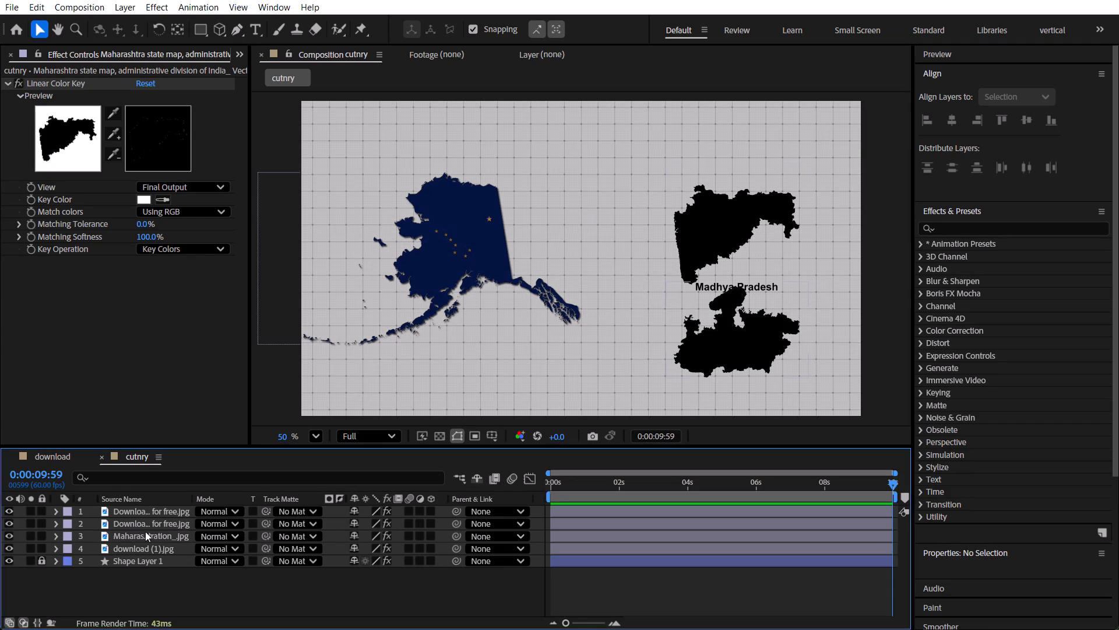
Move the "Madhya Pradesh" label rightward, clear of both black maps and just beyond the Madhya Pradesh map's upper peak, and deselect it.
left_click(153, 526)
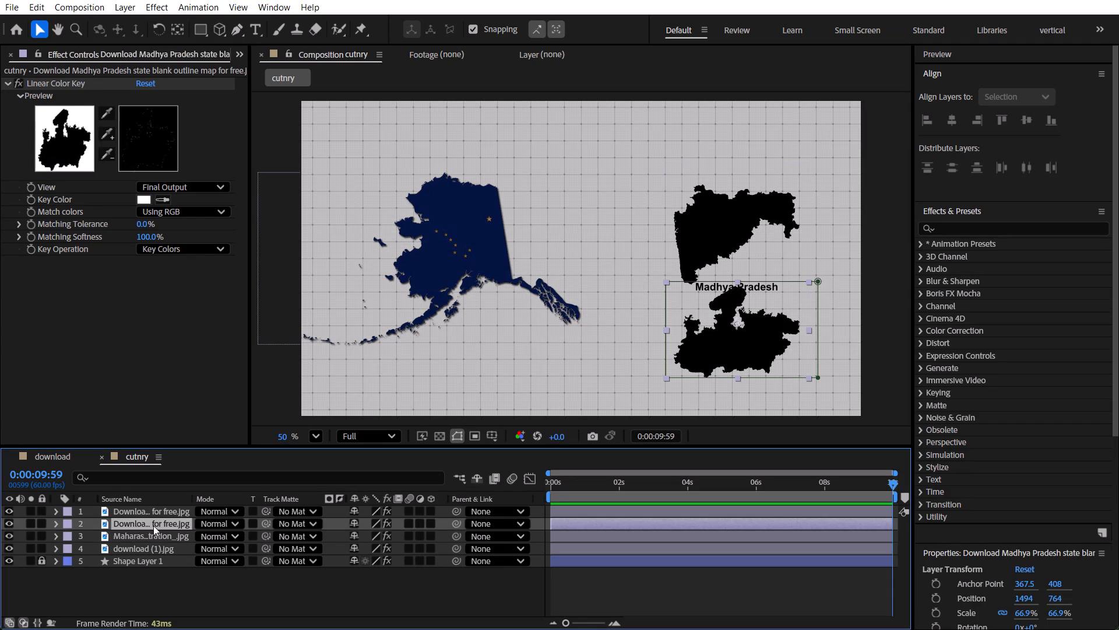
left_click(149, 516)
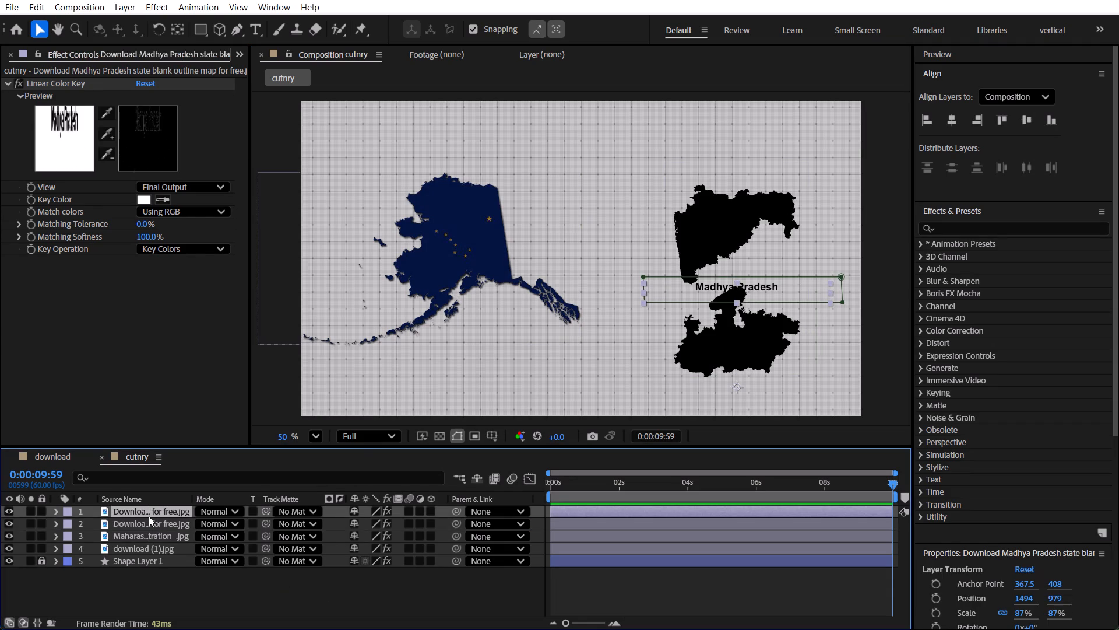
left_click_drag(803, 286, 803, 275)
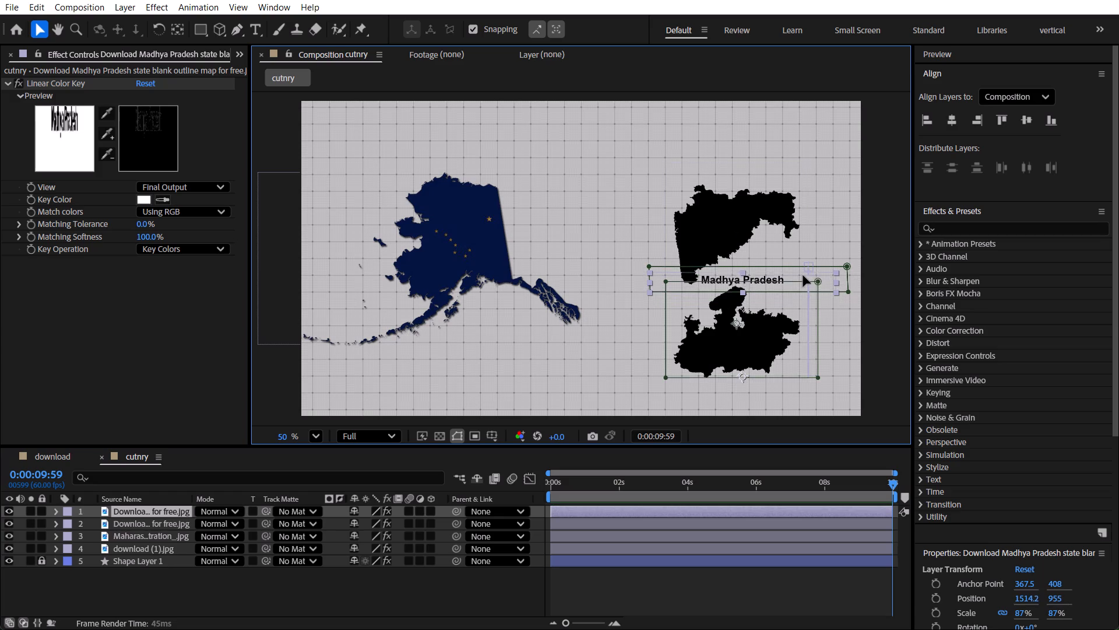
left_click_drag(803, 275, 832, 278)
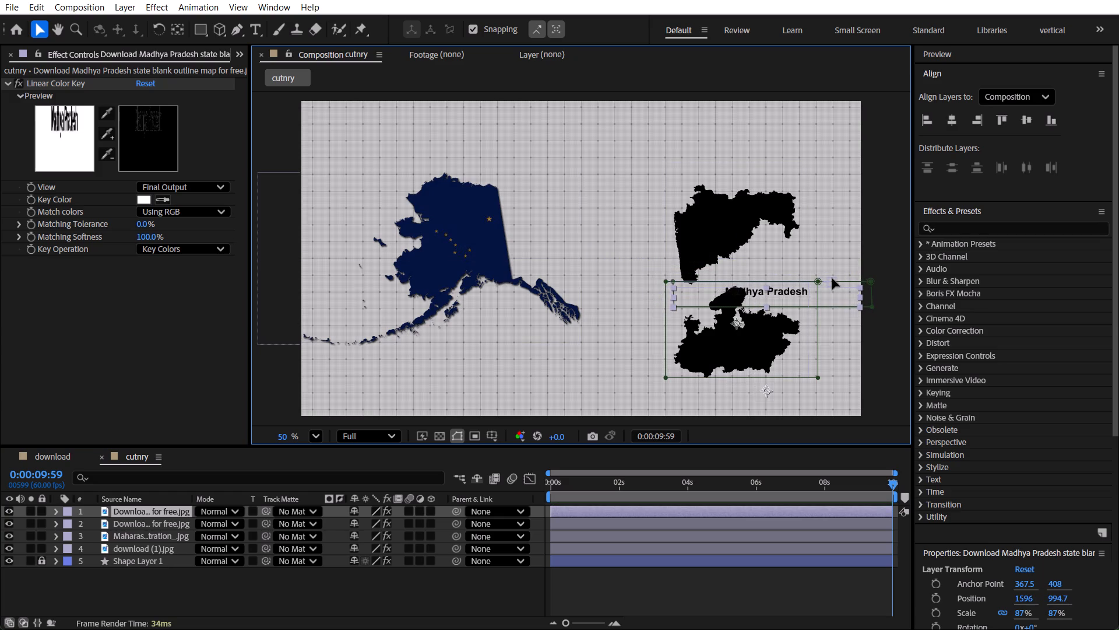
left_click_drag(832, 278, 858, 245)
left_click(357, 588)
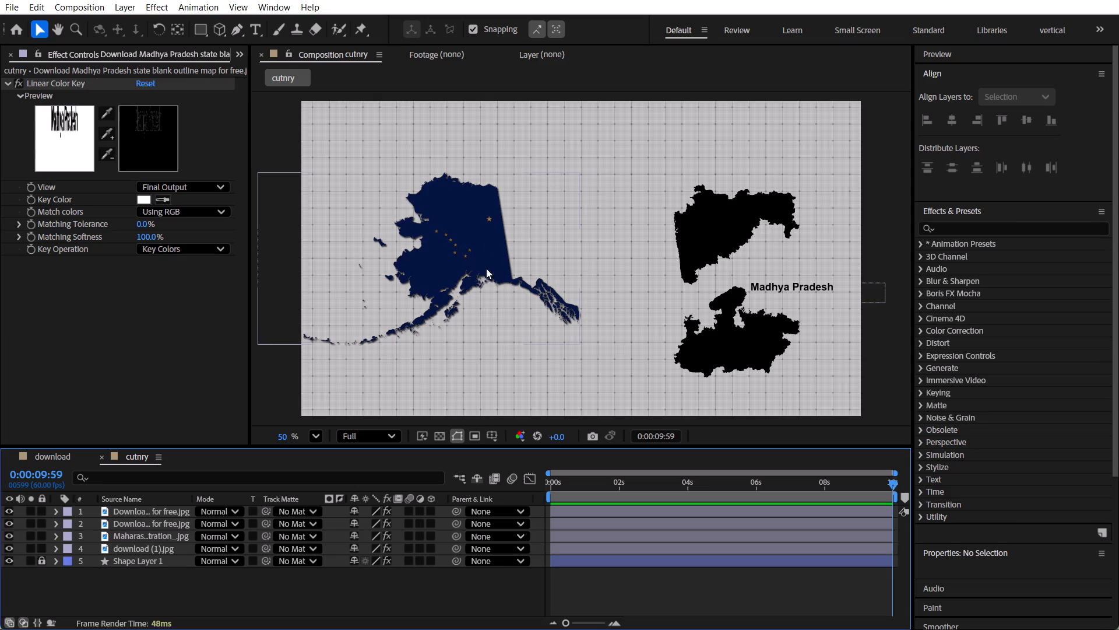
Move the blue Alaska map down to about 399, 620 and deselect it.
left_click(476, 267)
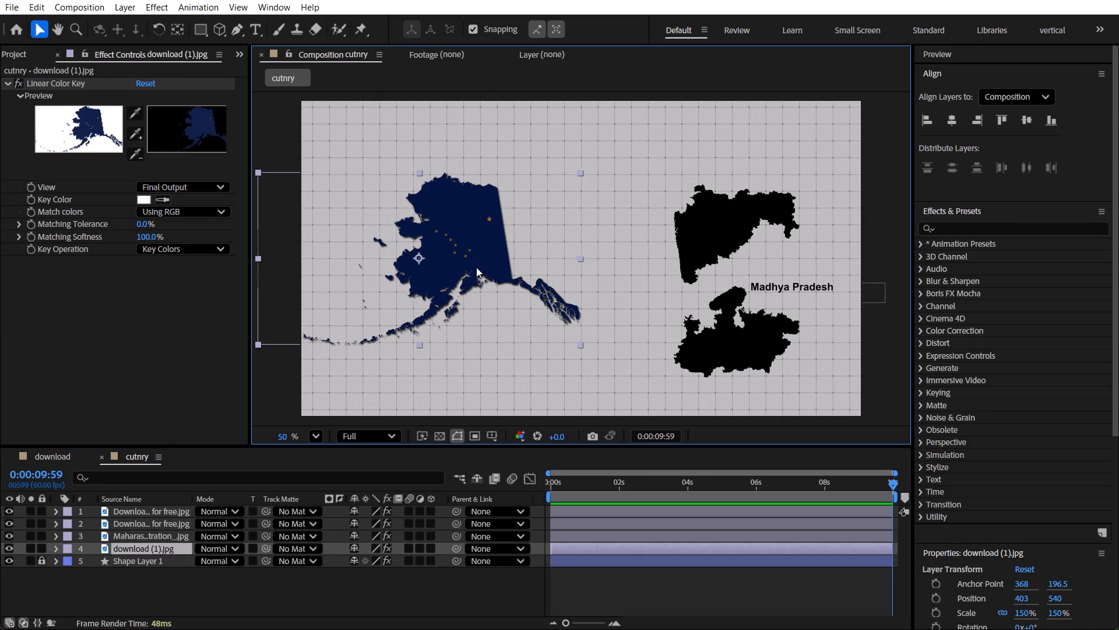
left_click_drag(476, 267, 476, 291, "shift")
left_click_drag(451, 271, 451, 272)
left_click_drag(451, 272, 449, 292)
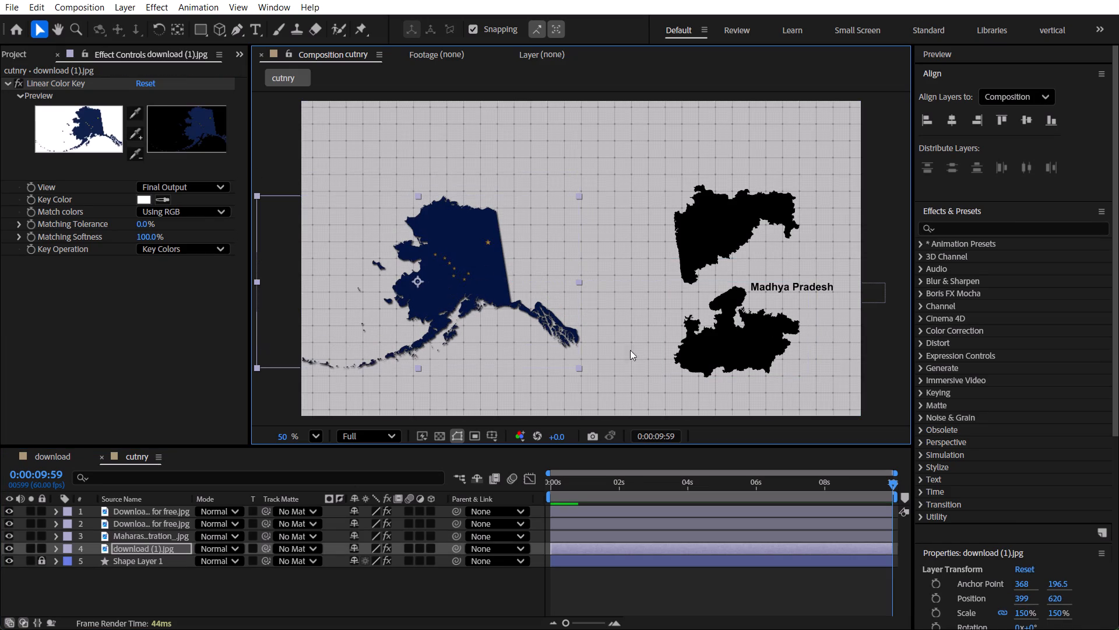
left_click(887, 235)
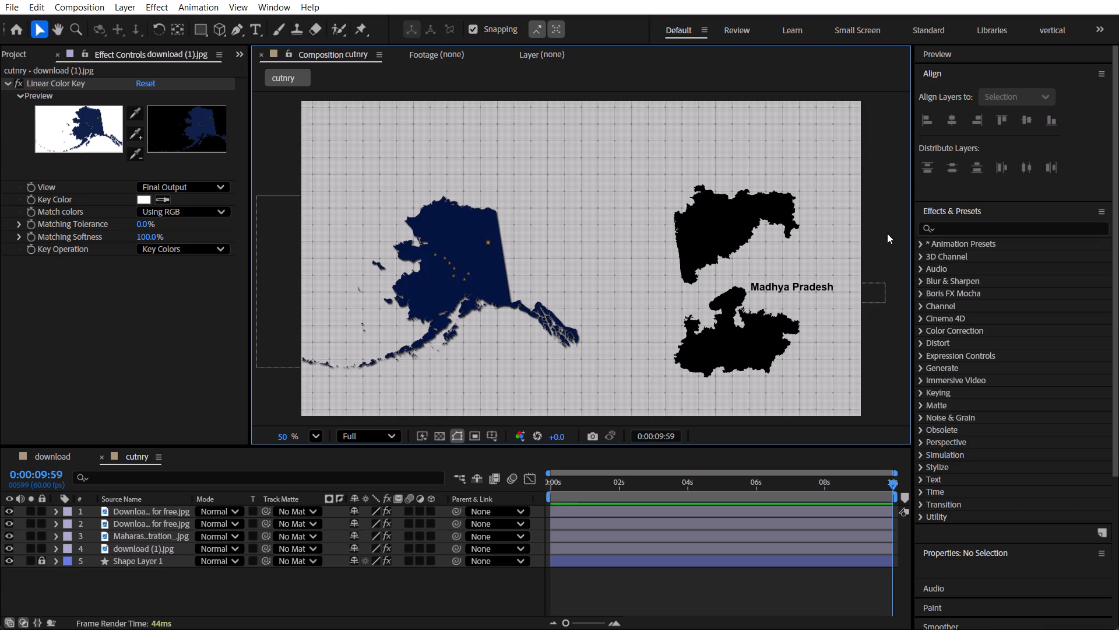
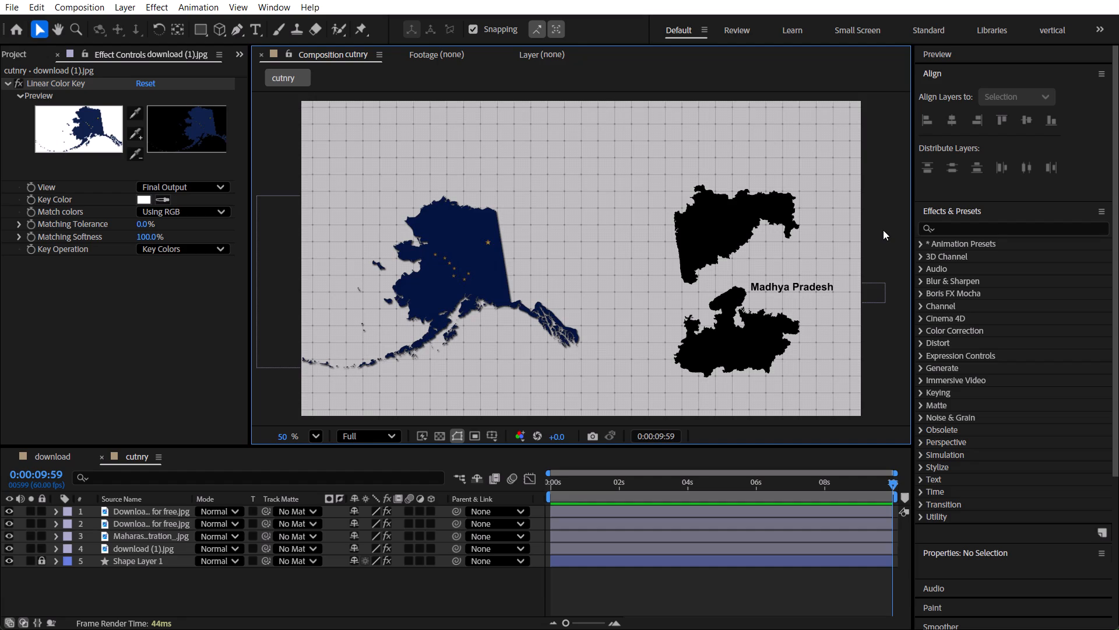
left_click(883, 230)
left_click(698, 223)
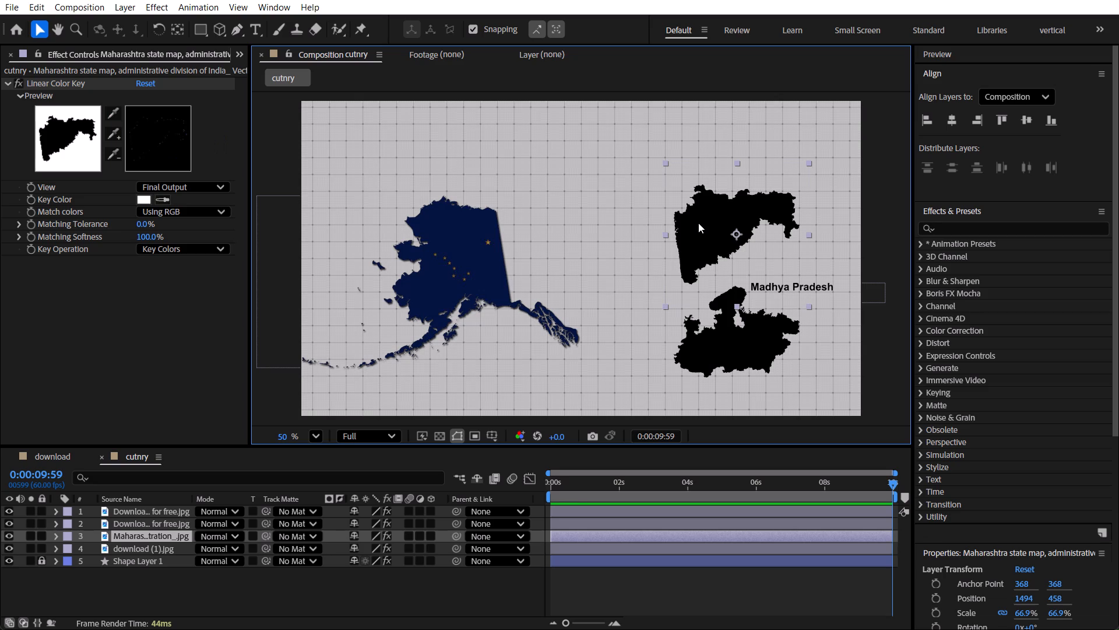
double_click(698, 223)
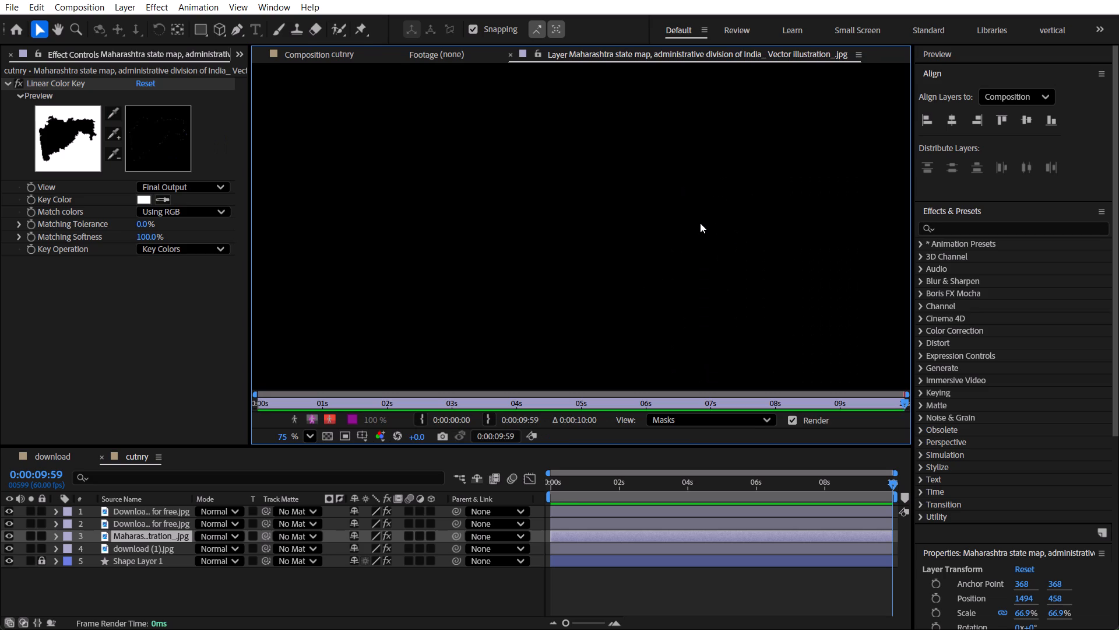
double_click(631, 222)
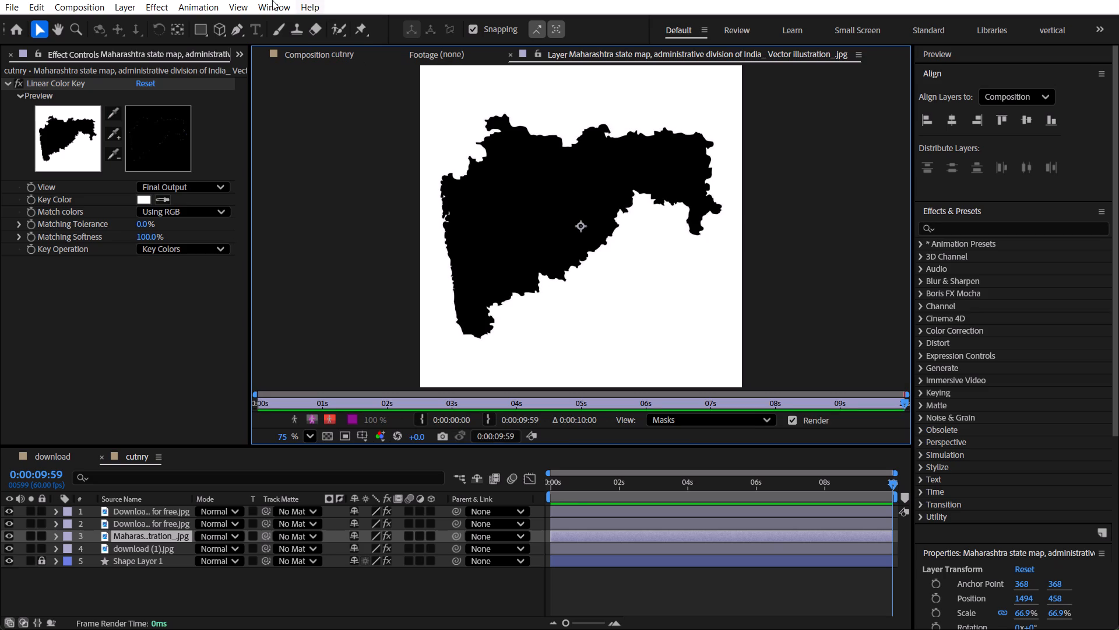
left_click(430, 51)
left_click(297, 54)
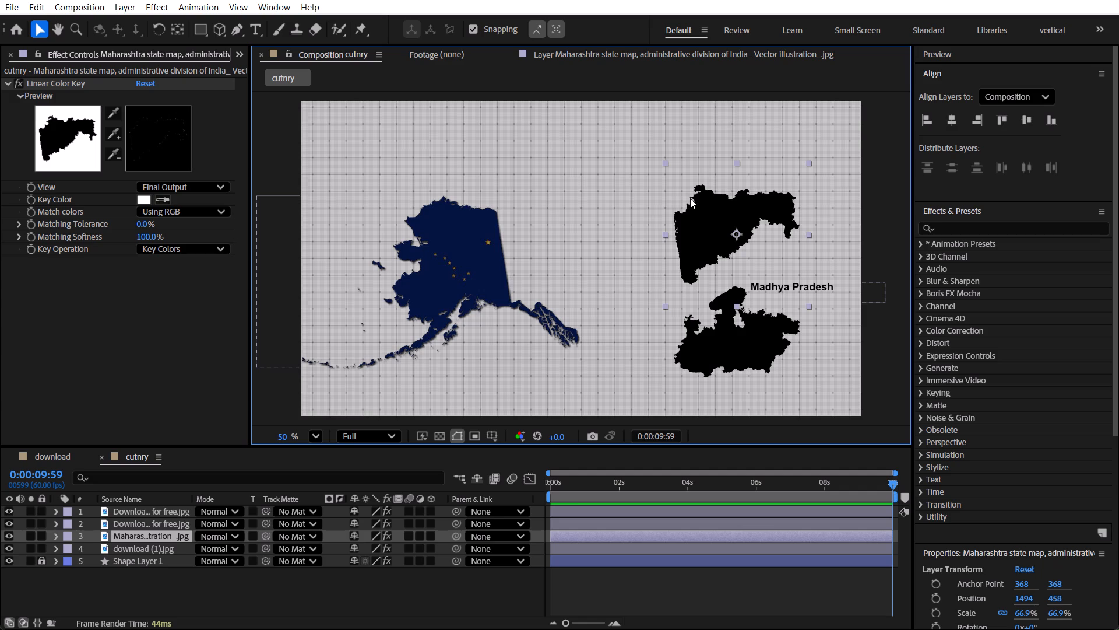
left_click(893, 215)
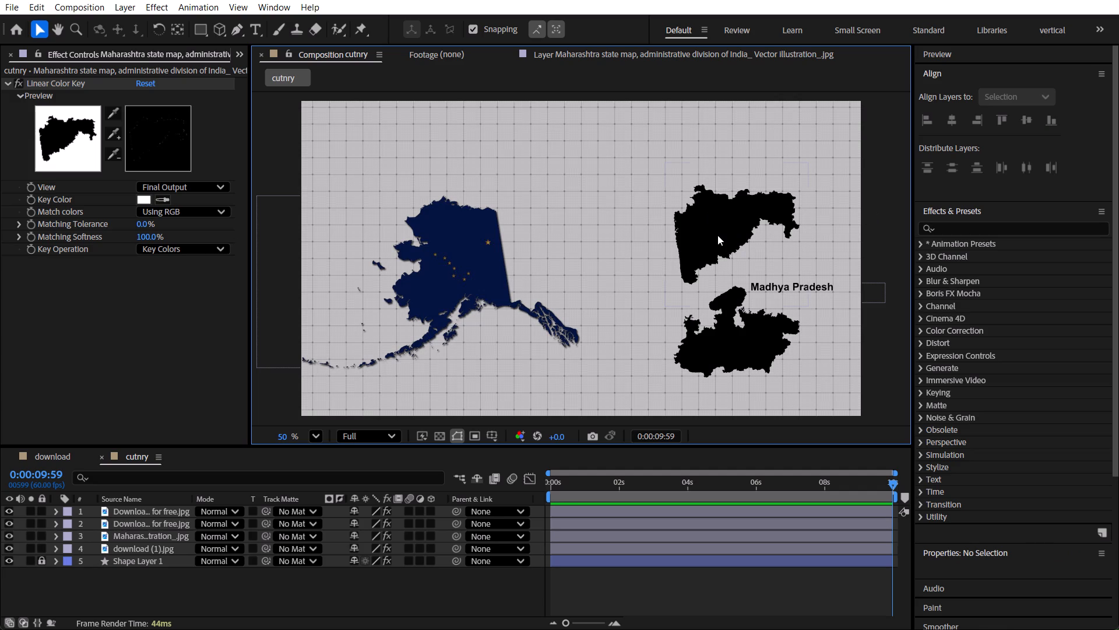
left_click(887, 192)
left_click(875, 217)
Add a text layer reading "maharashtra" just above the black Maharashtra map, stacked directly over that map's layer.
left_click(729, 232)
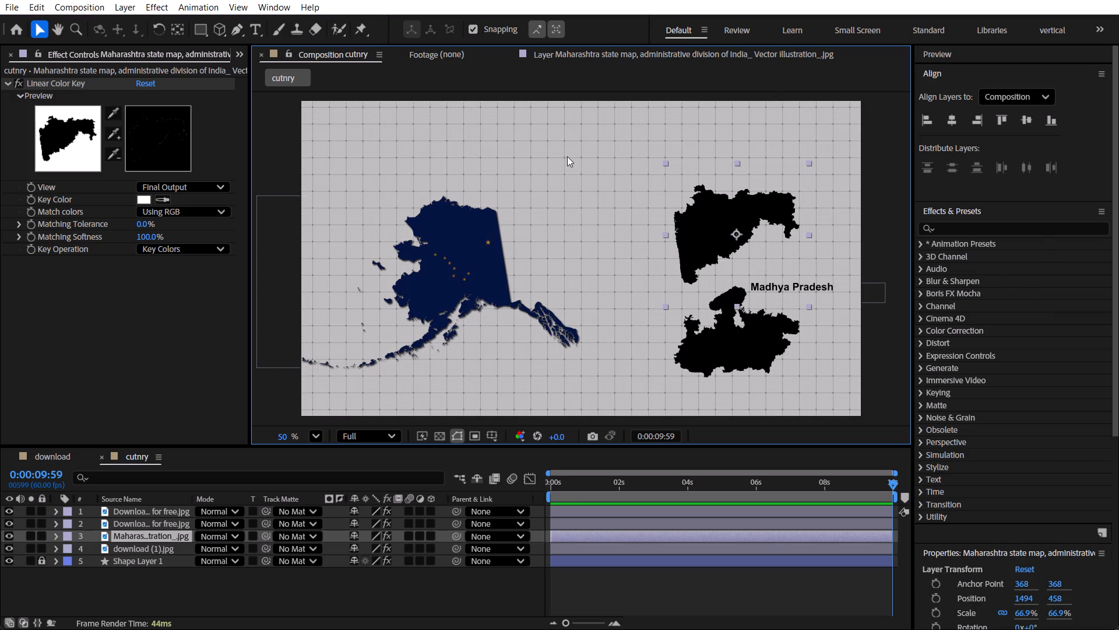
key("ctrl+t")
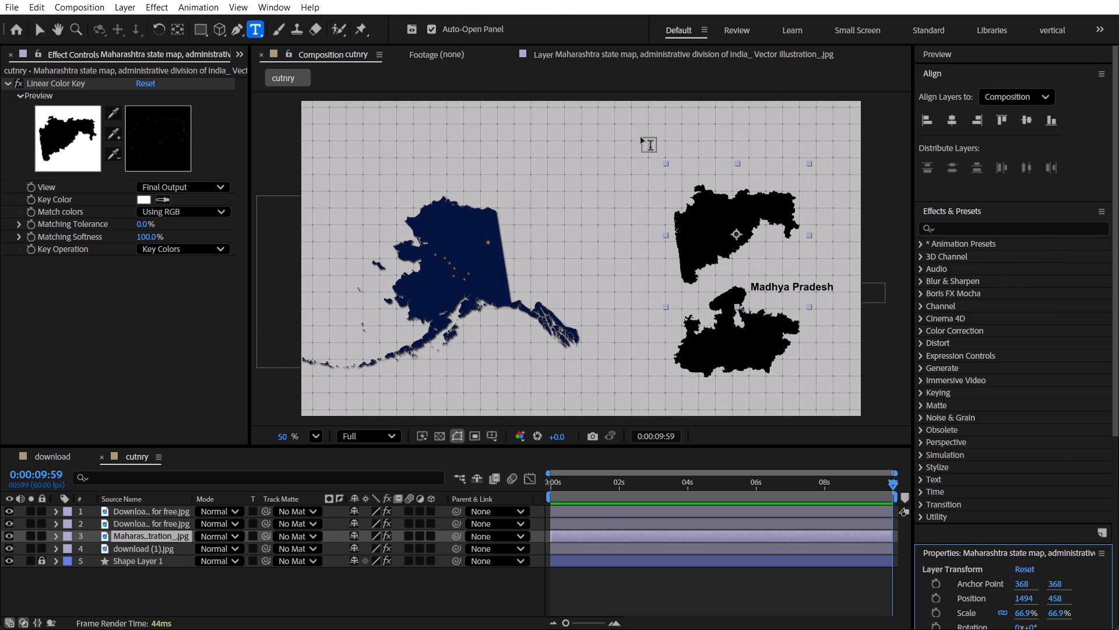
left_click(725, 181)
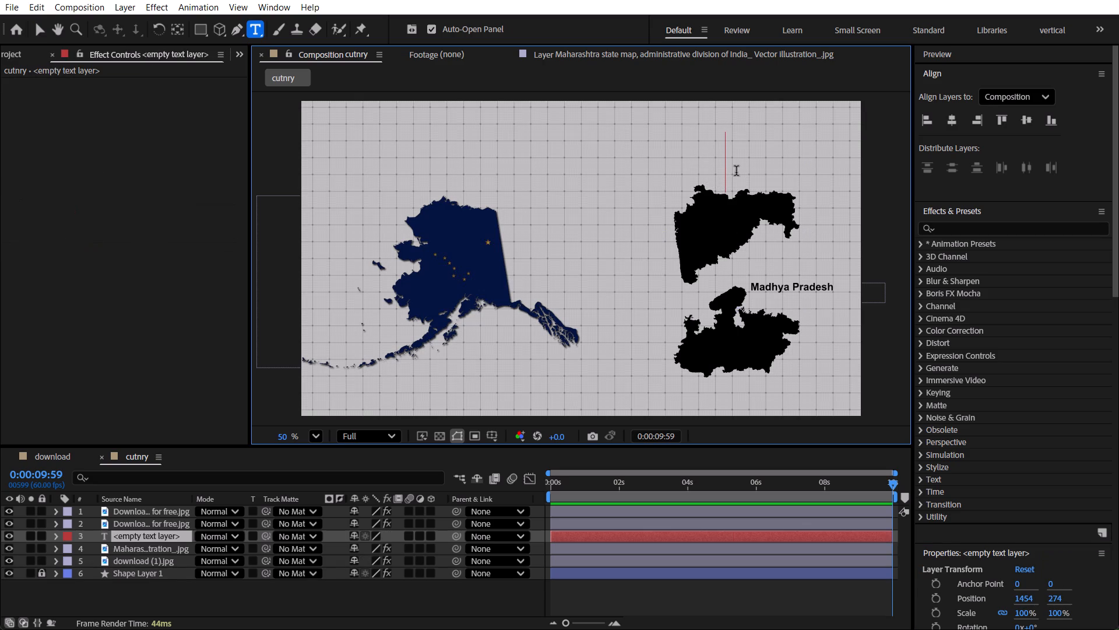
type("maharas")
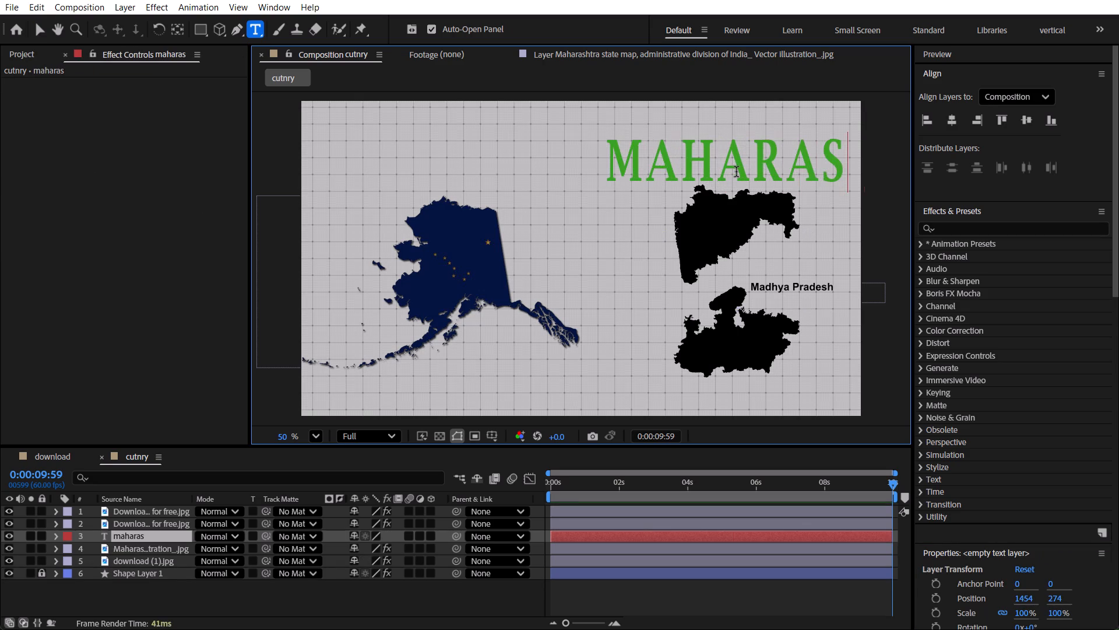
type("htra")
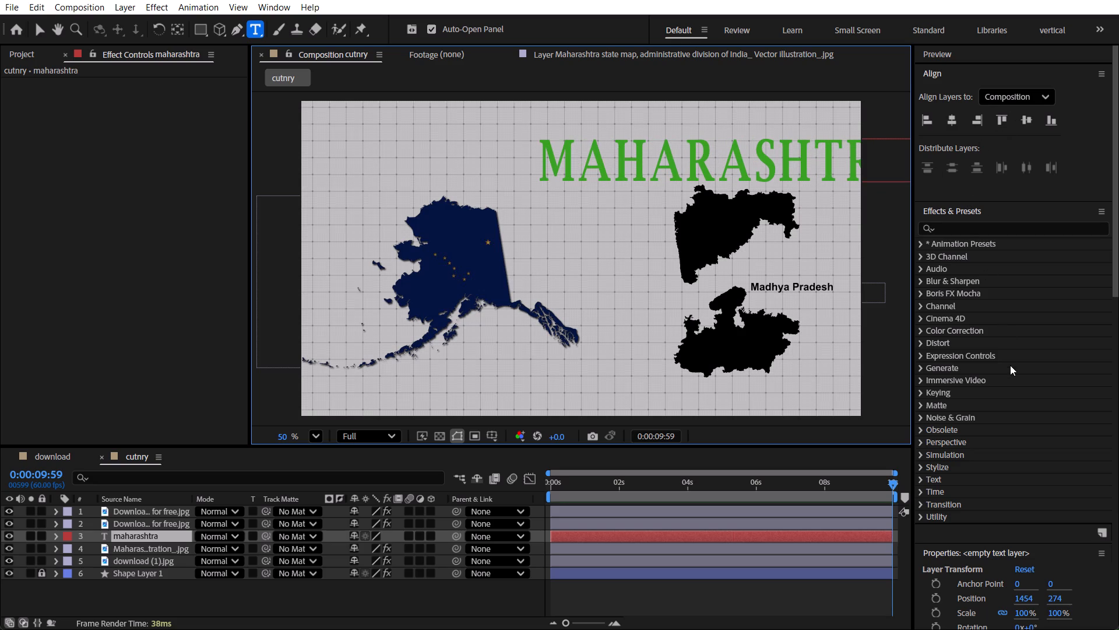
Select all of the maharashtra label's text and change its fill colour to black.
scroll(1002, 307, "down", 4)
scroll(963, 386, "down", 1)
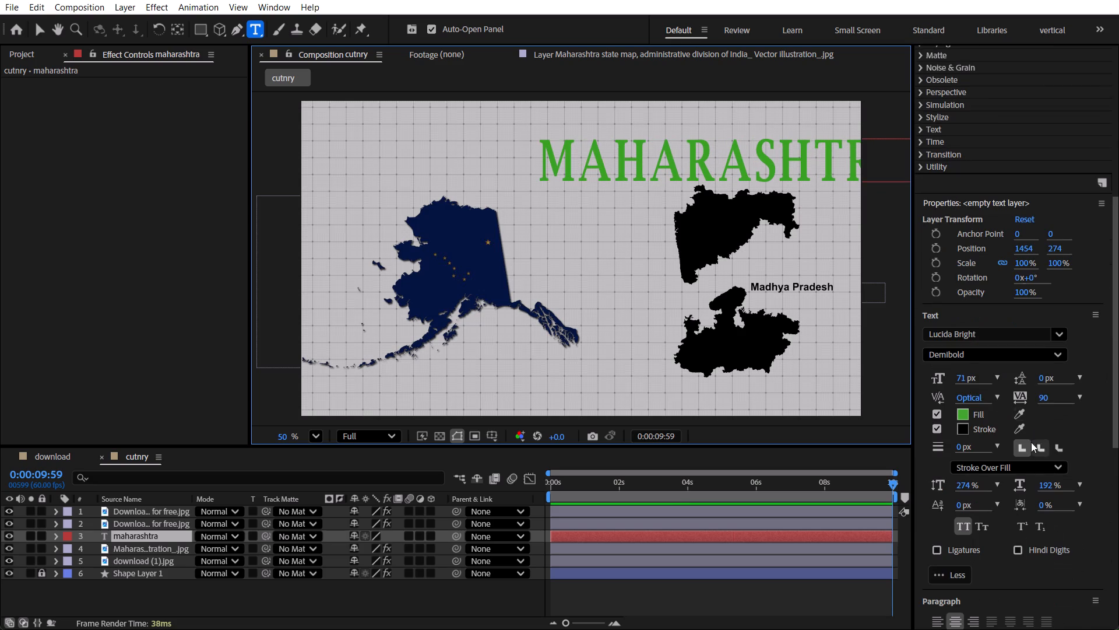
left_click(1018, 426)
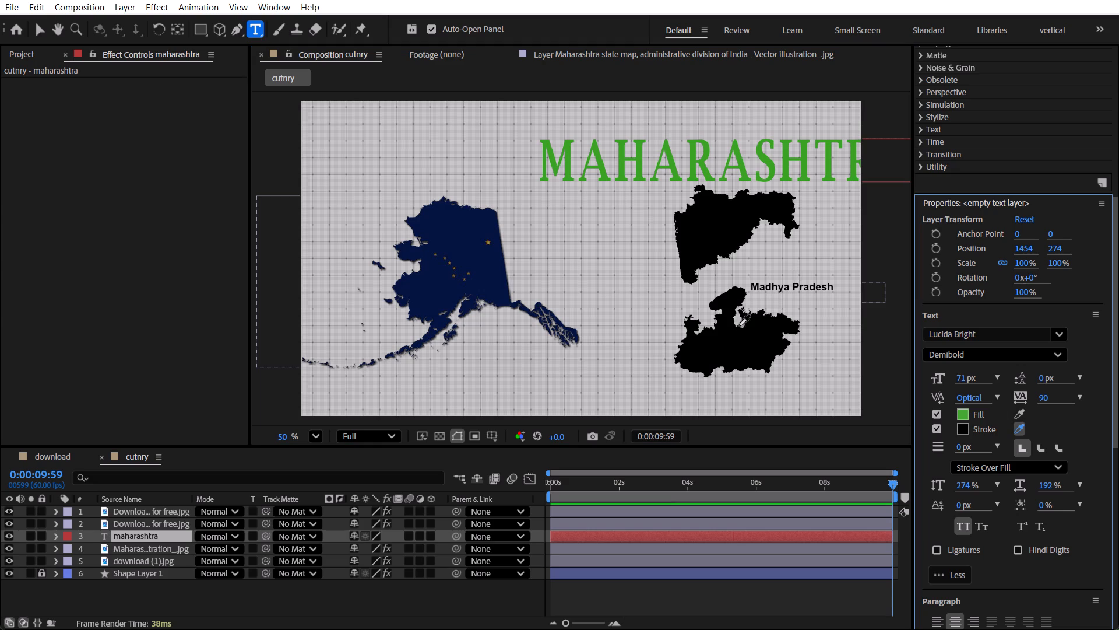
left_click(754, 344)
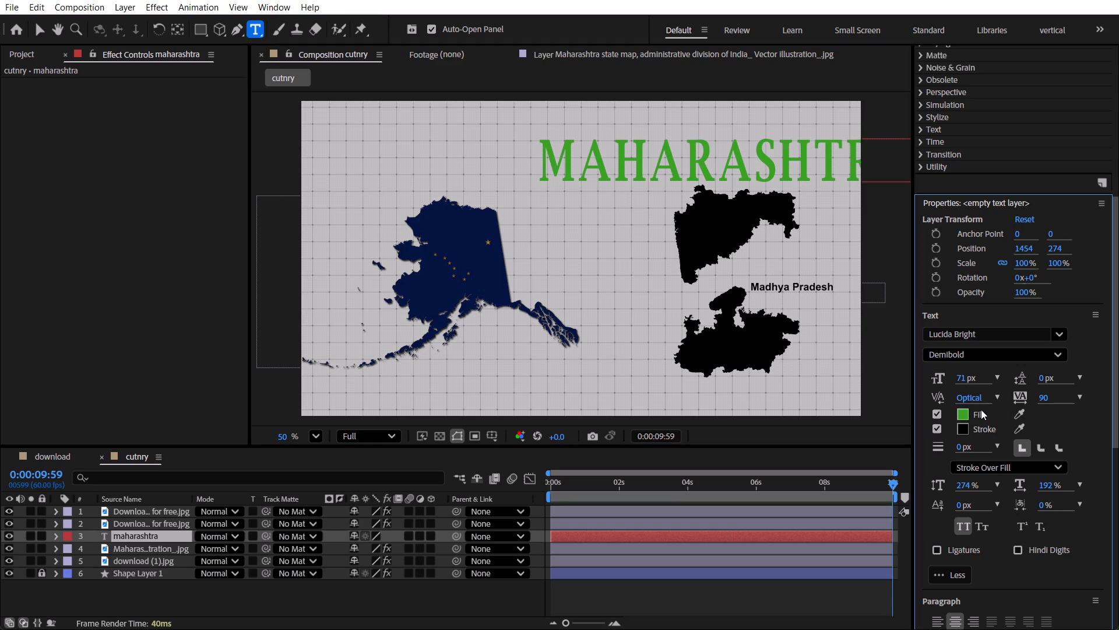
left_click(1020, 412)
left_click(963, 432)
left_click(767, 162)
key("ctrl+a")
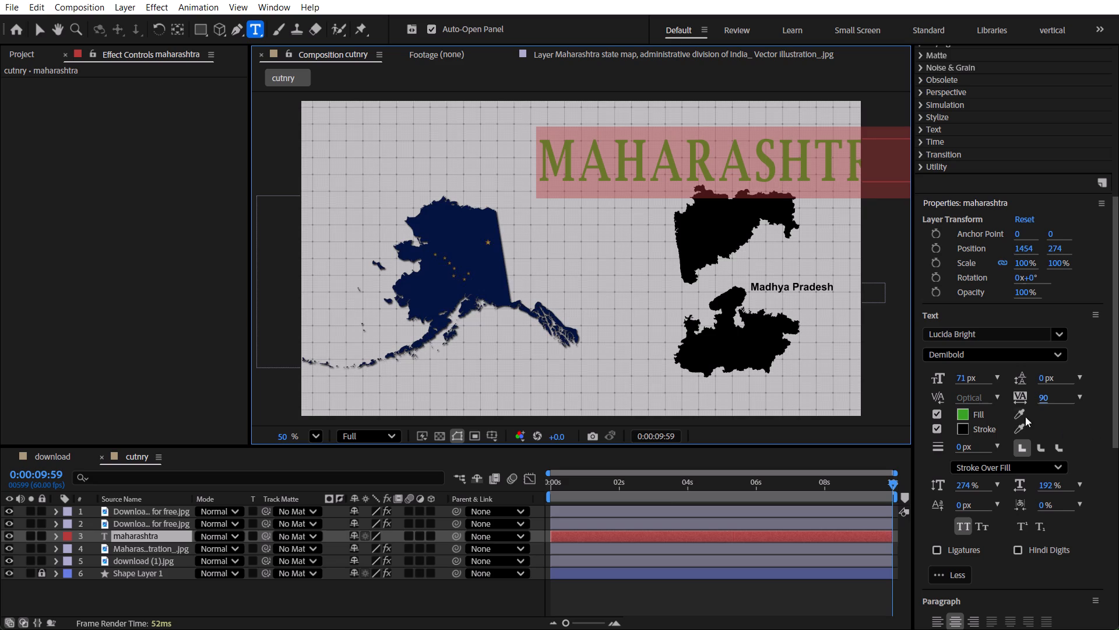
left_click(1018, 409)
left_click(966, 429)
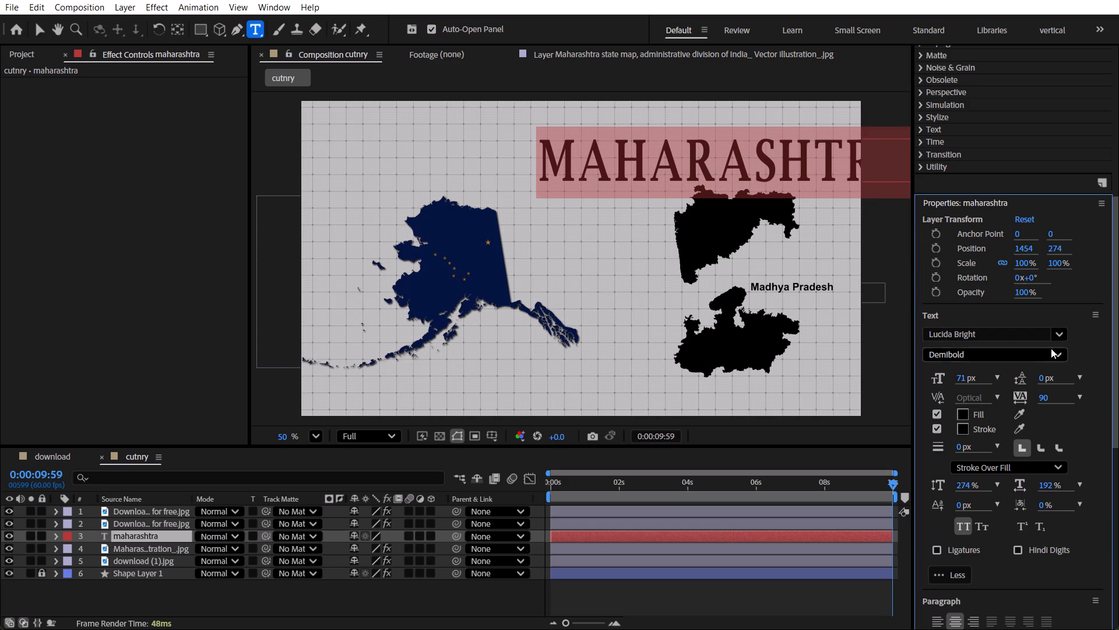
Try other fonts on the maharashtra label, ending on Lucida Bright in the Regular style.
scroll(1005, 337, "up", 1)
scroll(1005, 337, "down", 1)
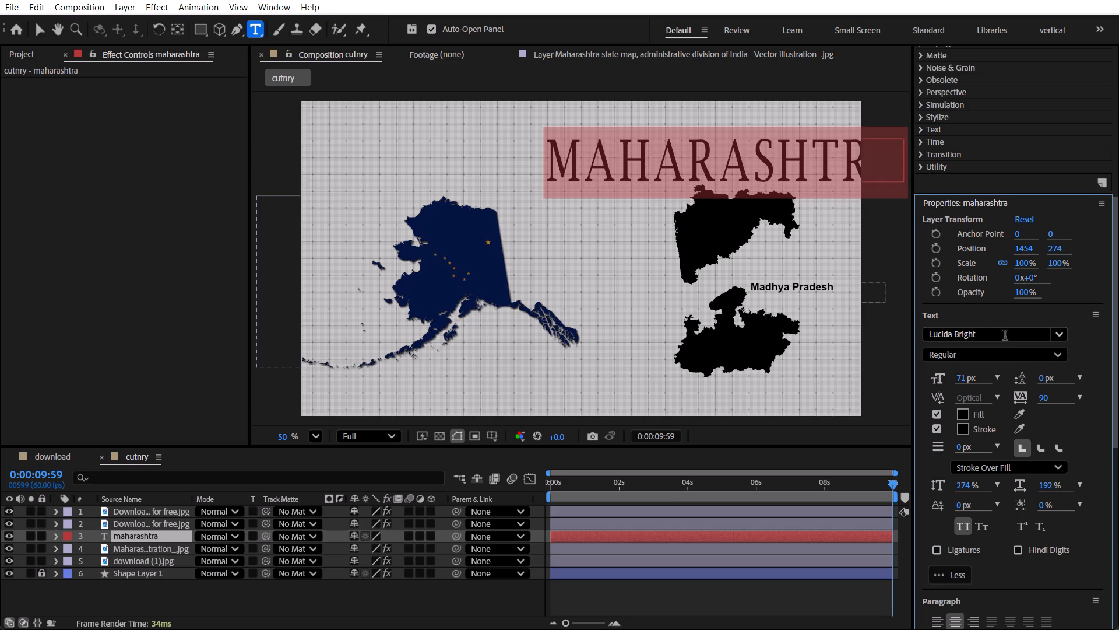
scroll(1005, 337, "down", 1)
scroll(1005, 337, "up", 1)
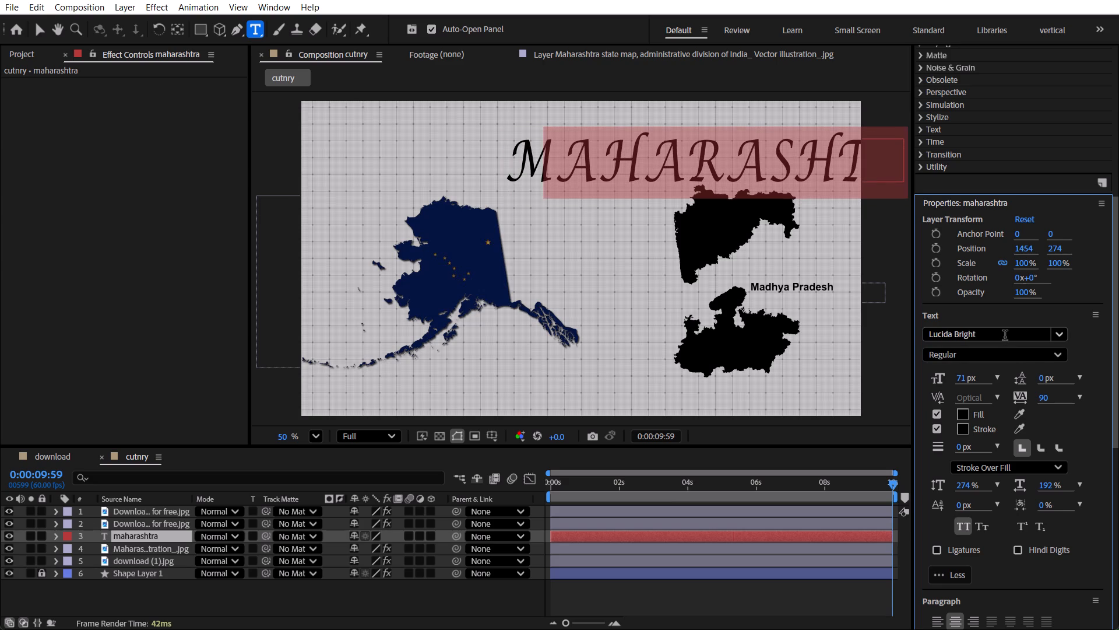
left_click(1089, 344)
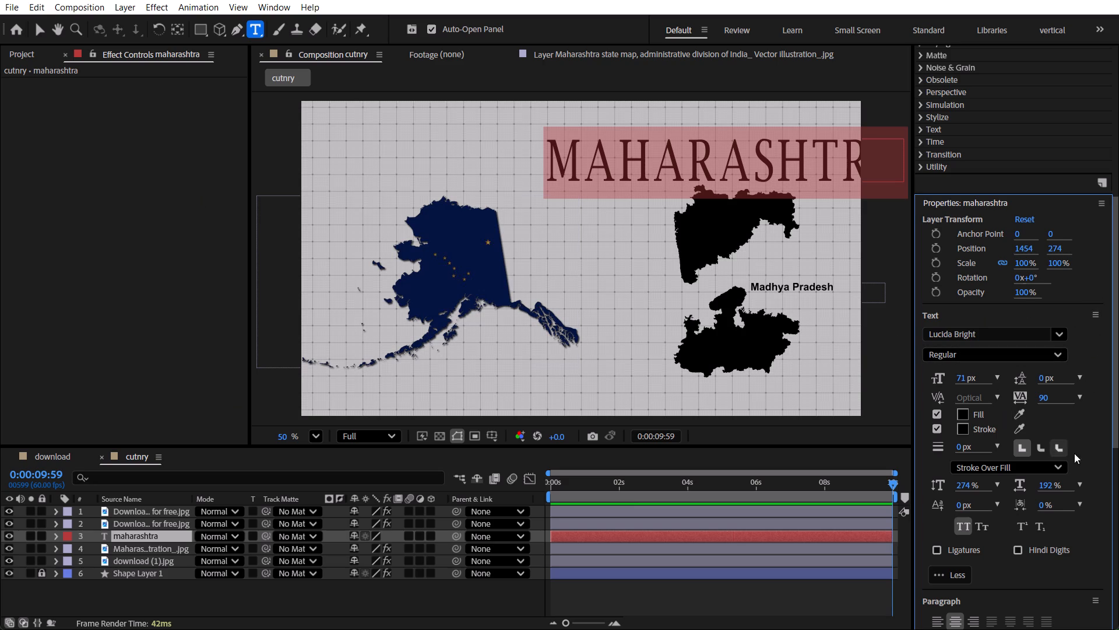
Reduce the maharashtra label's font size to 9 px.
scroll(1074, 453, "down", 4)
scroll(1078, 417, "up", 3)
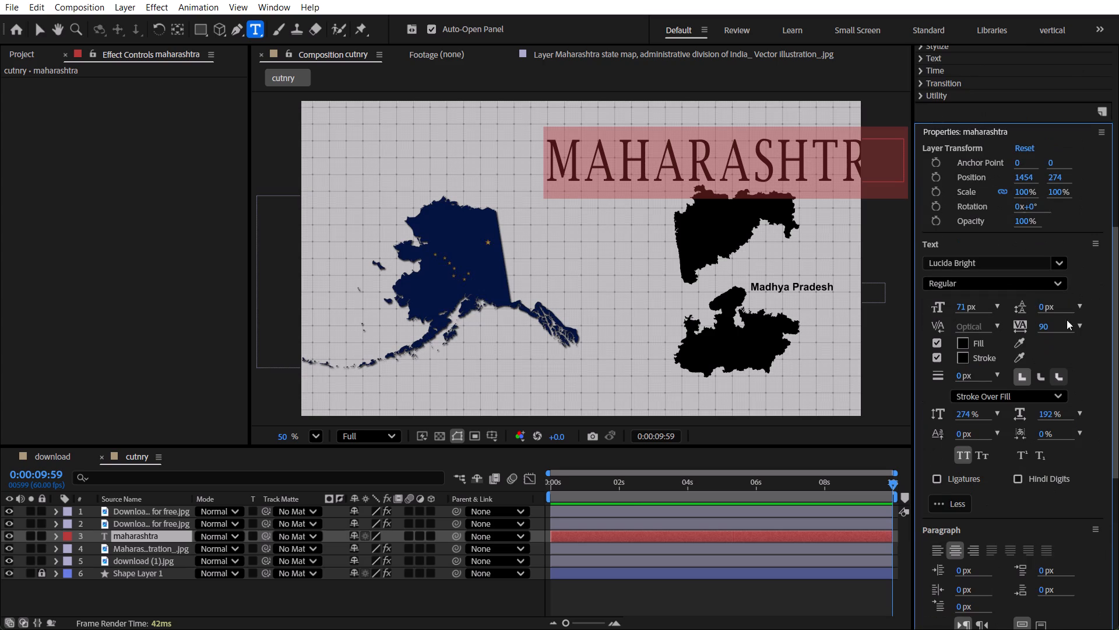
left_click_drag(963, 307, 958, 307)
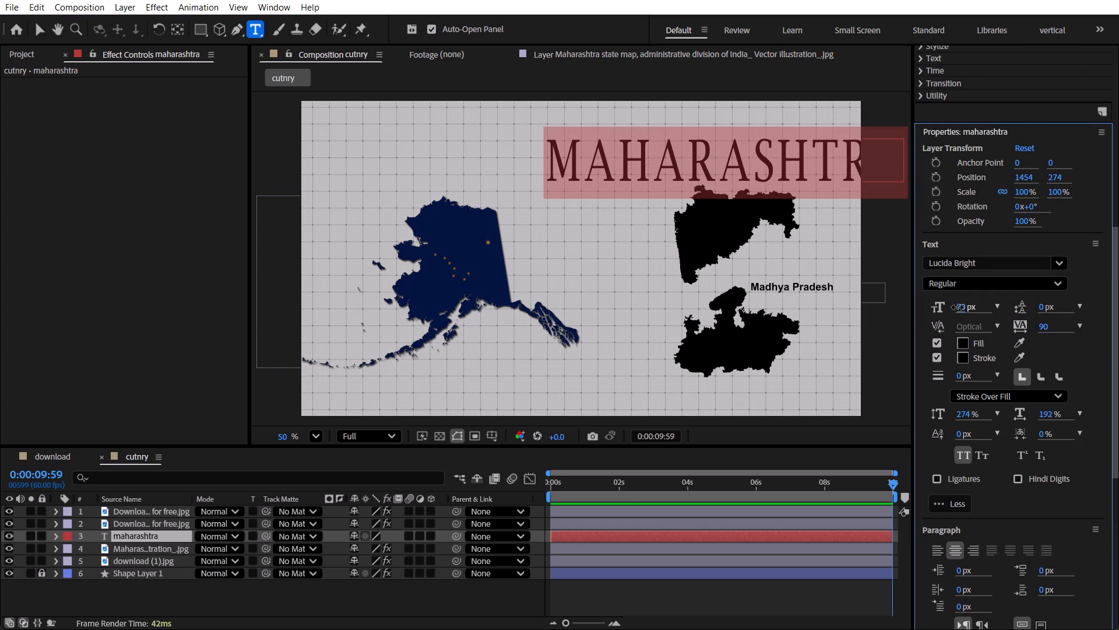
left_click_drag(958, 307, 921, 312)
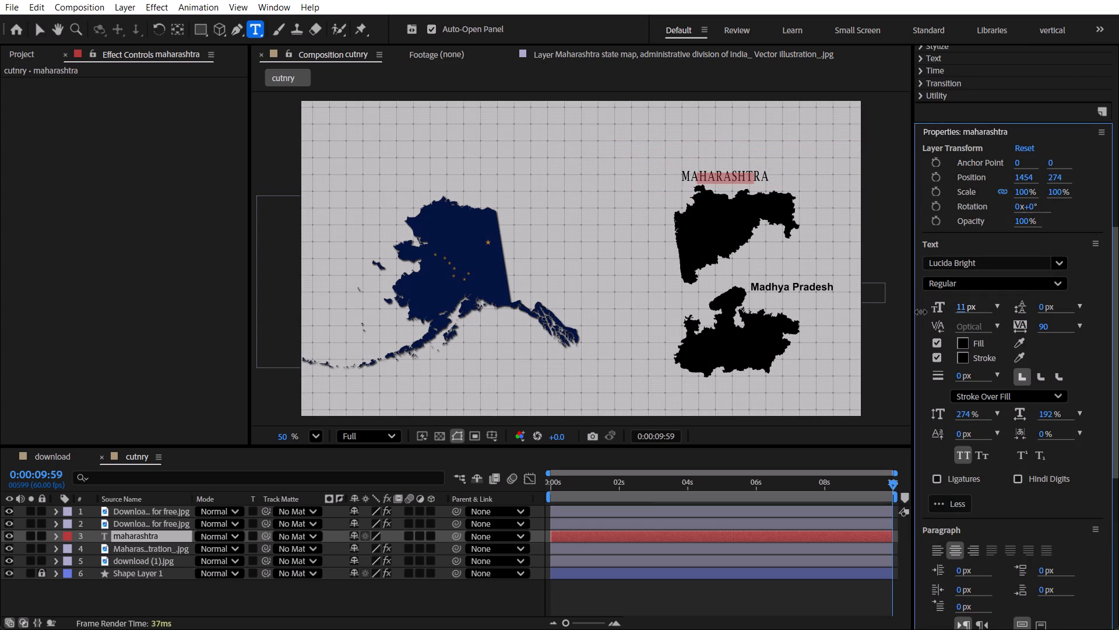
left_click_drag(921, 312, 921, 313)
Step through the font styles for the maharashtra label and set it to Demibold.
scroll(979, 281, "down", 1)
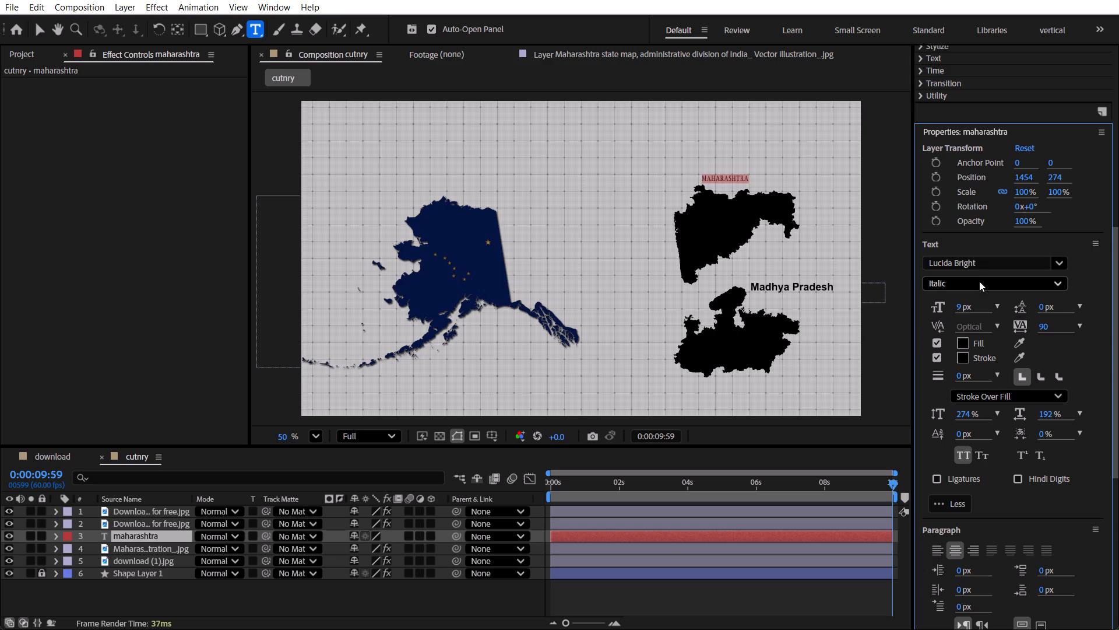
scroll(979, 281, "down", 3)
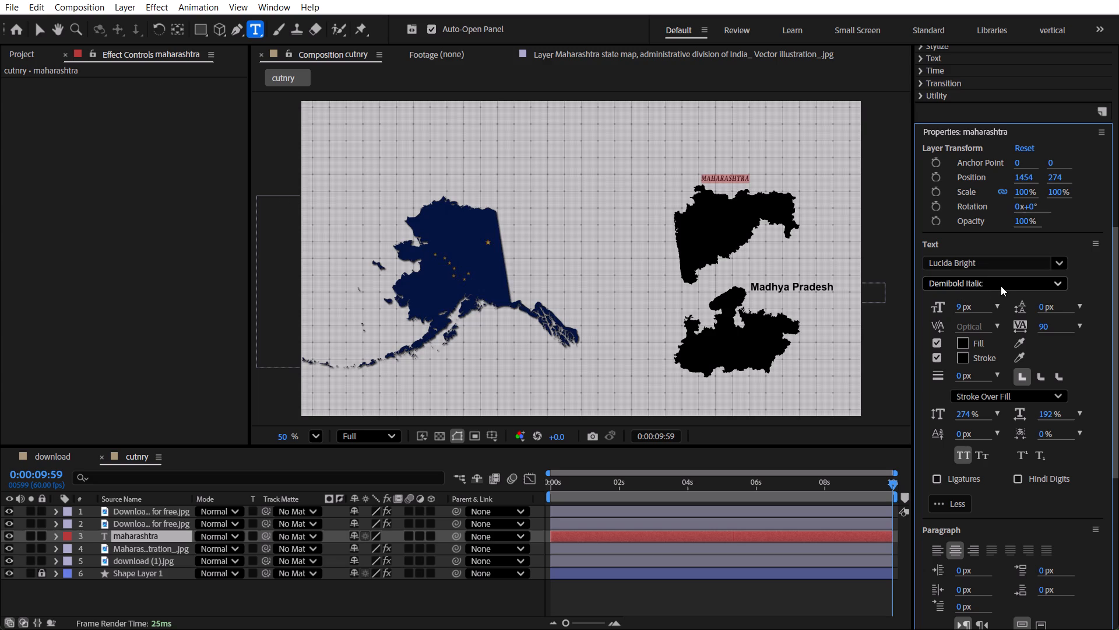
scroll(1001, 286, "up", 1)
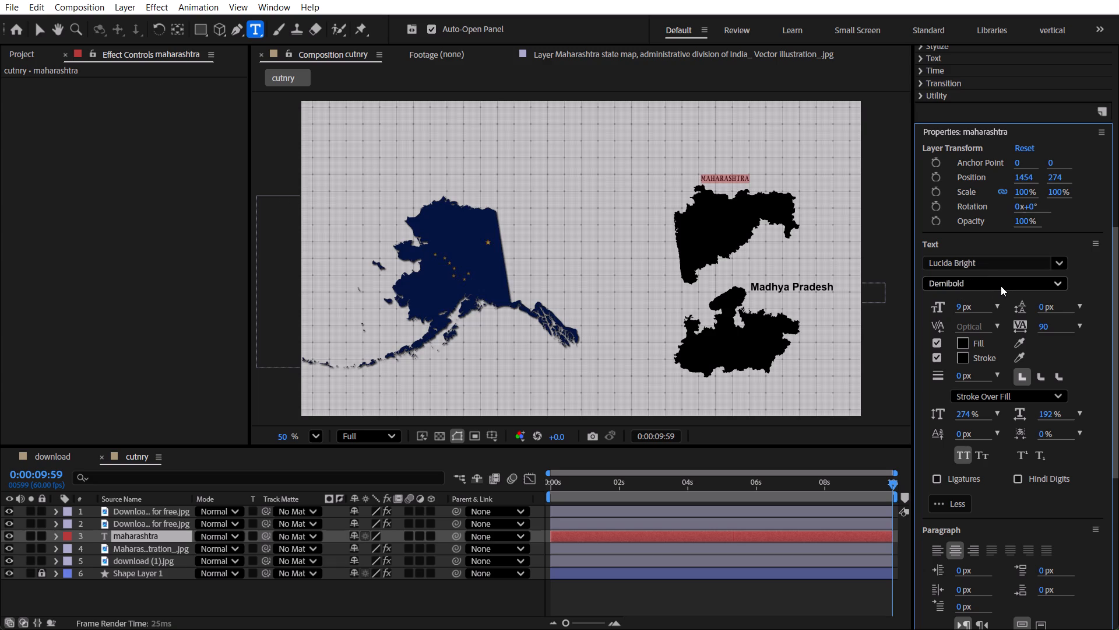
Set the maharashtra label's font size to 11 px.
left_click(962, 301)
type("11")
key("Return")
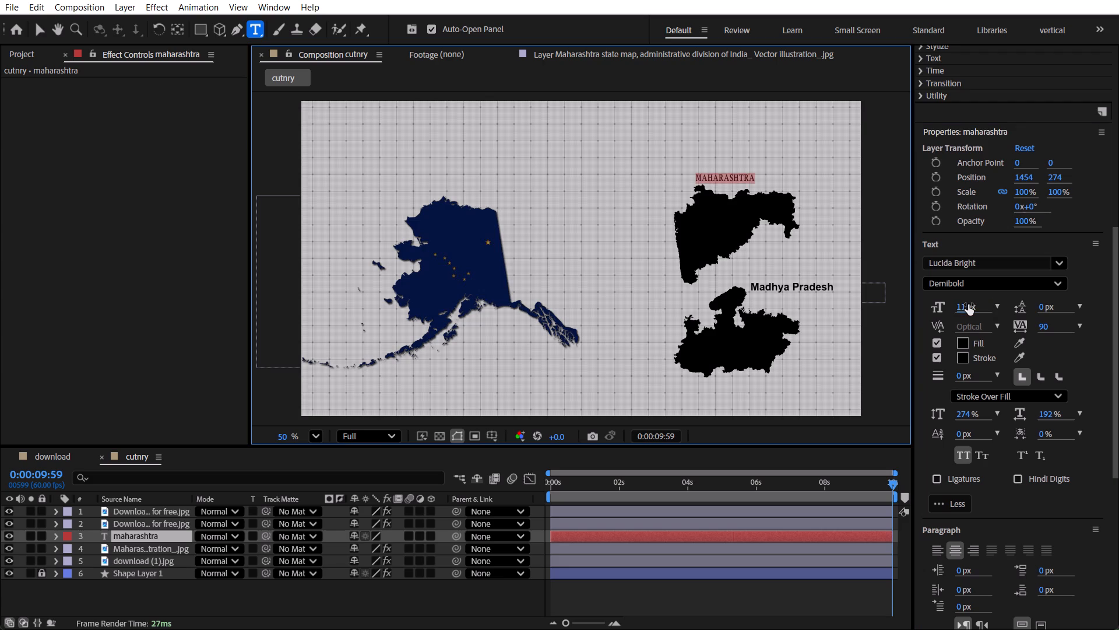
left_click(1079, 288)
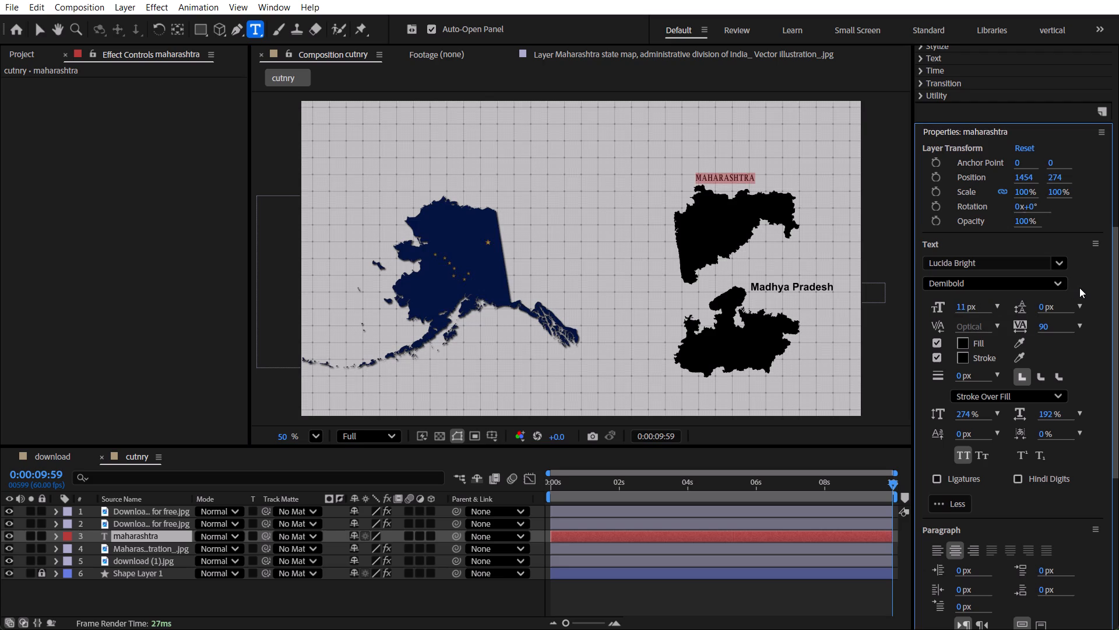
left_click(1079, 288)
Move the maharashtra label to position 1581, 288, close above the upper edge of the Maharashtra map.
left_click_drag(1022, 175, 1071, 175)
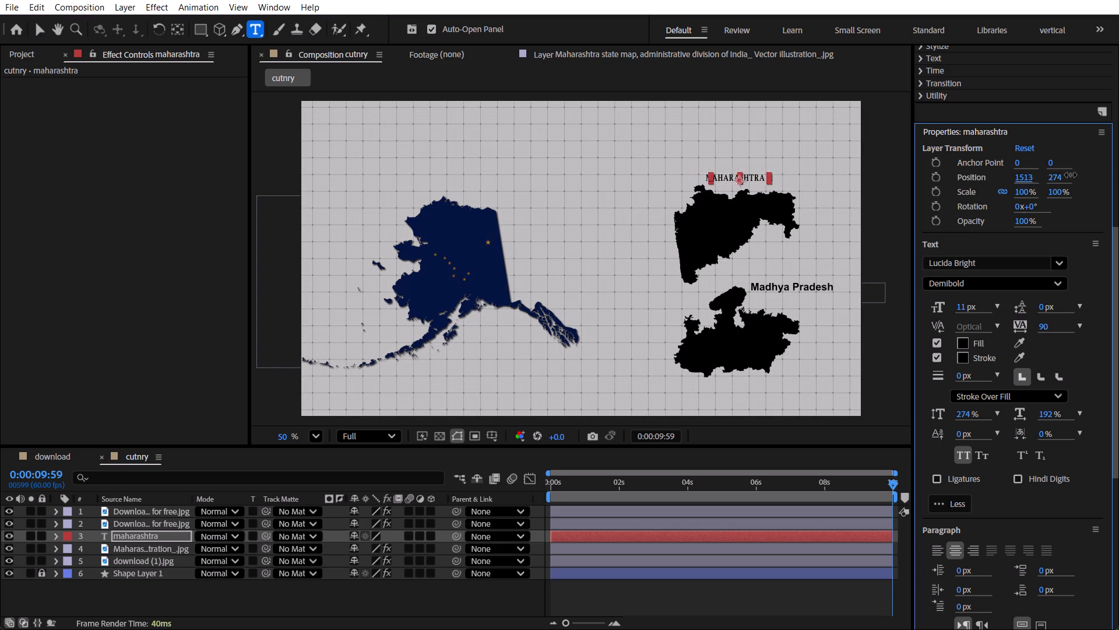
left_click_drag(1071, 175, 1118, 175)
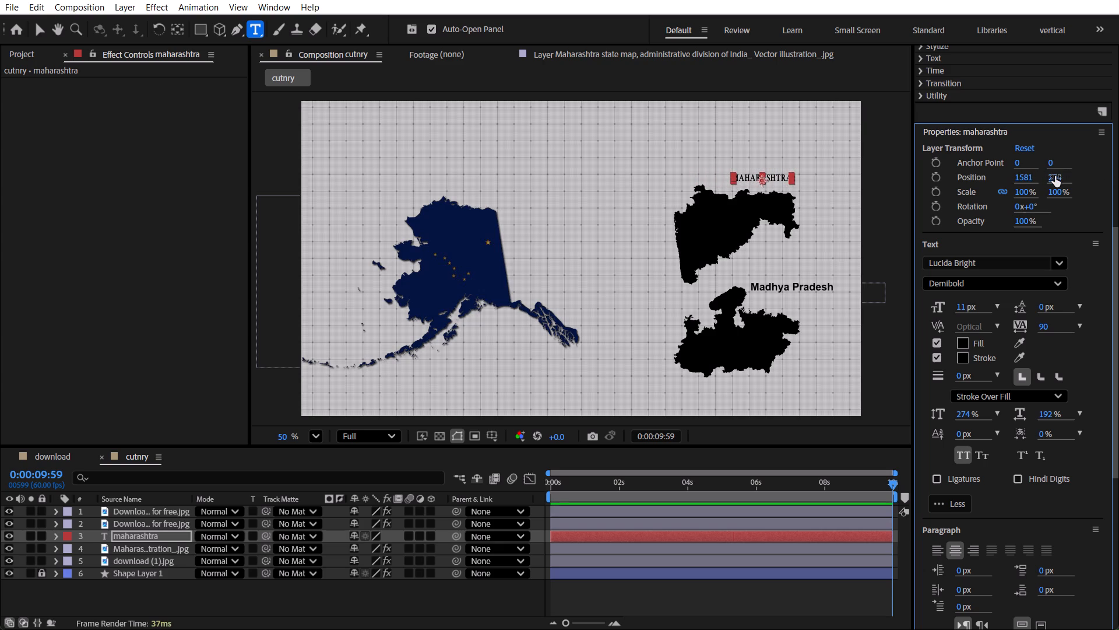
left_click_drag(1061, 176, 1074, 176)
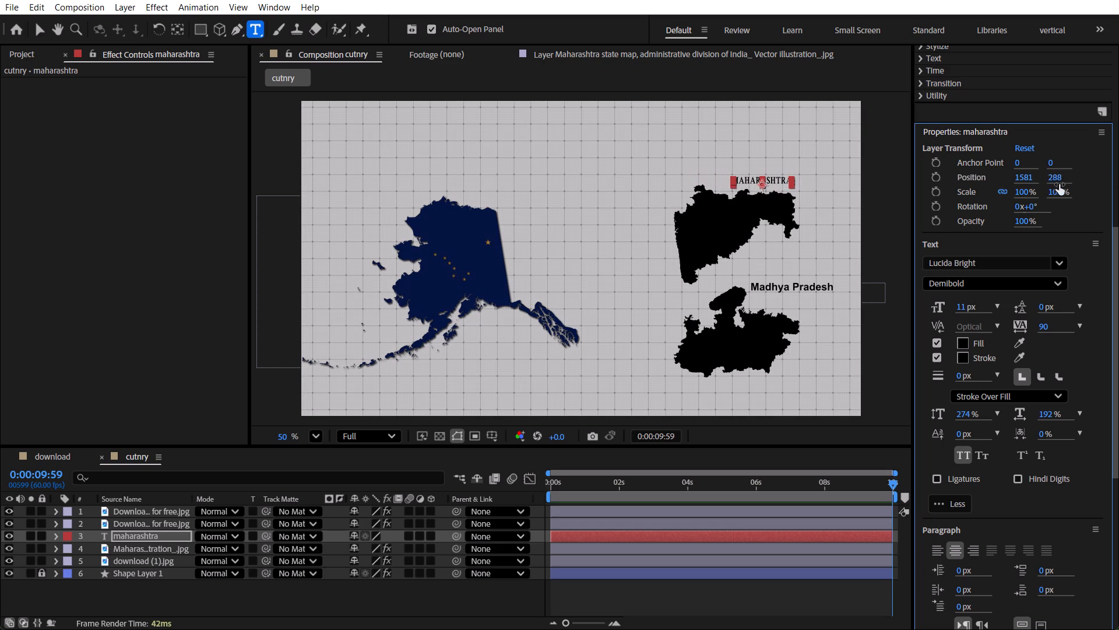
Shift the maharashtra label horizontally to X position 1576 and deselect it.
left_click(1023, 180)
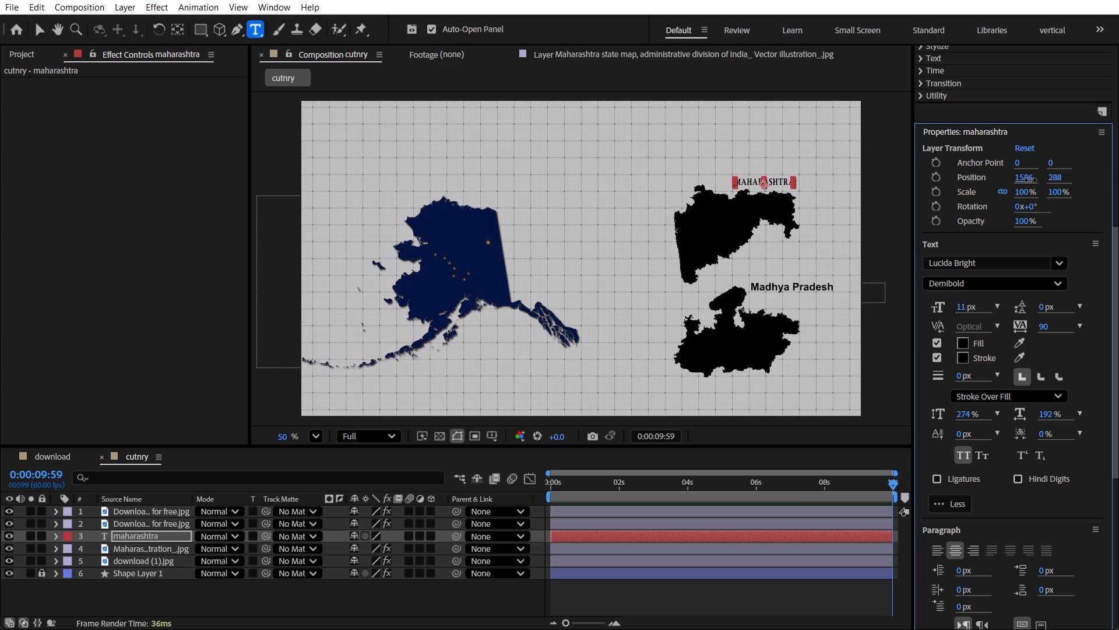
left_click(1086, 238)
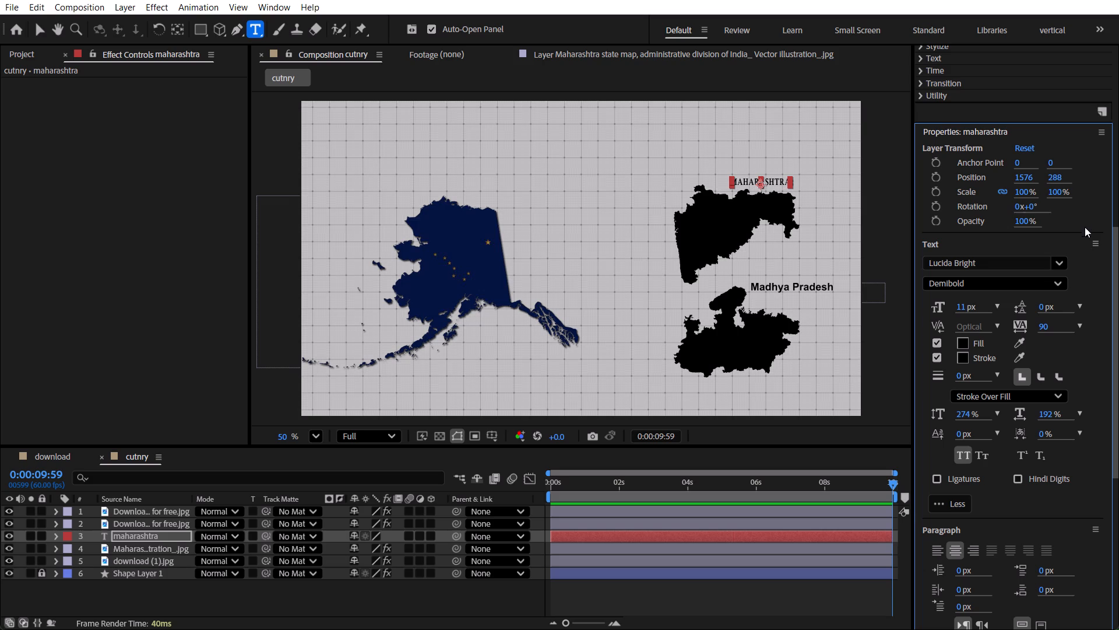
left_click(1085, 223)
left_click(1097, 264)
left_click(1081, 363)
left_click(354, 604)
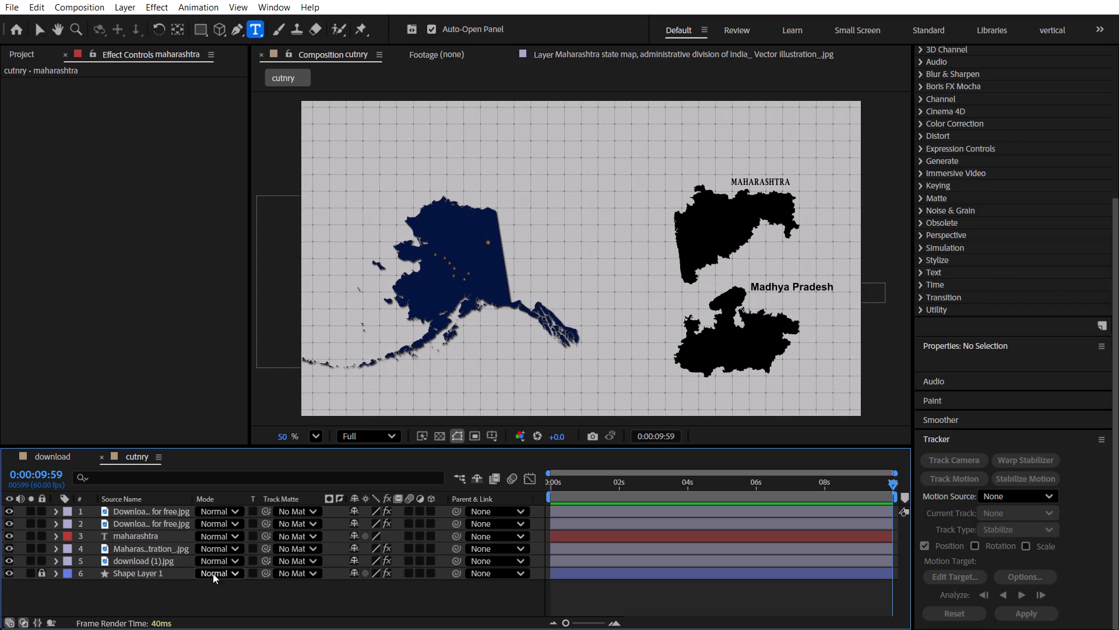
Select all of the maharashtra label's text and set its font size to 13 px.
left_click(154, 540)
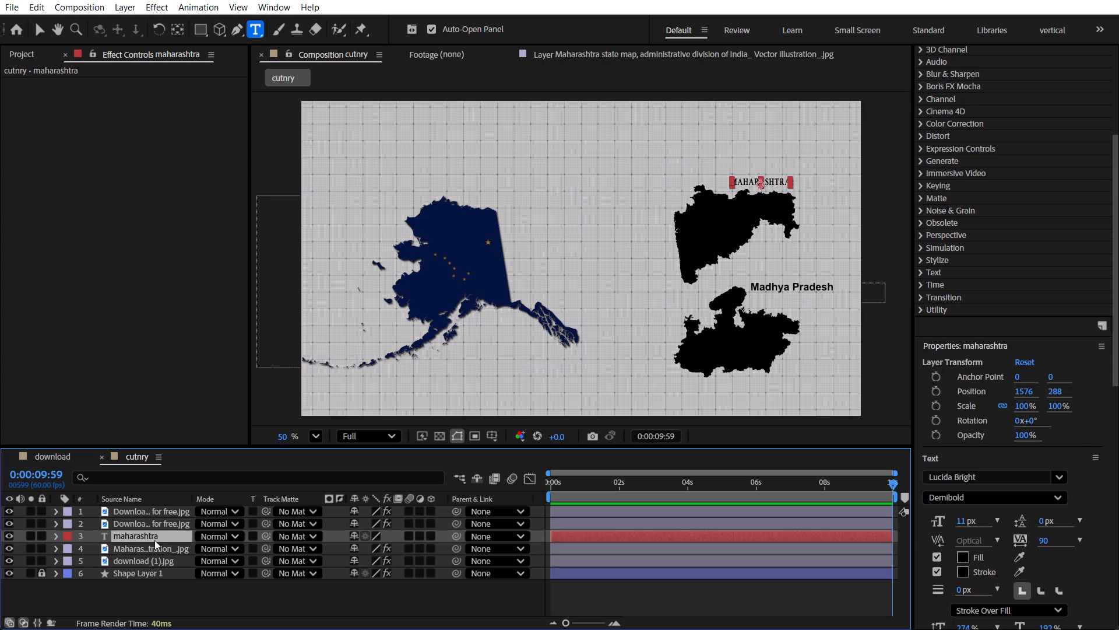
left_click(159, 552)
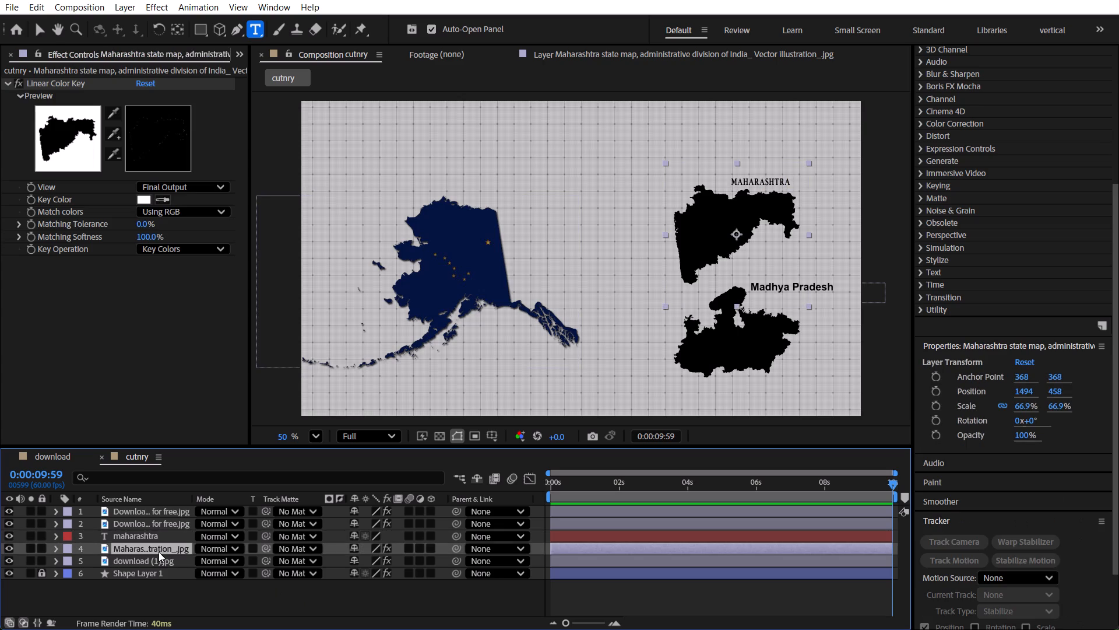
left_click(769, 187)
key("ctrl+a")
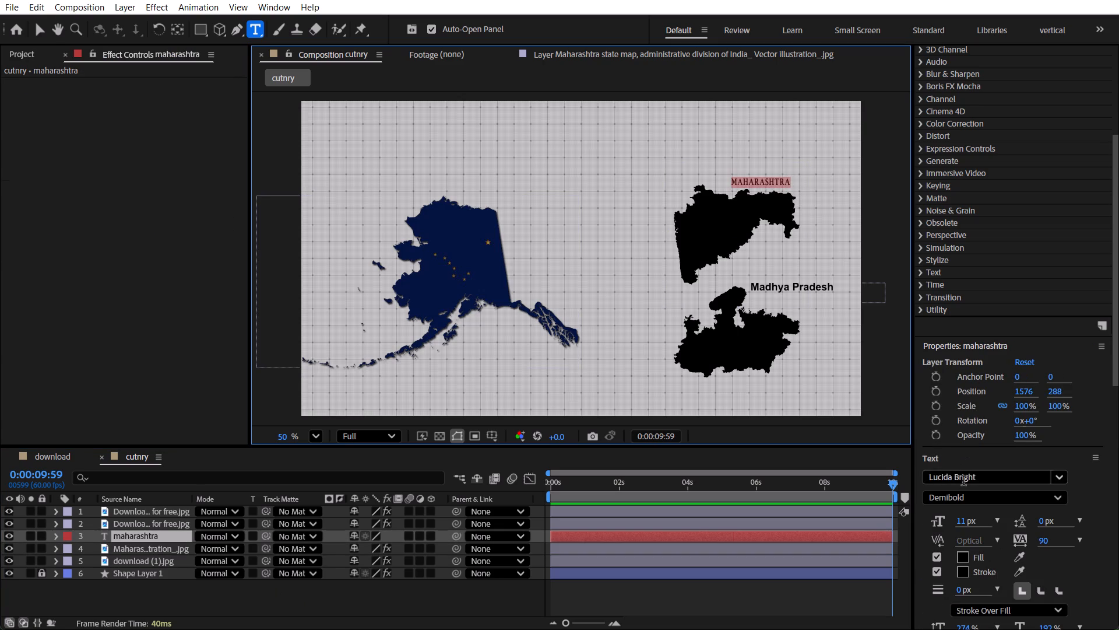
left_click(963, 522)
type("13")
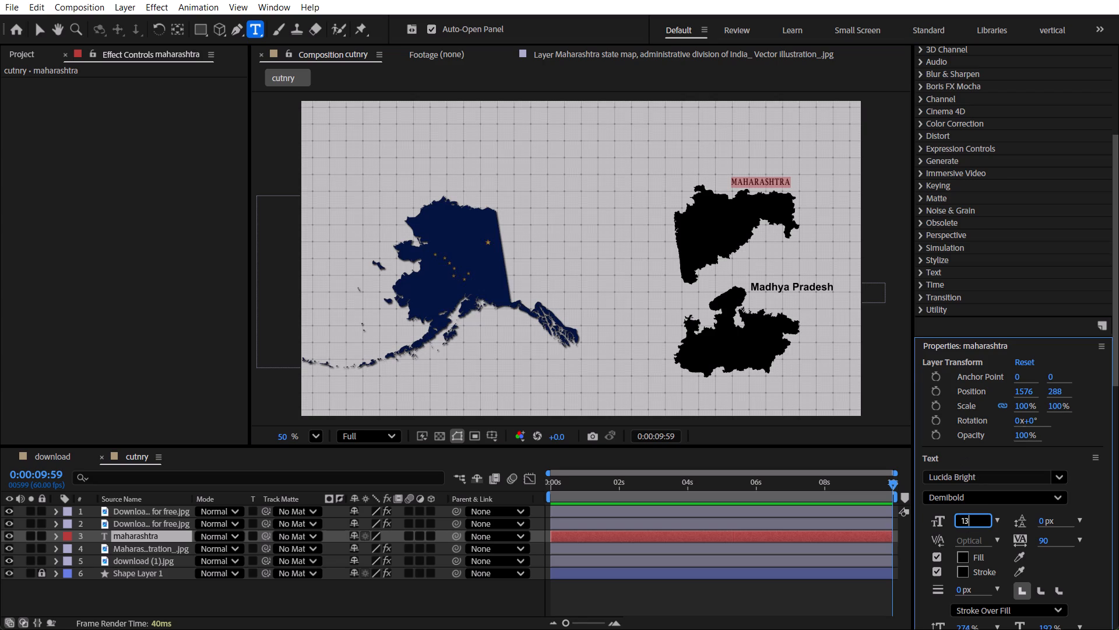
key("Return")
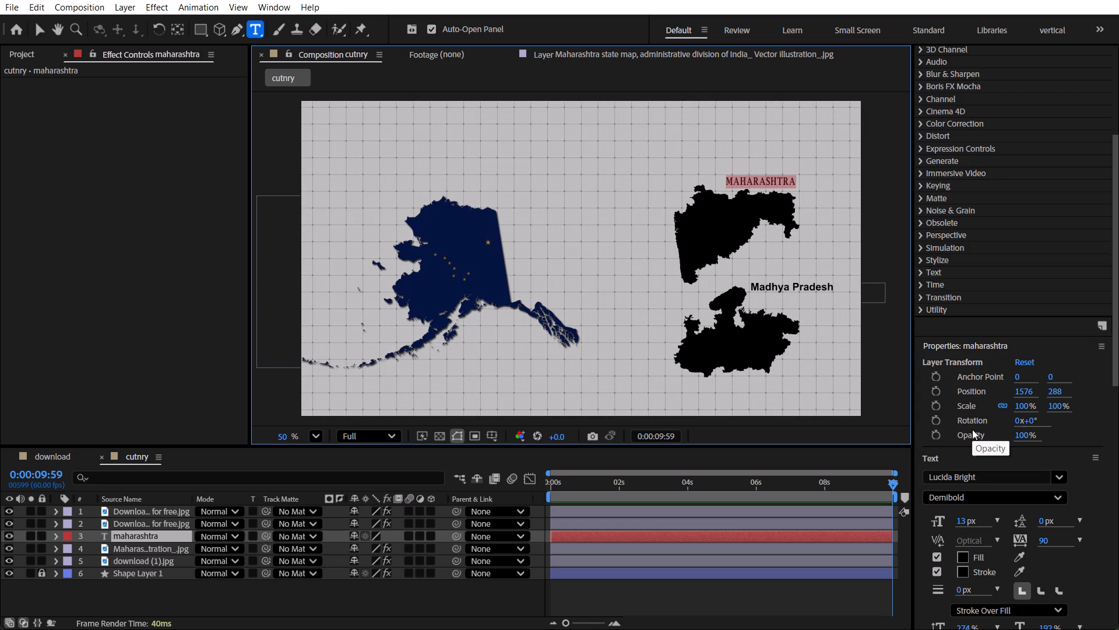
left_click(325, 589)
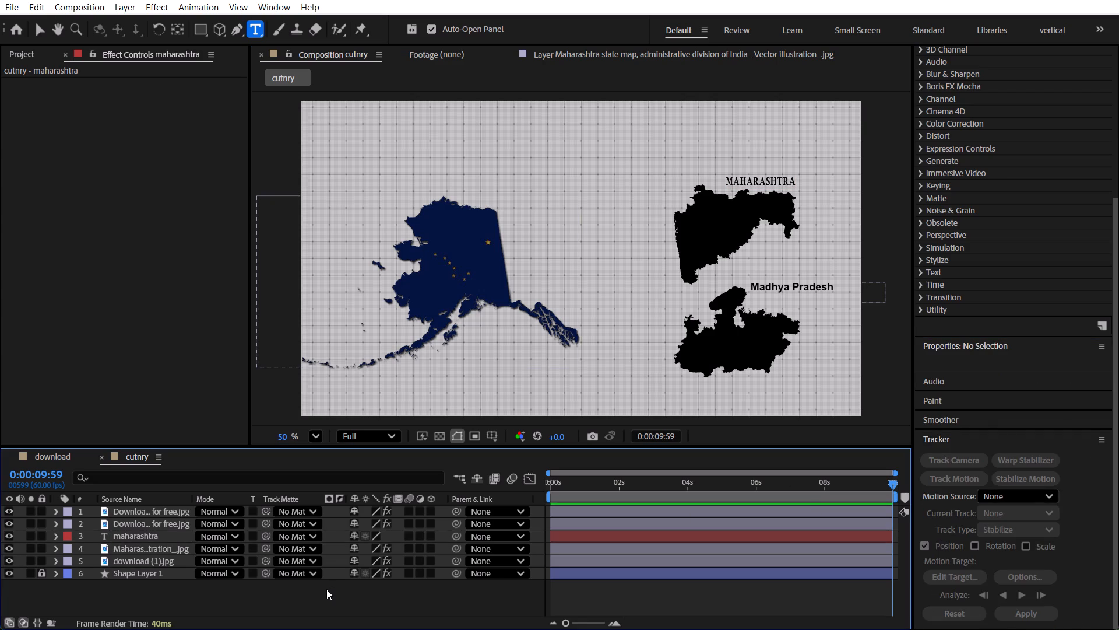
Try out other typefaces on the full maharashtra label text and set it to Lucida Fax Demibold.
left_click(779, 183)
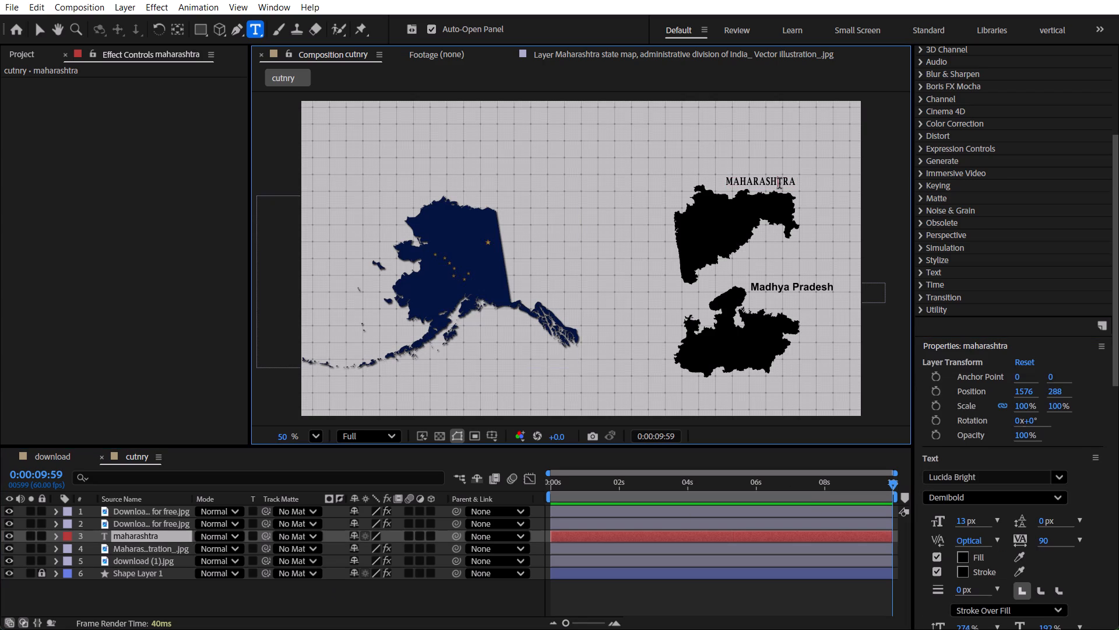
key("ctrl+a")
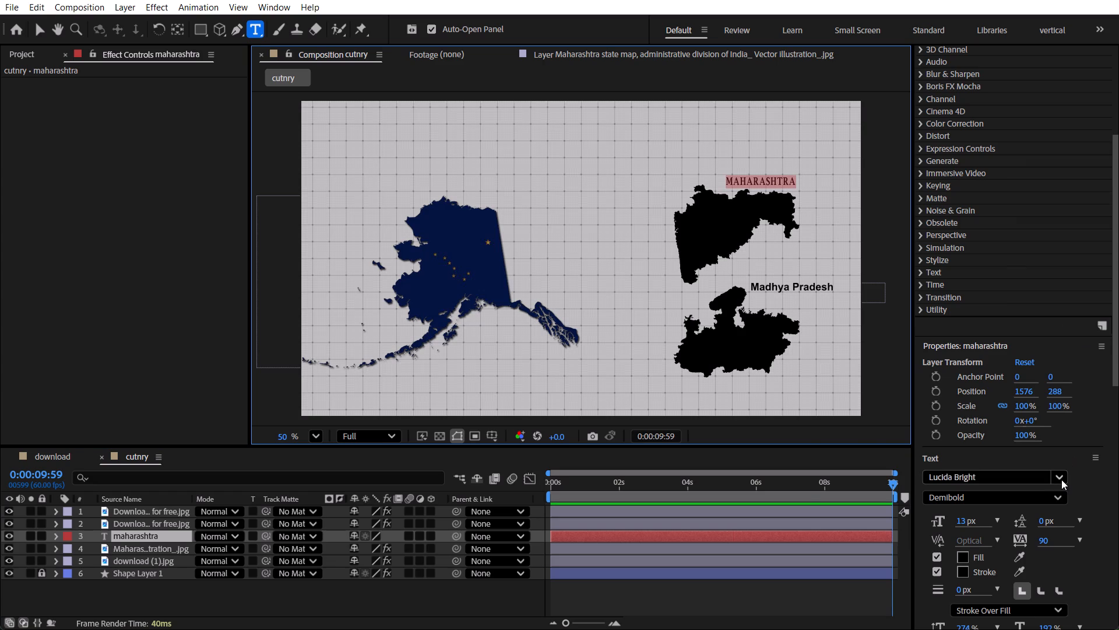
left_click(1061, 480)
left_click_drag(1118, 337, 1118, 274)
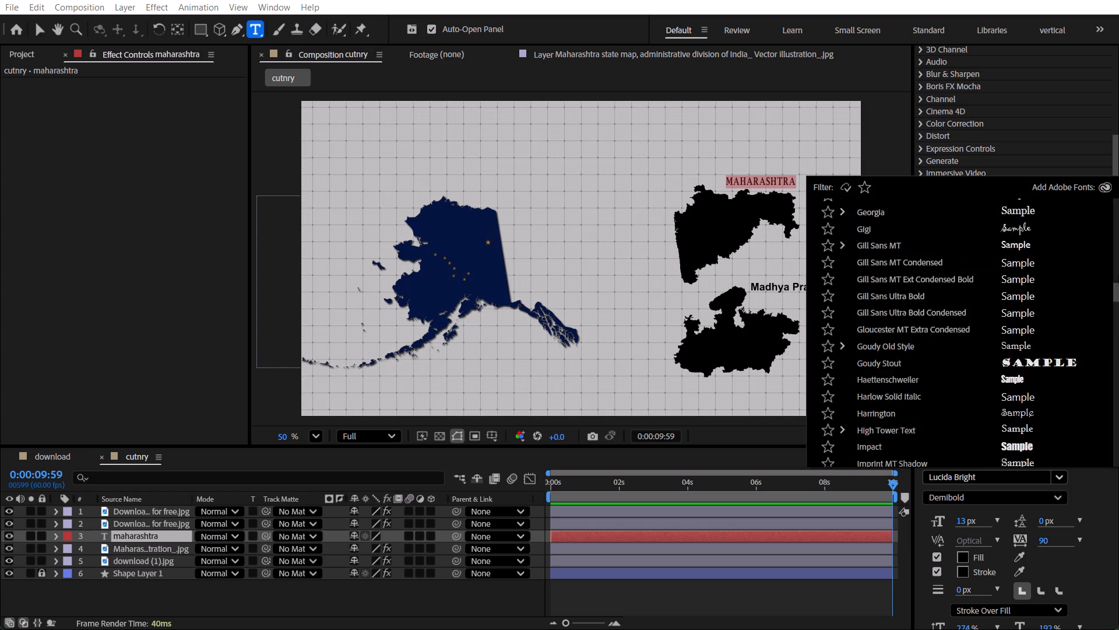
left_click_drag(1118, 274, 1118, 179)
left_click(899, 205)
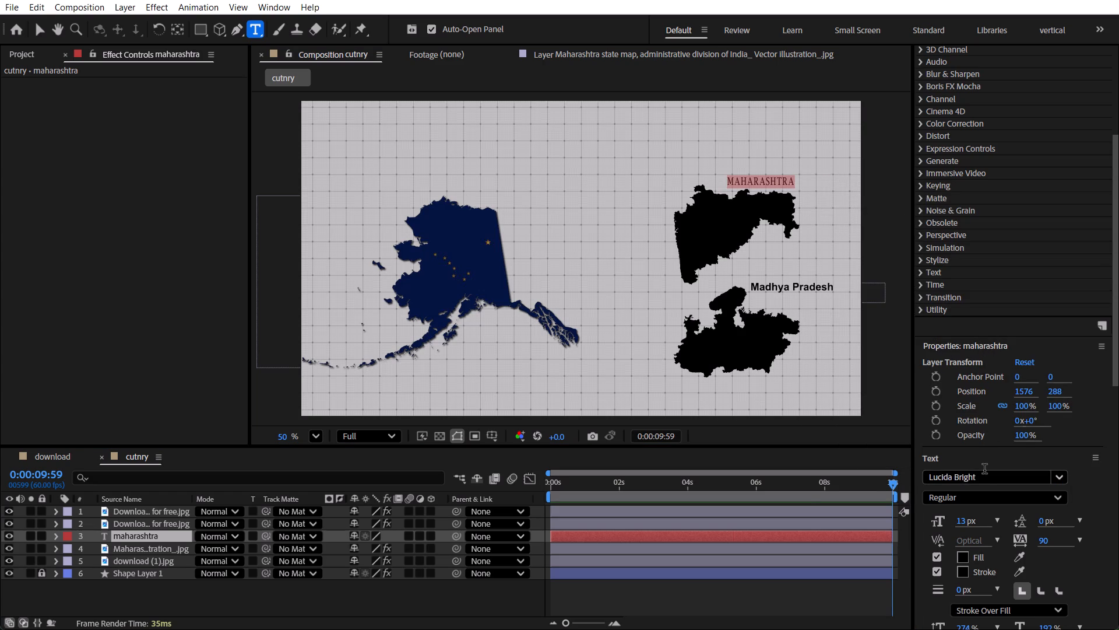
scroll(984, 470, "down", 2)
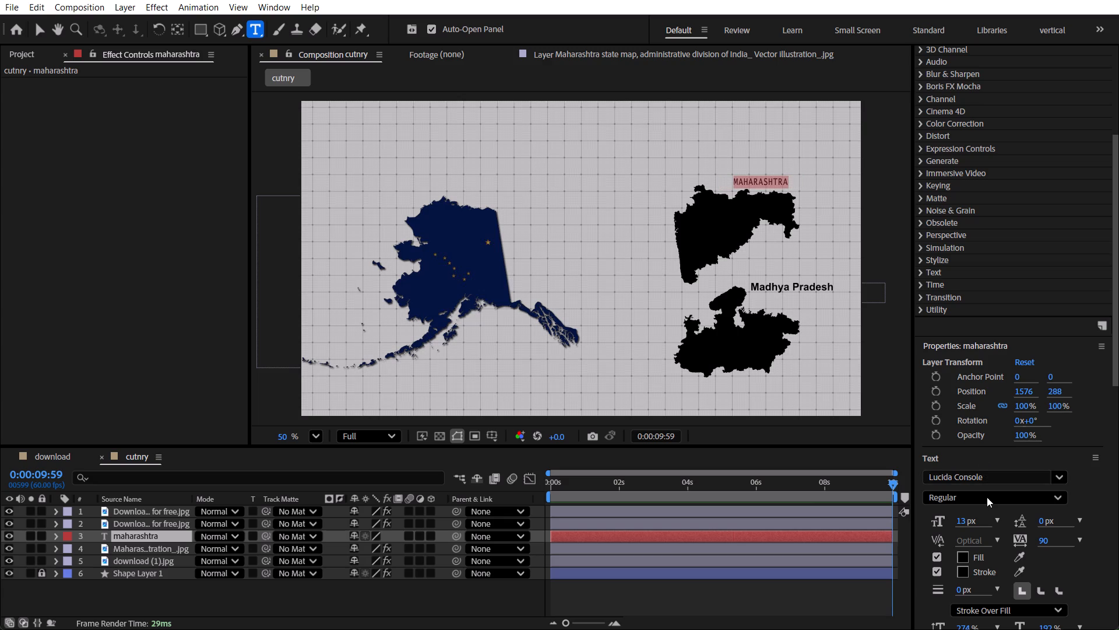
scroll(987, 497, "down", 2)
left_click_drag(964, 523, 972, 523)
key("ctrl+z")
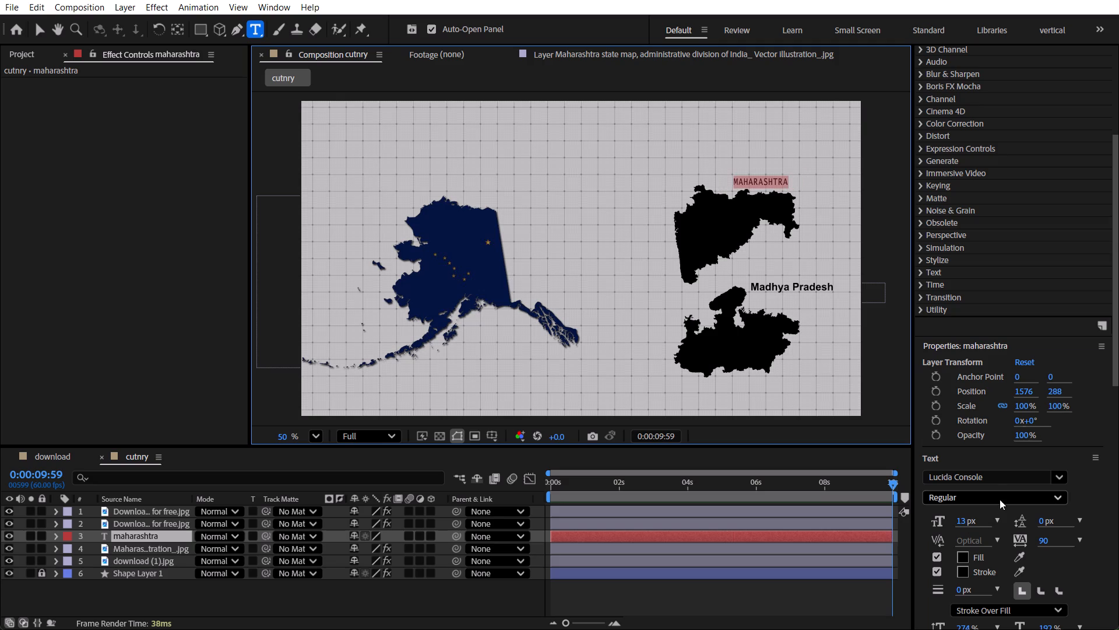
scroll(994, 477, "down", 1)
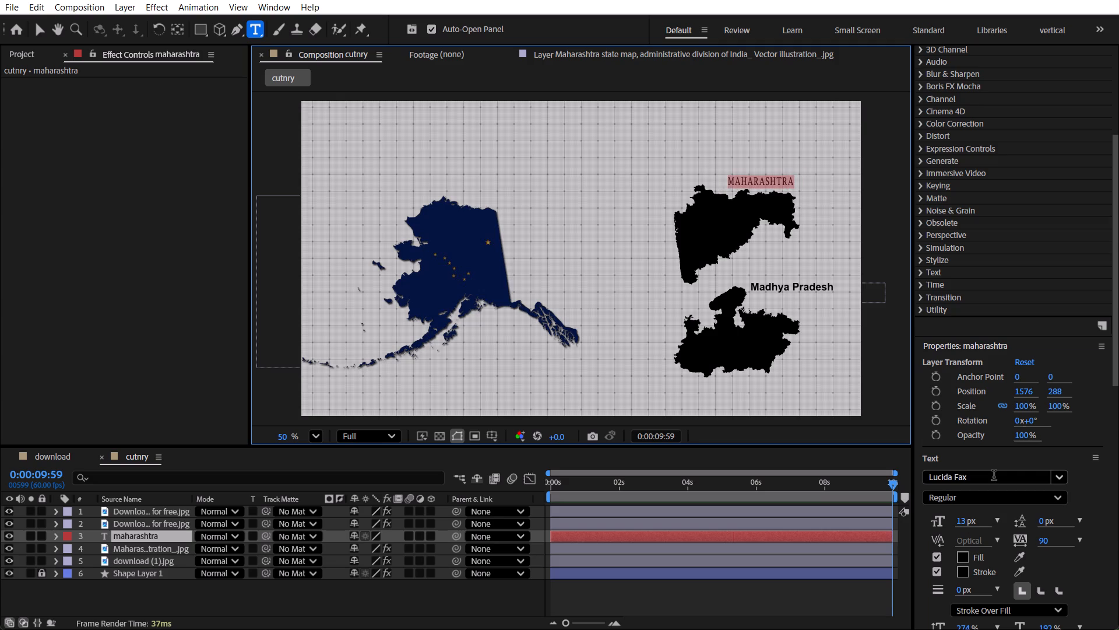
scroll(986, 500, "down", 2)
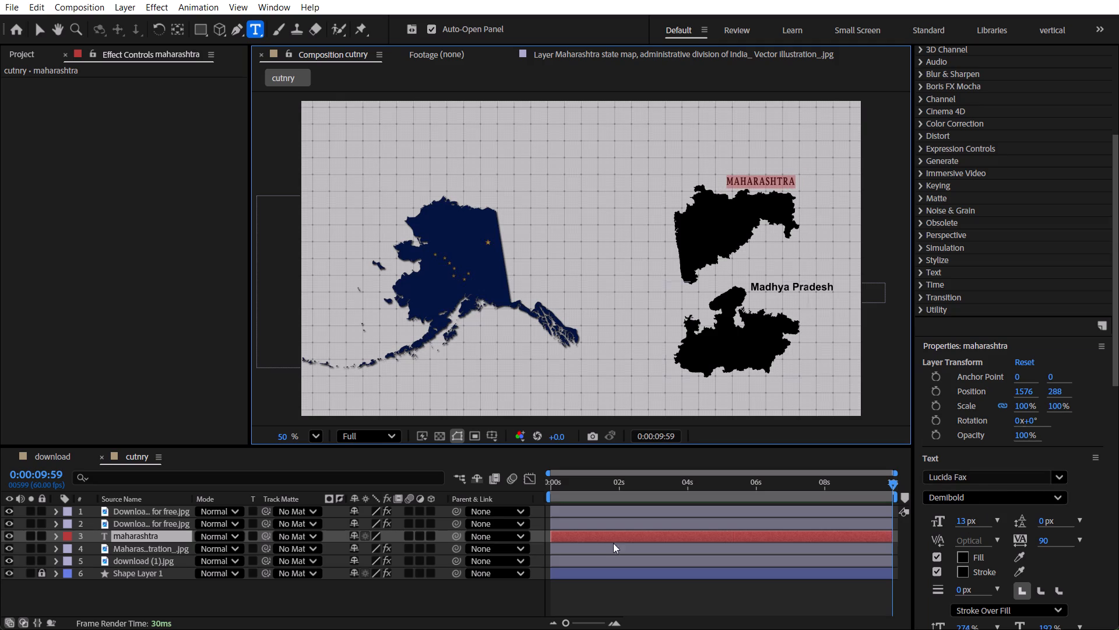
left_click(365, 609)
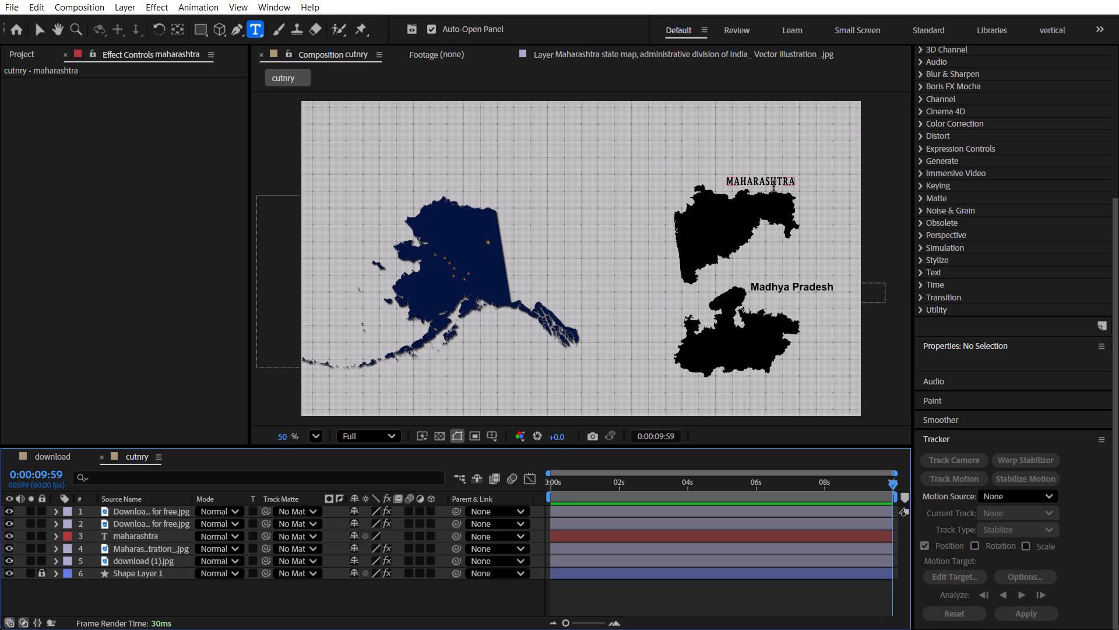
Rename the topmost layer, which holds the Madhya Pradesh label, as mp text.
left_click(240, 612)
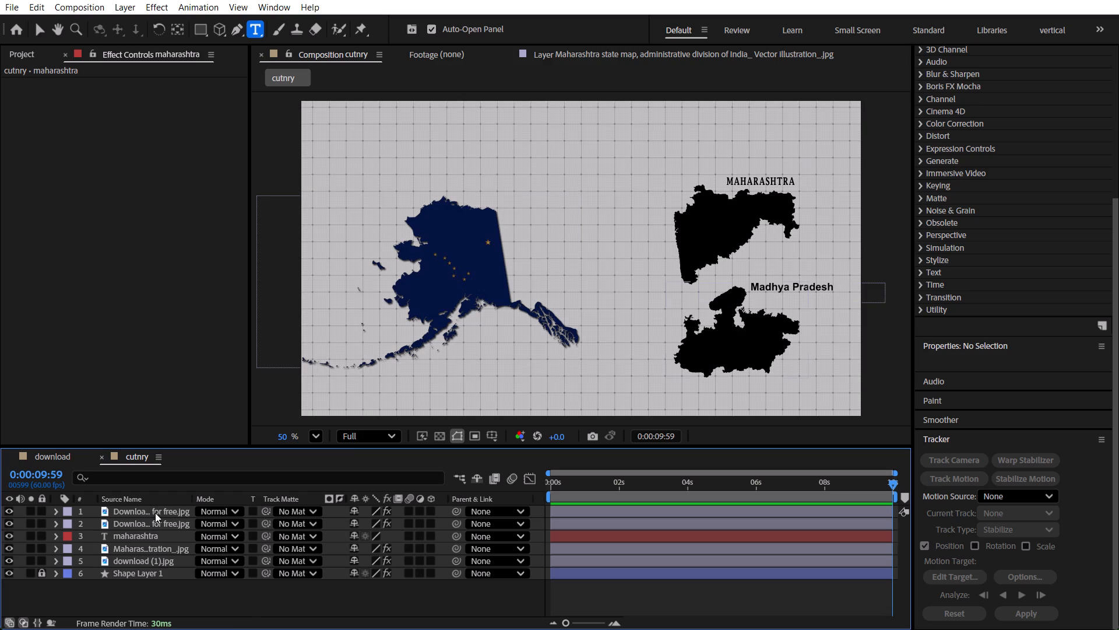
left_click(157, 516)
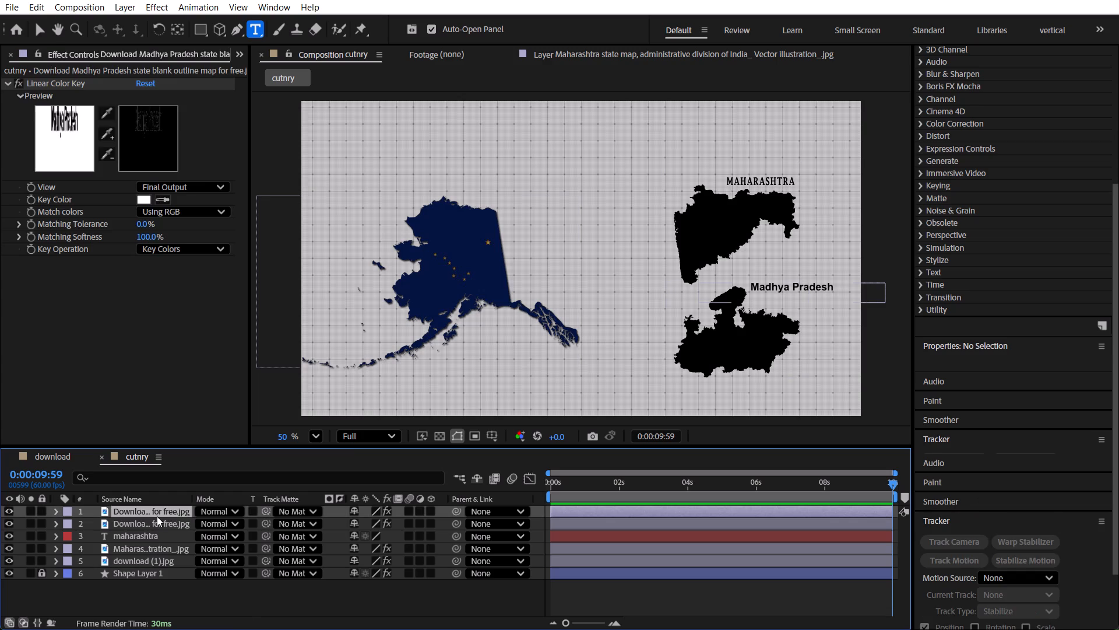
key("Return")
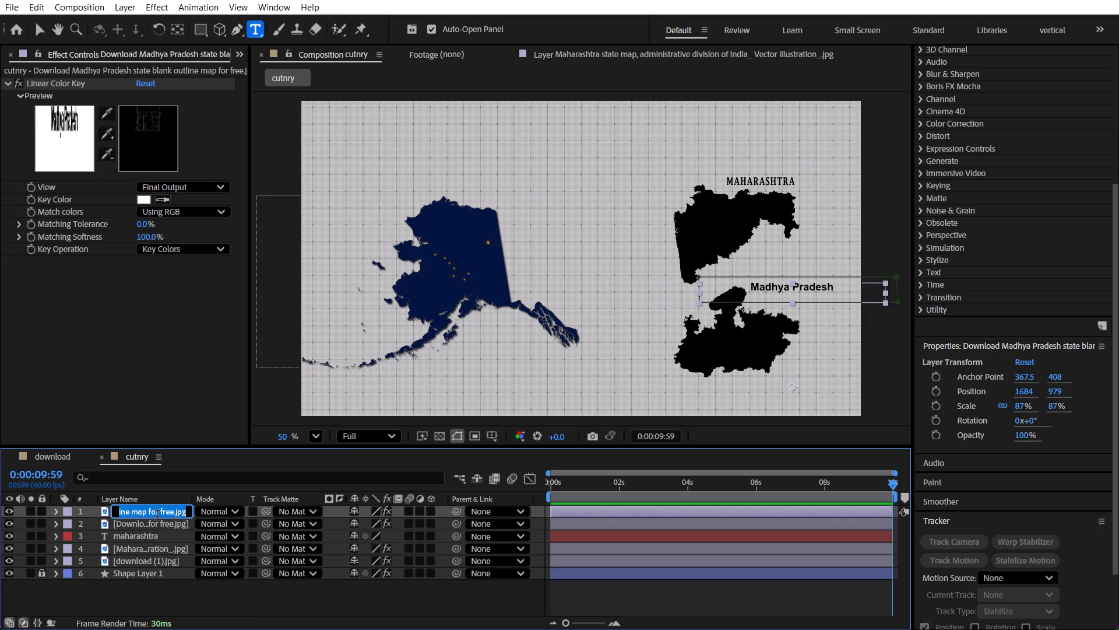
type("mp text")
key("Return")
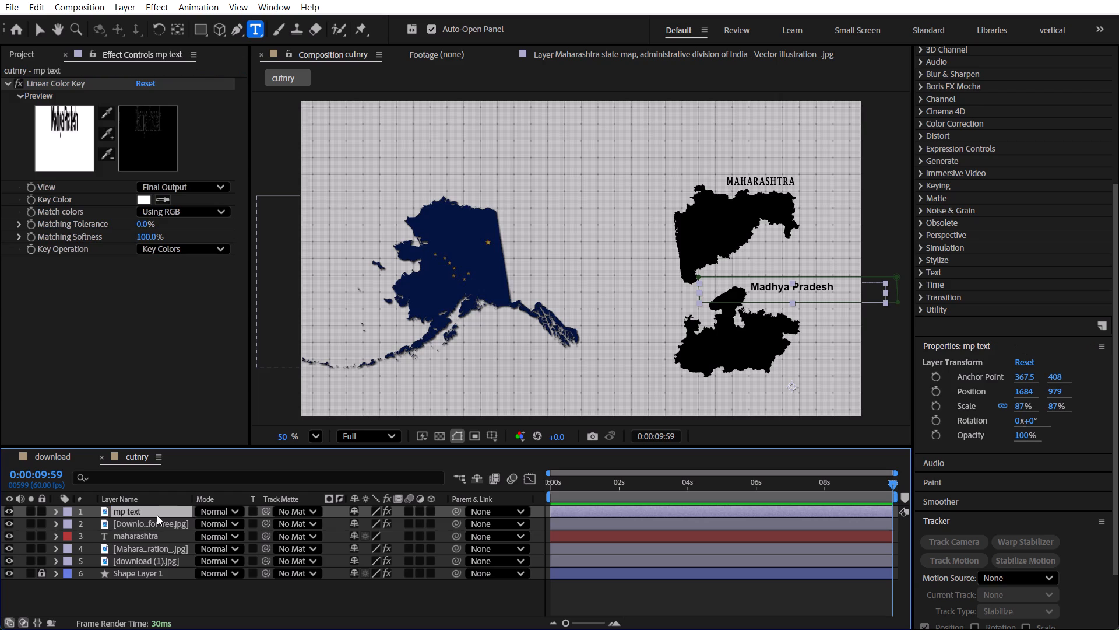
left_click(211, 582)
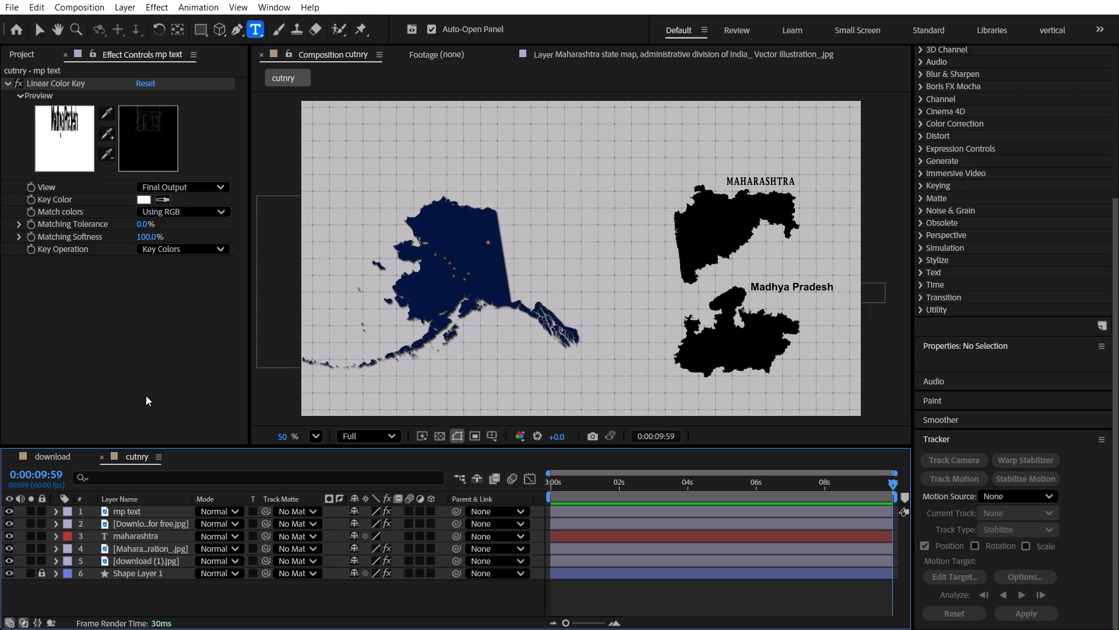
Save the project.
key("ctrl+s")
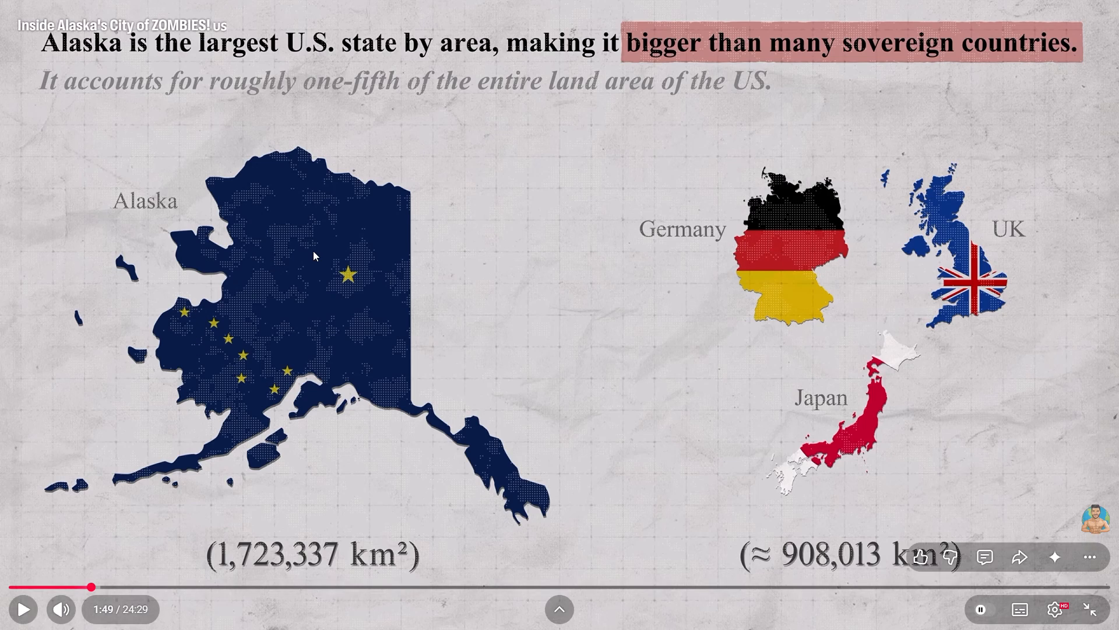
In the browser, replay the Alaska reference video from 1:44 in short bursts to study how its headline, map and labels animate in.
key("Left")
key("space")
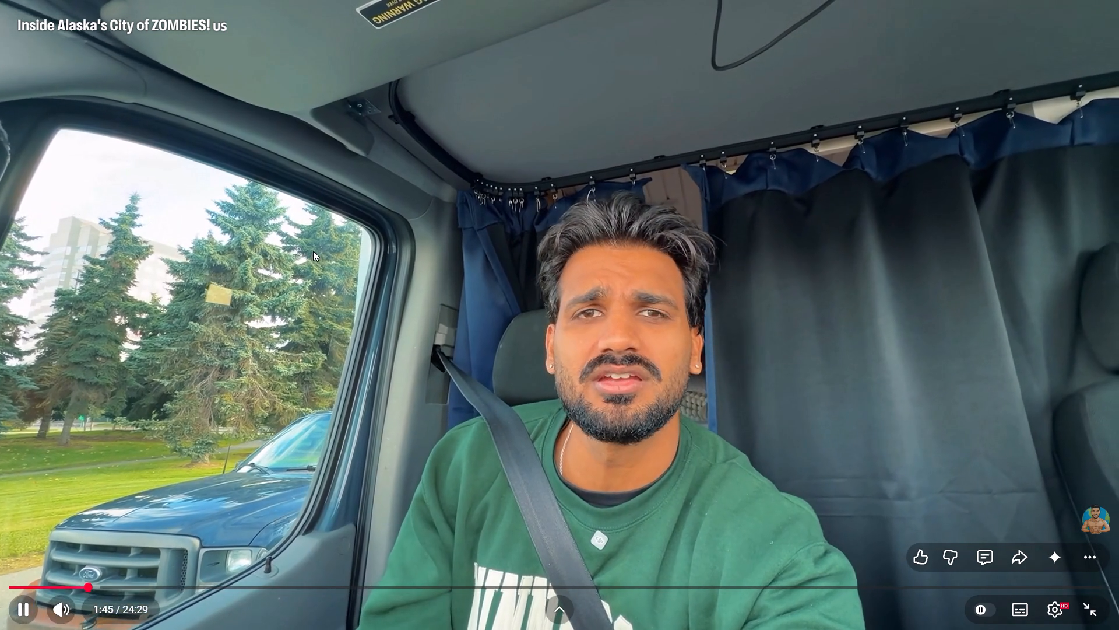
key("space")
key("space")
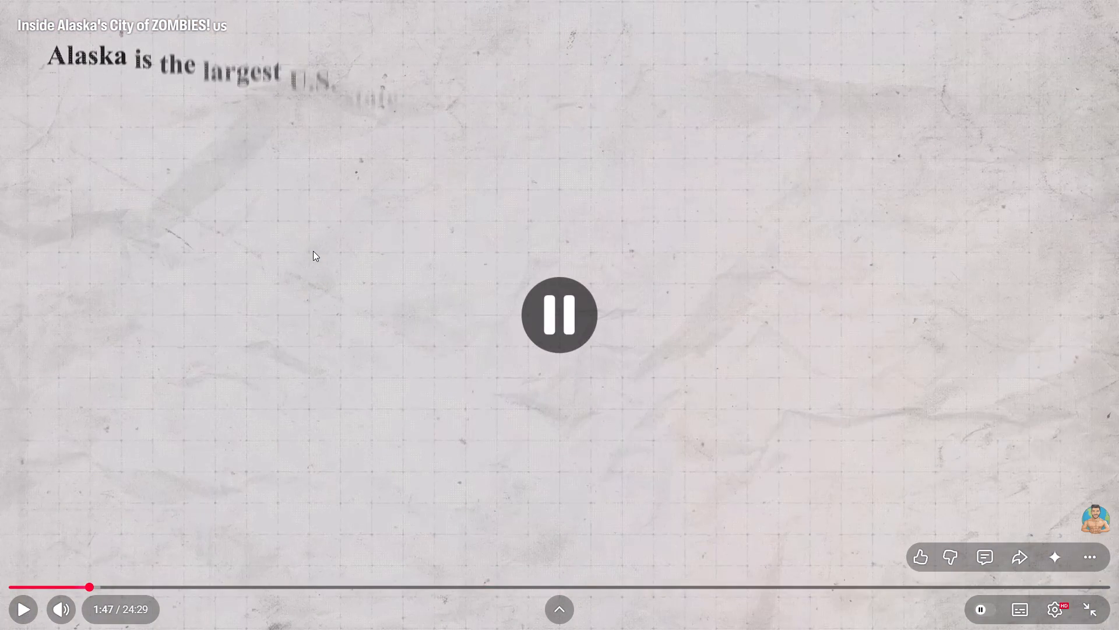
key("space")
key("space")
key("space")
key("space")
key("space")
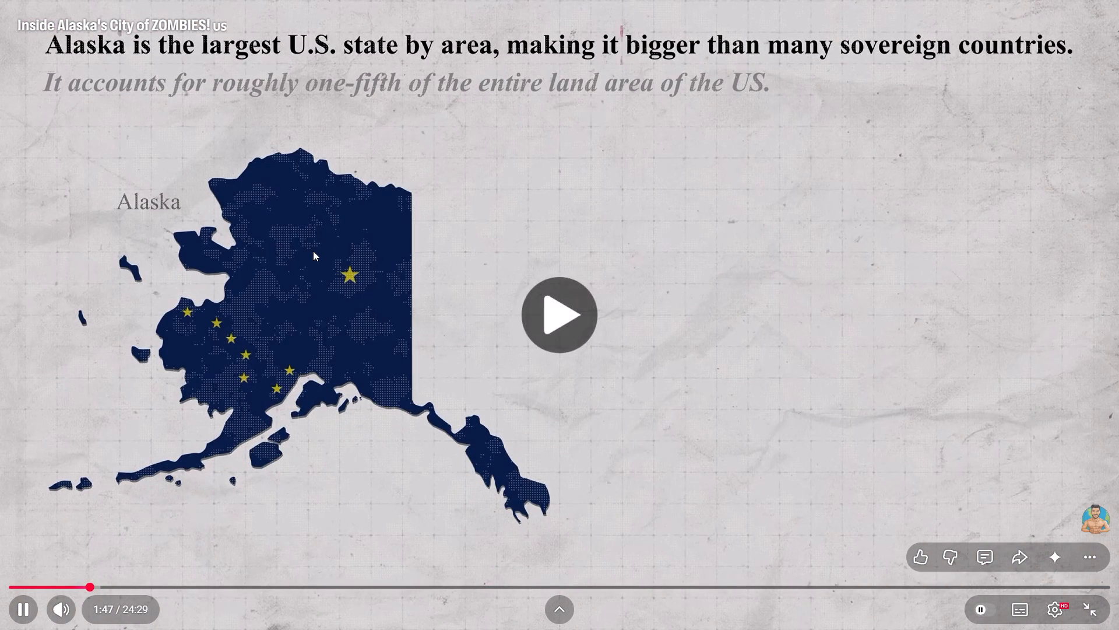
key("space")
key("space")
key("space")
key("space")
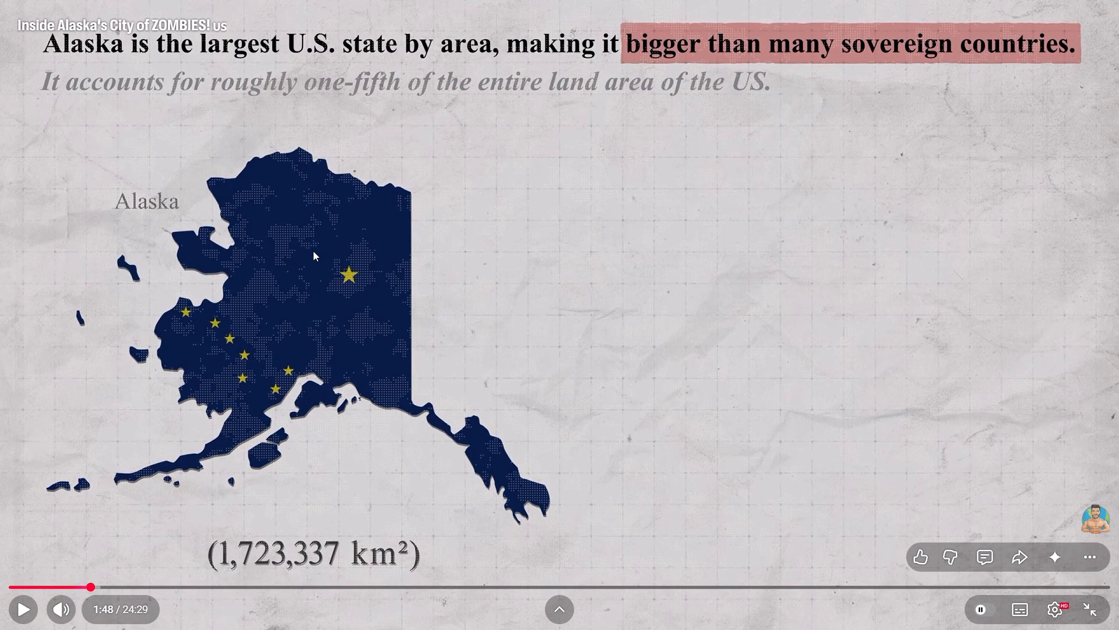
key("space")
key("space")
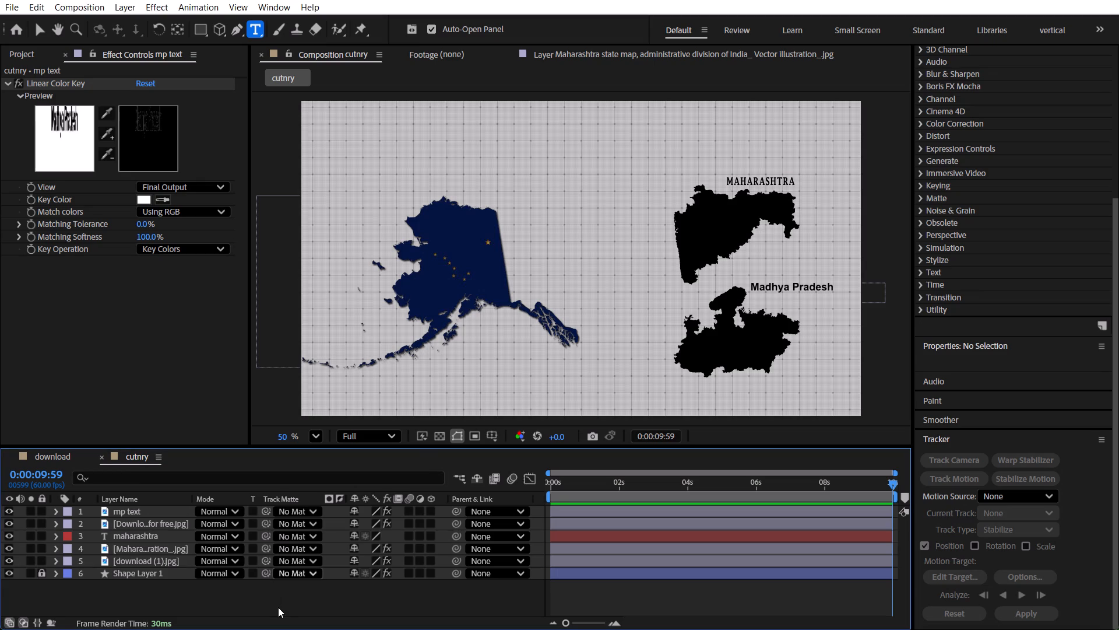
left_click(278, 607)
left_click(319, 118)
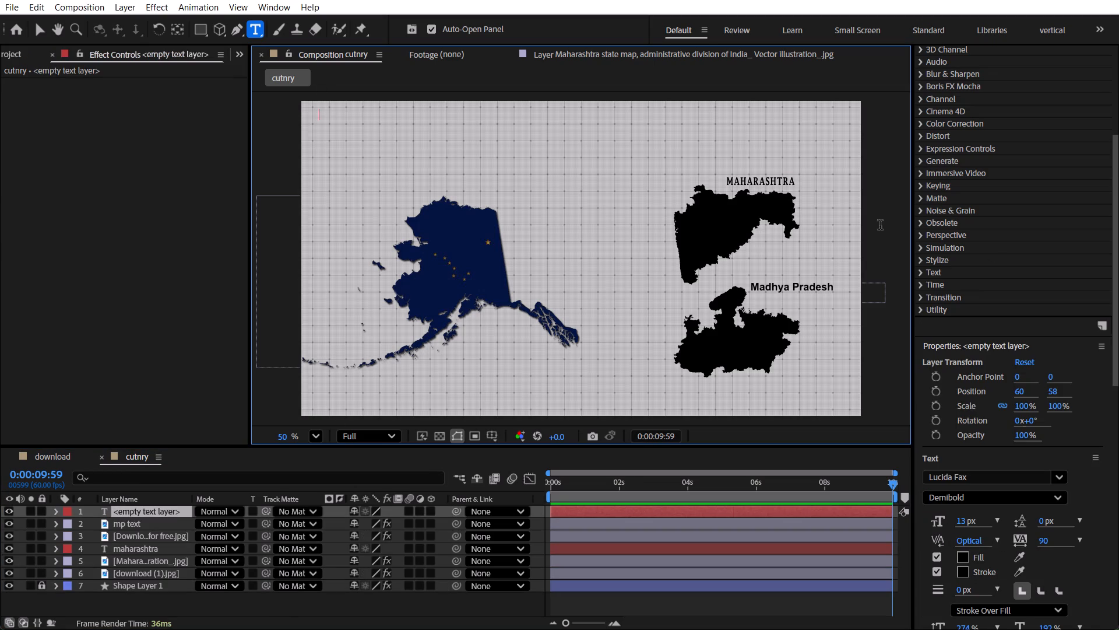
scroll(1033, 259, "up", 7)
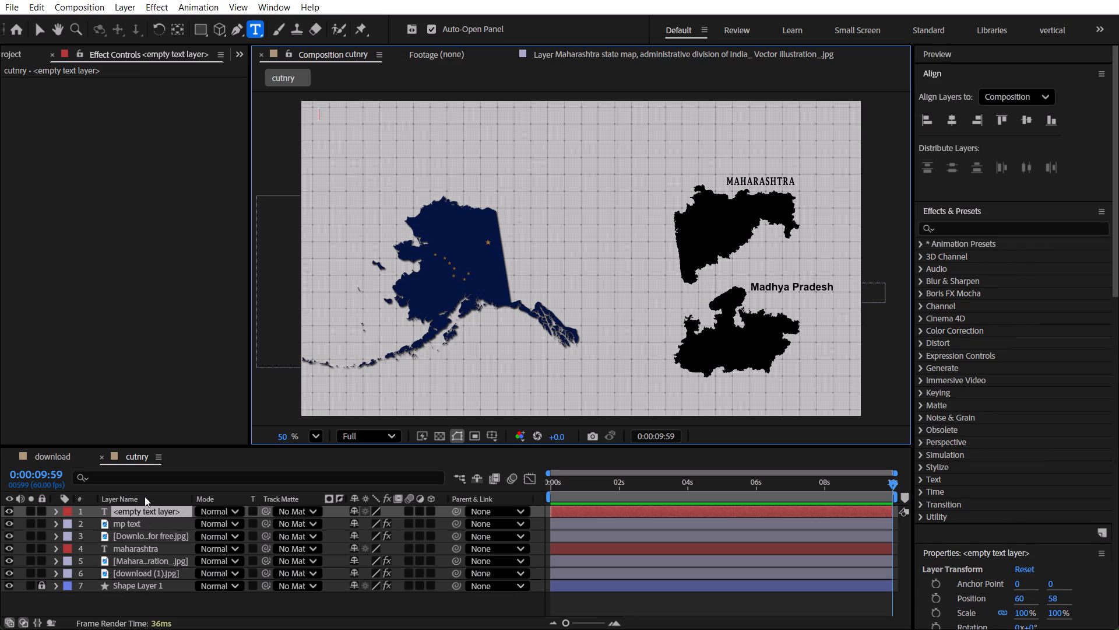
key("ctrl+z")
Among the map layers, select the Alaska map layer download (1).jpg and expand its properties in the timeline.
left_click(171, 584)
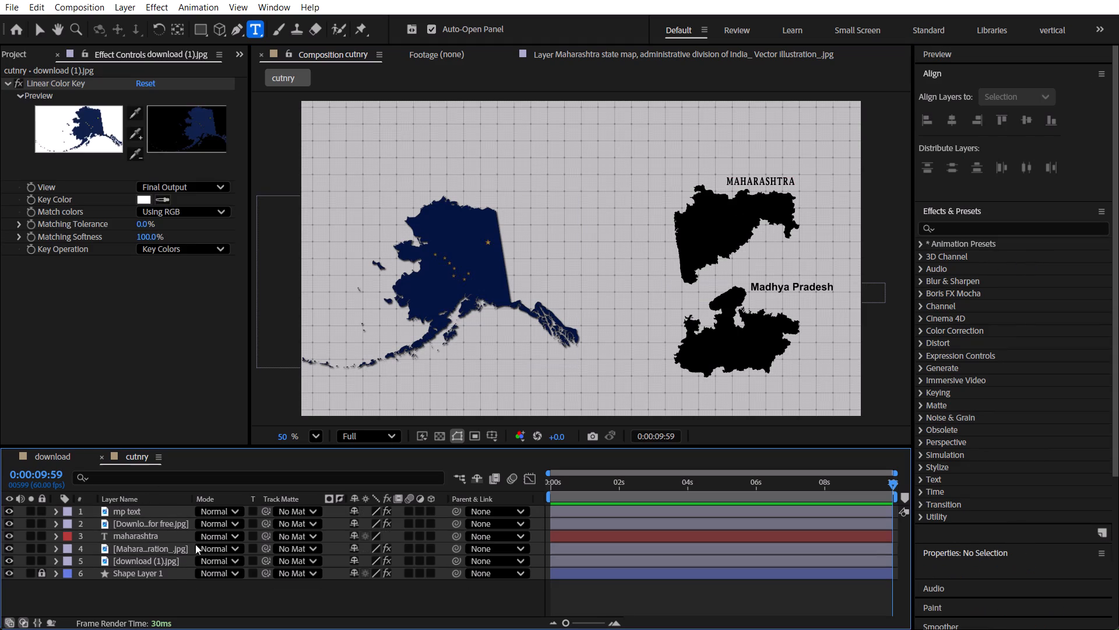
left_click(146, 549)
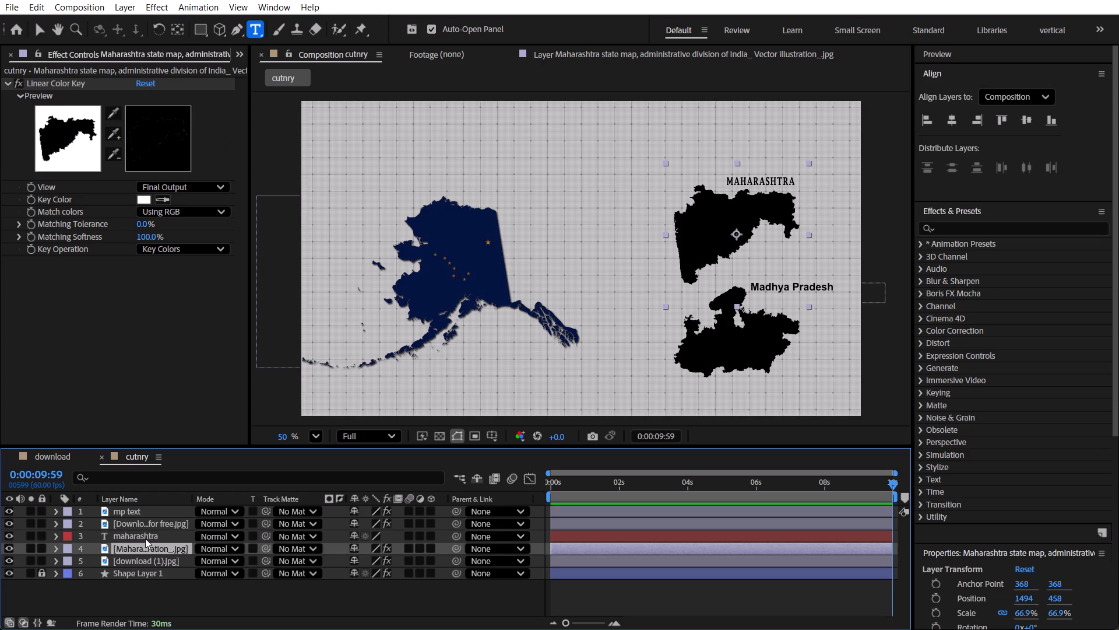
left_click(145, 526)
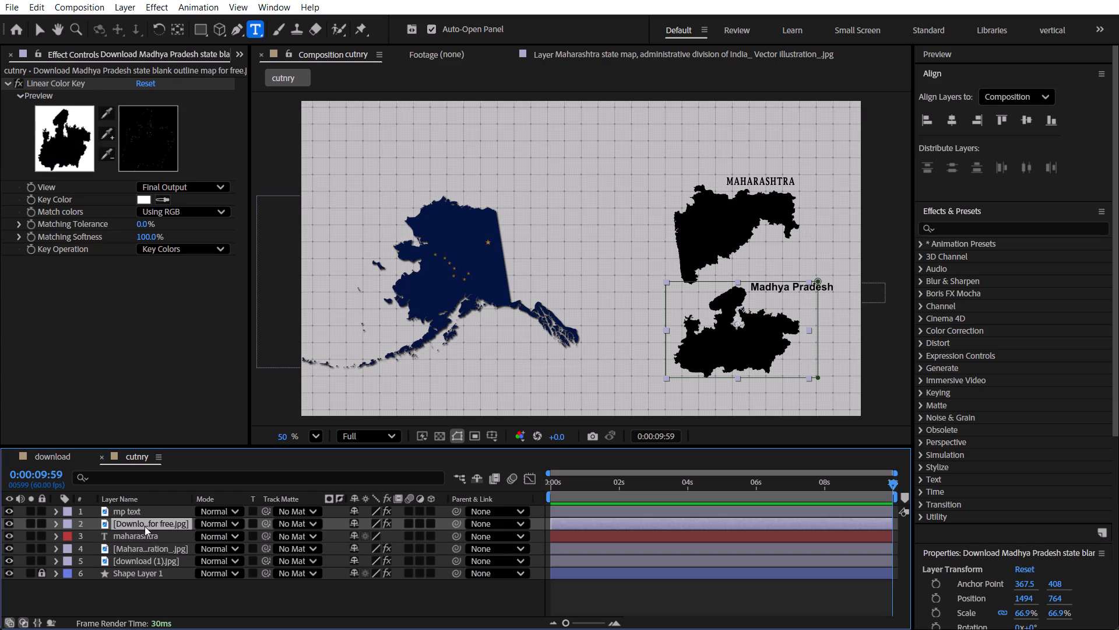
left_click(143, 560)
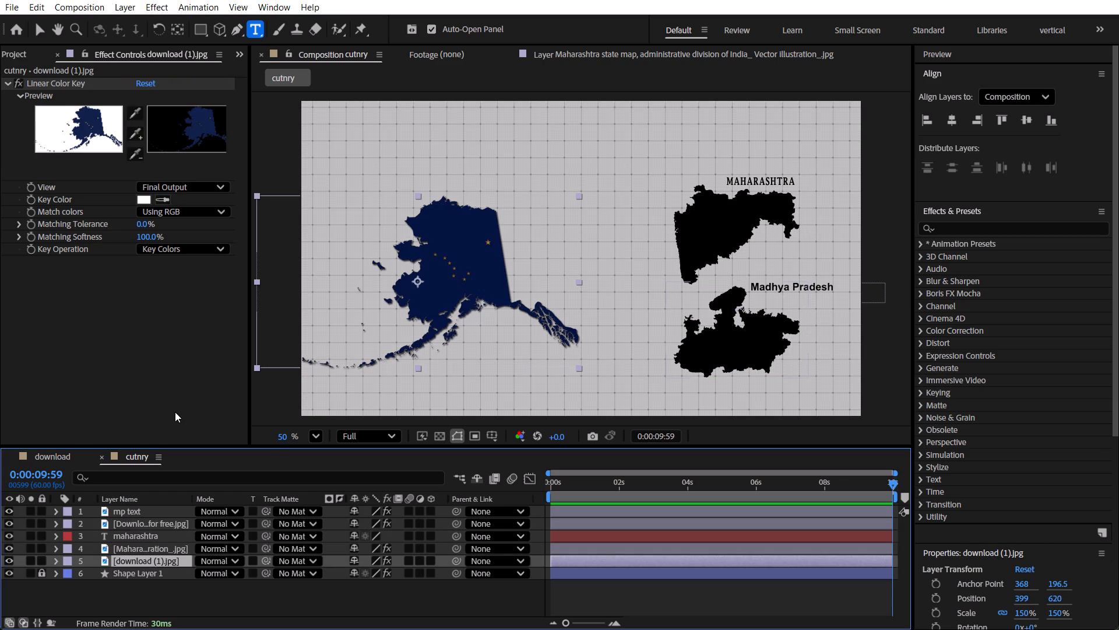
key("s")
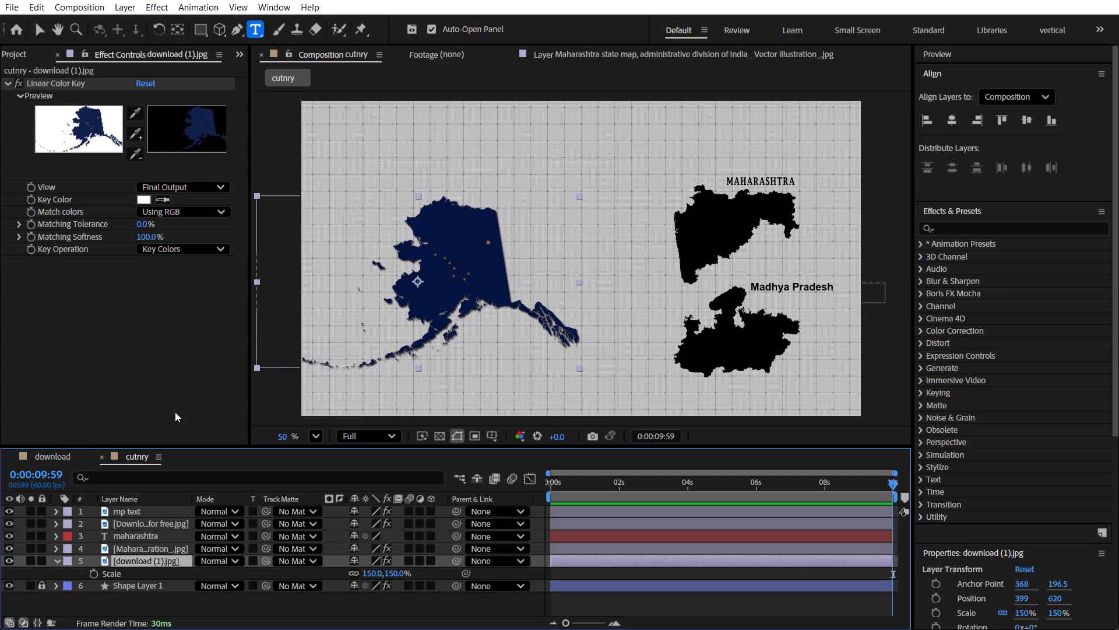
left_click(58, 565)
left_click(58, 565)
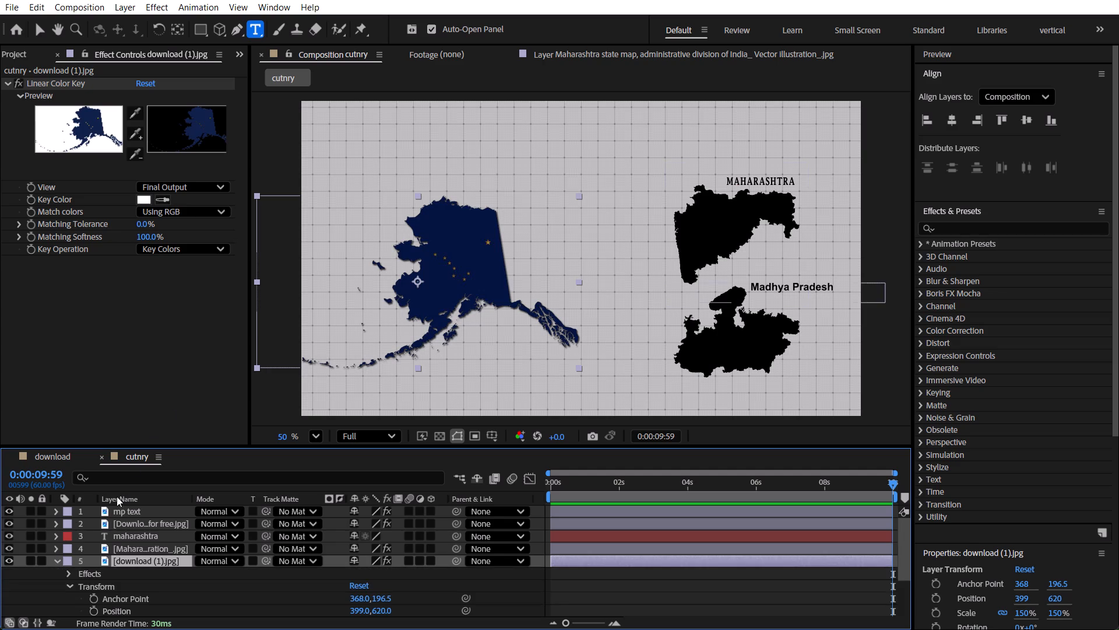
Look through the Linear Color Key effect's properties on the Alaska map layer.
scroll(139, 490, "down", 2)
left_click(72, 524)
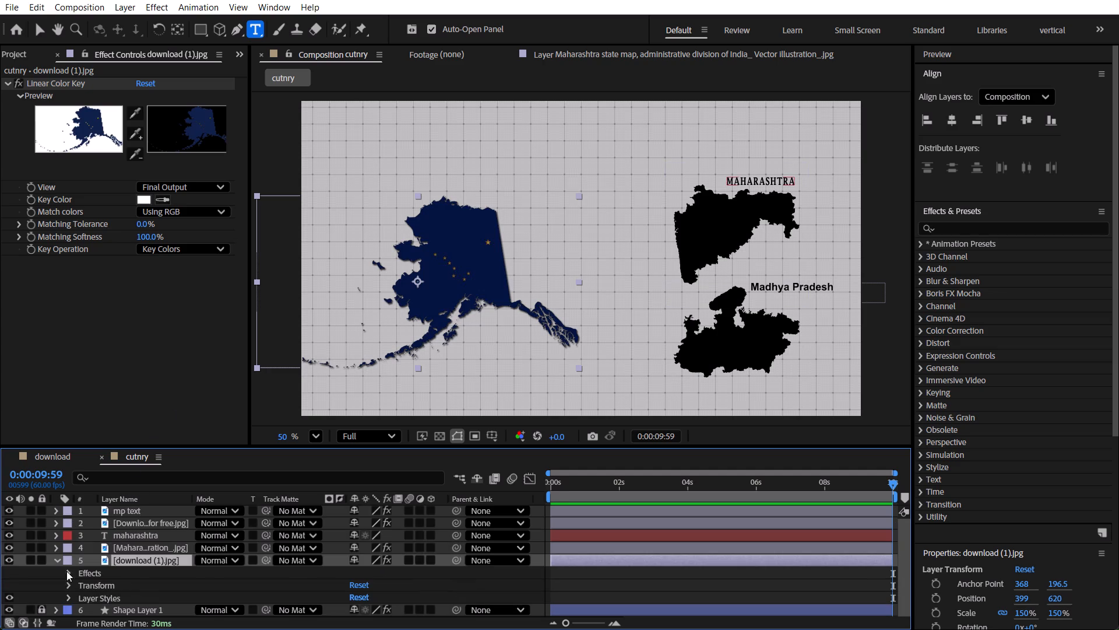
left_click(66, 573)
scroll(111, 513, "down", 2)
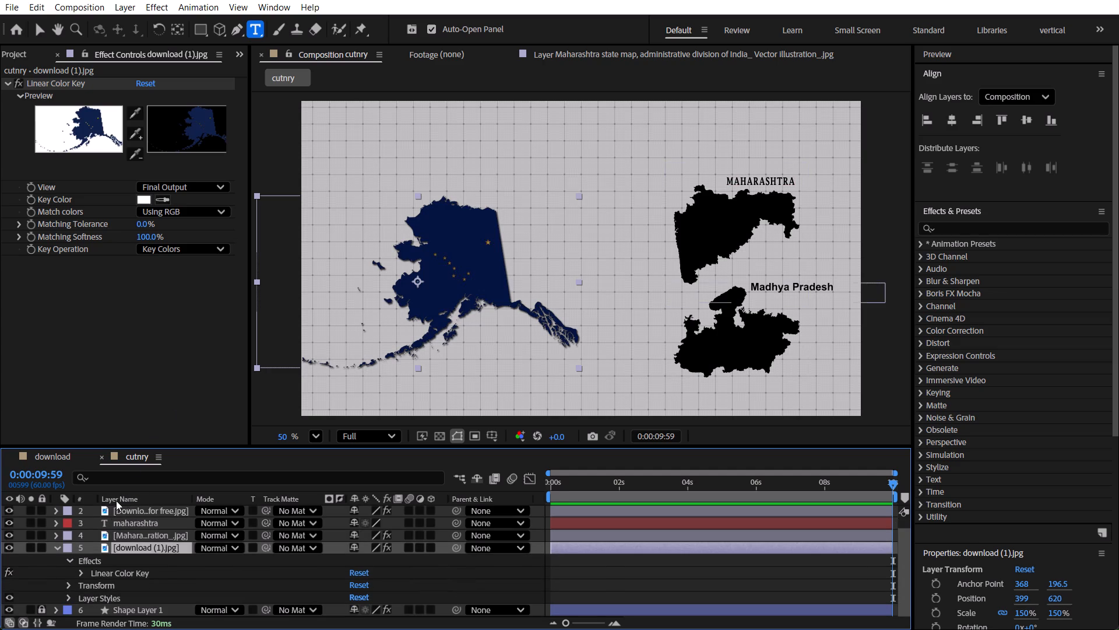
left_click(82, 573)
scroll(80, 520, "down", 1)
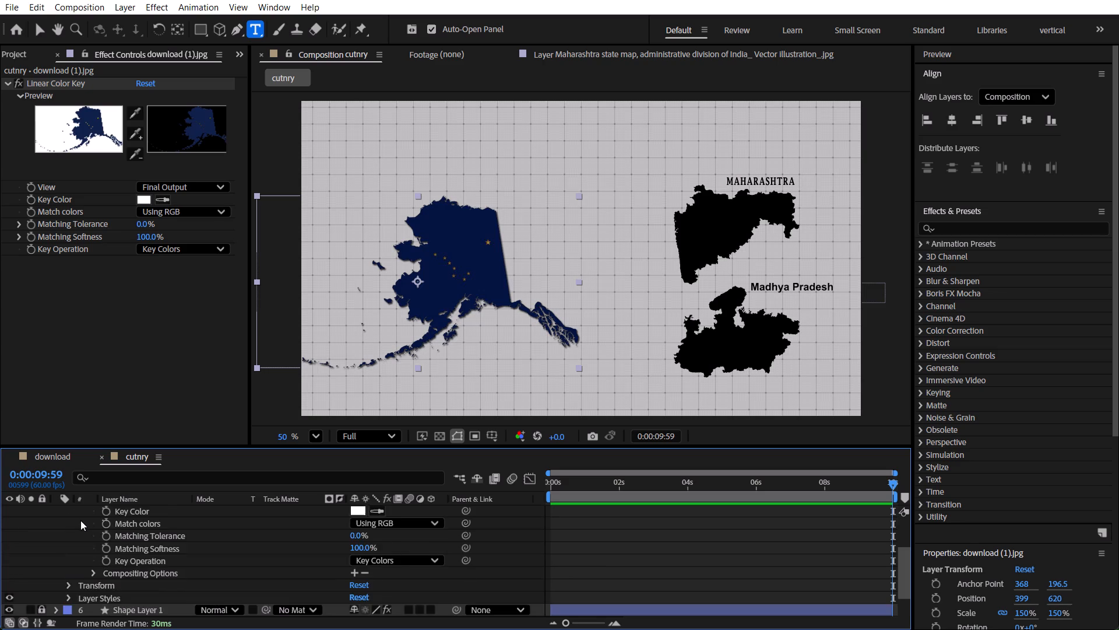
scroll(80, 520, "up", 1)
left_click(85, 526)
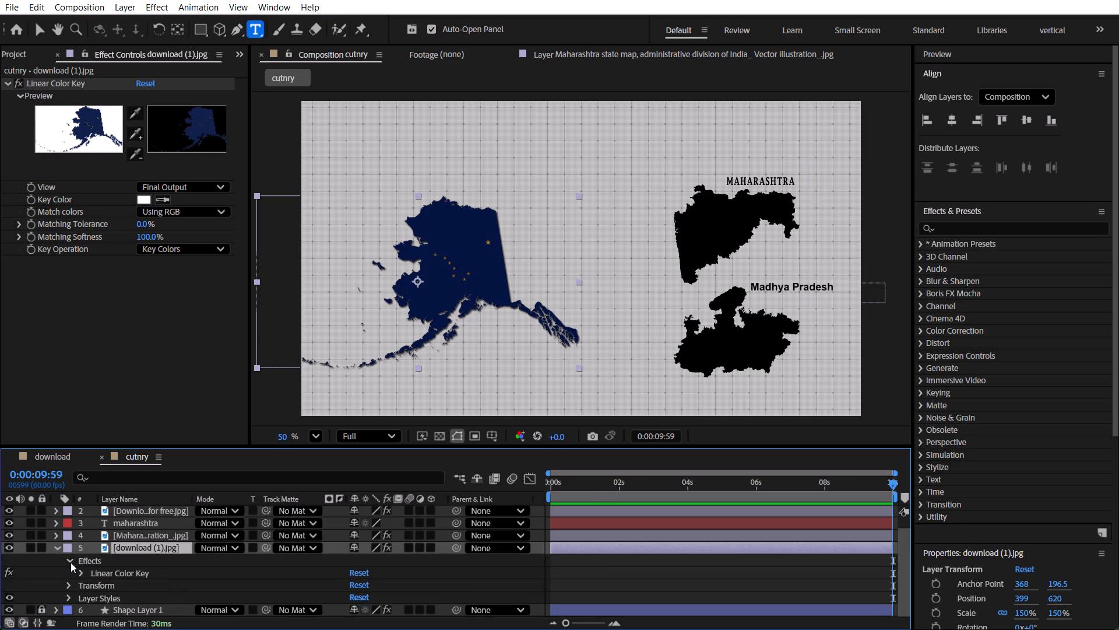
left_click(71, 562)
scroll(93, 571, "up", 1)
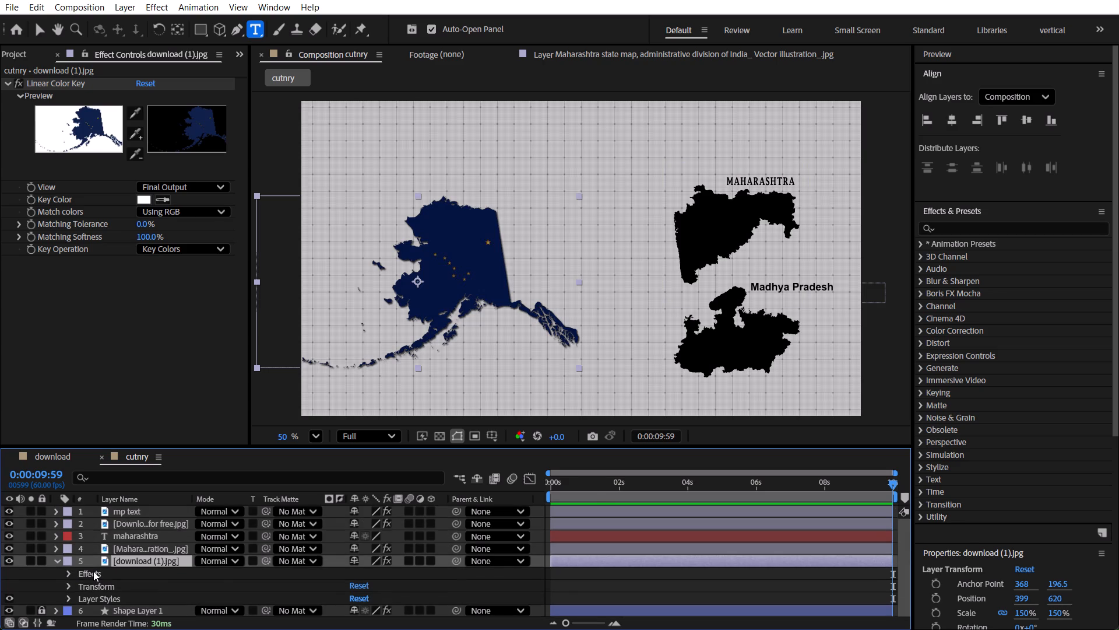
scroll(93, 571, "up", 1)
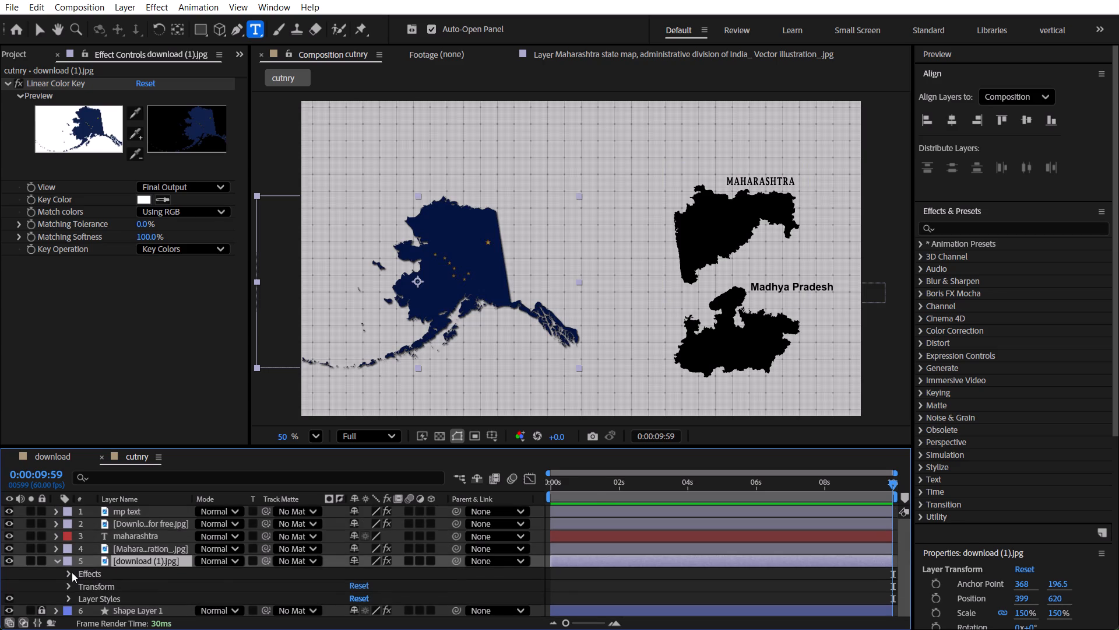
Add Scale, Position and Opacity keyframes to the Alaska map layer at 0:00:00:15.
left_click(68, 584)
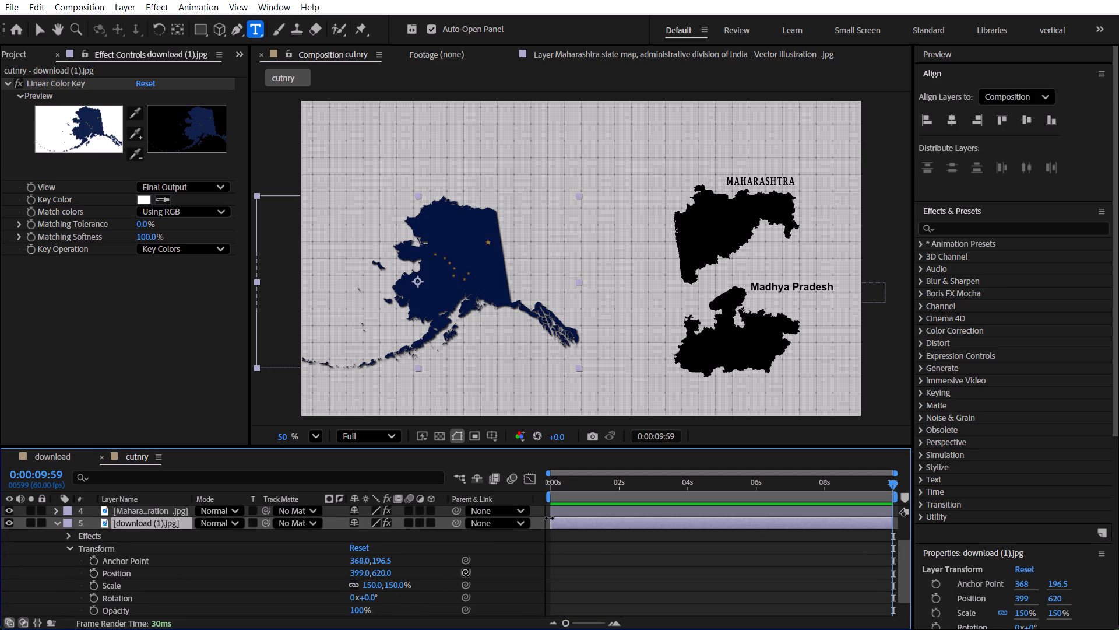
left_click_drag(560, 480, 532, 480)
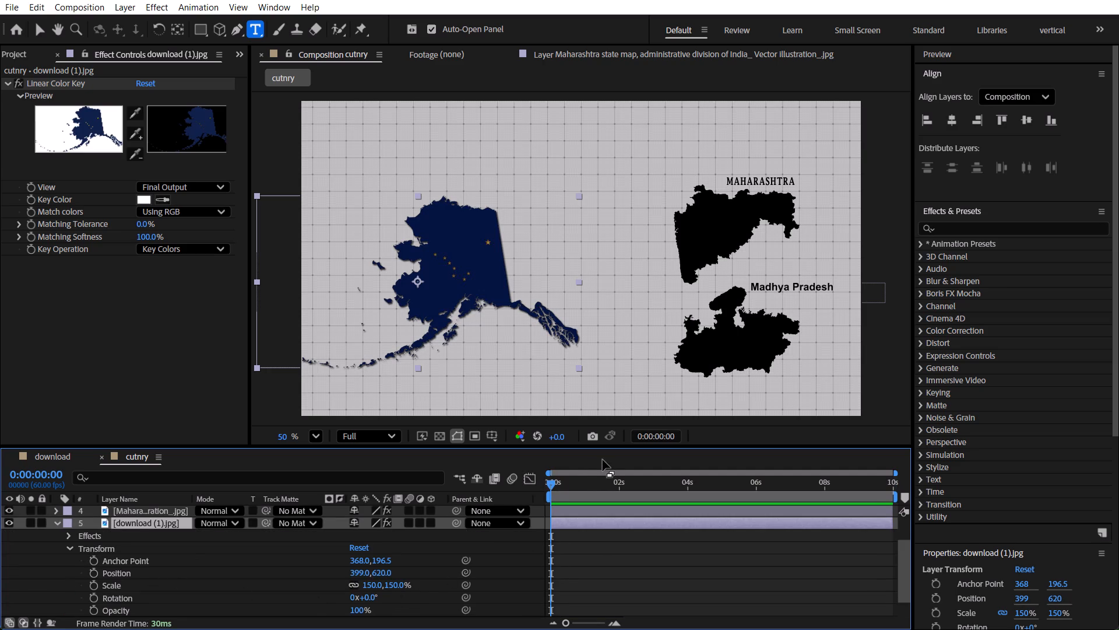
left_click_drag(572, 480, 569, 480)
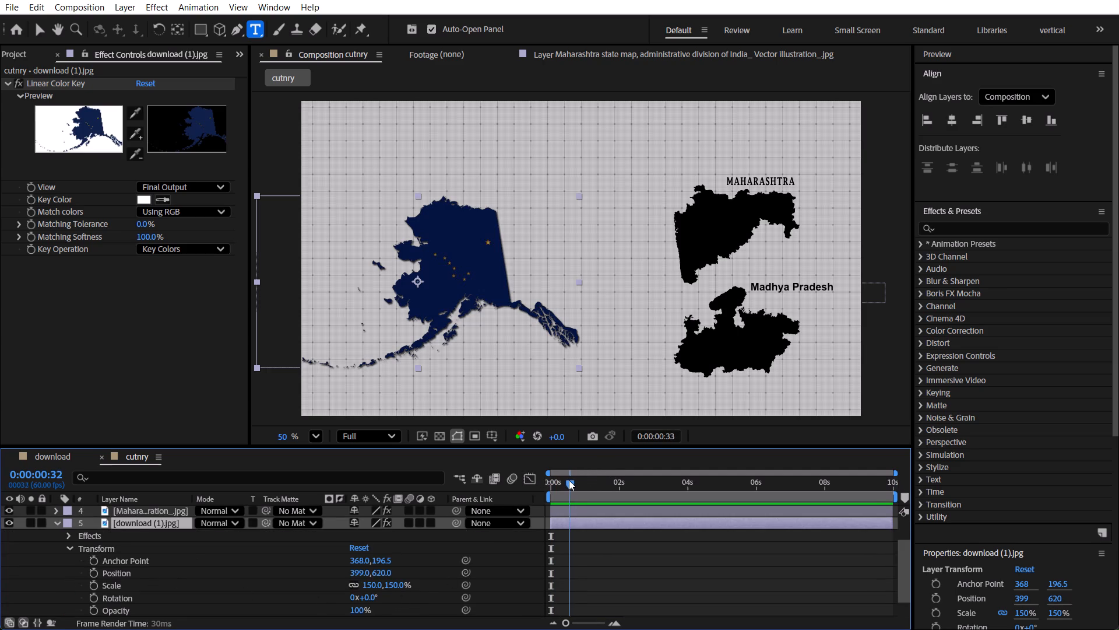
left_click_drag(569, 480, 566, 480)
left_click(678, 434)
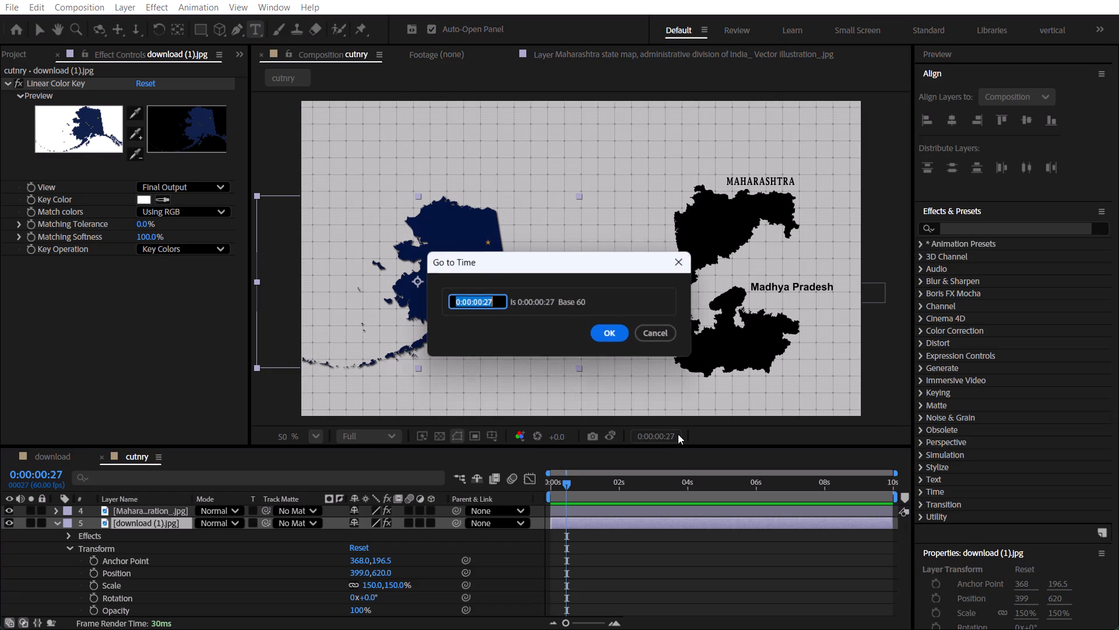
type("20")
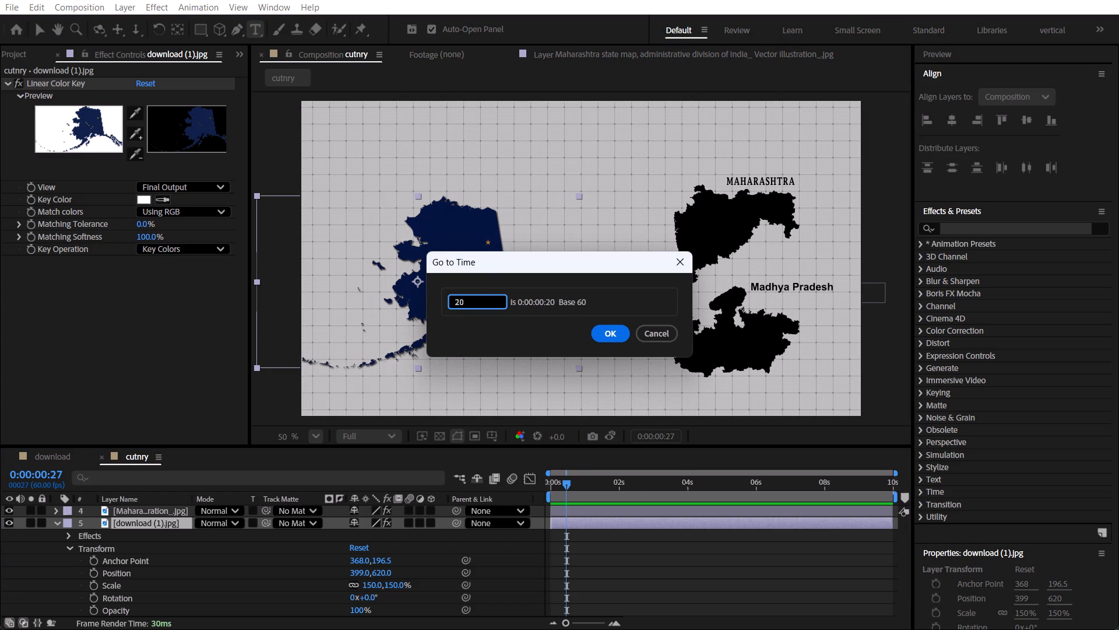
key("BackSpace")
key("BackSpace")
type("15")
key("Return")
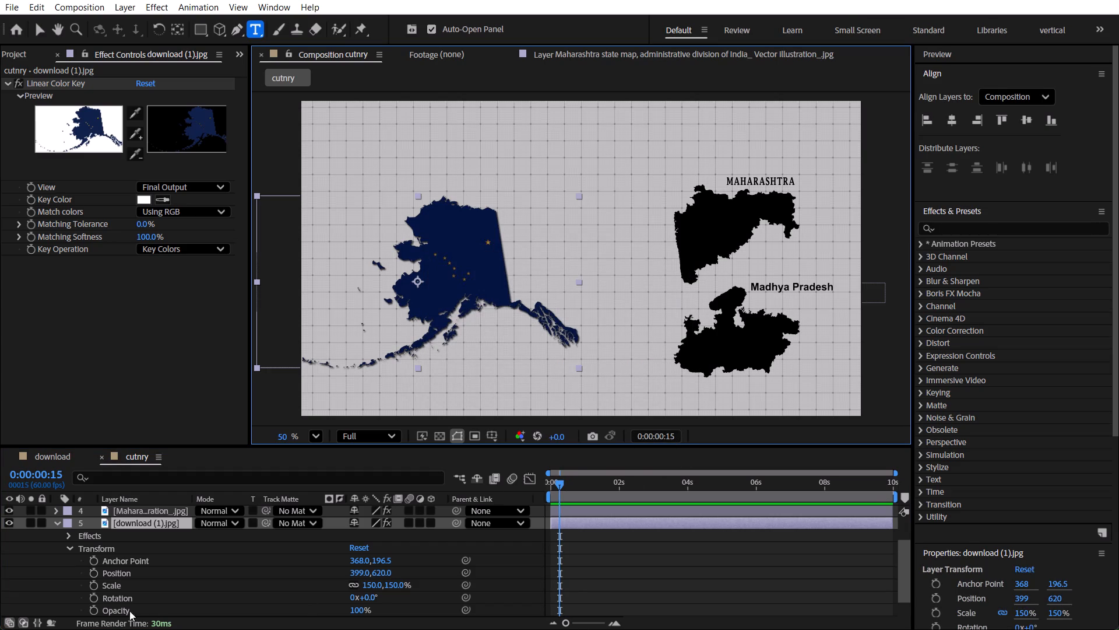
left_click(96, 585)
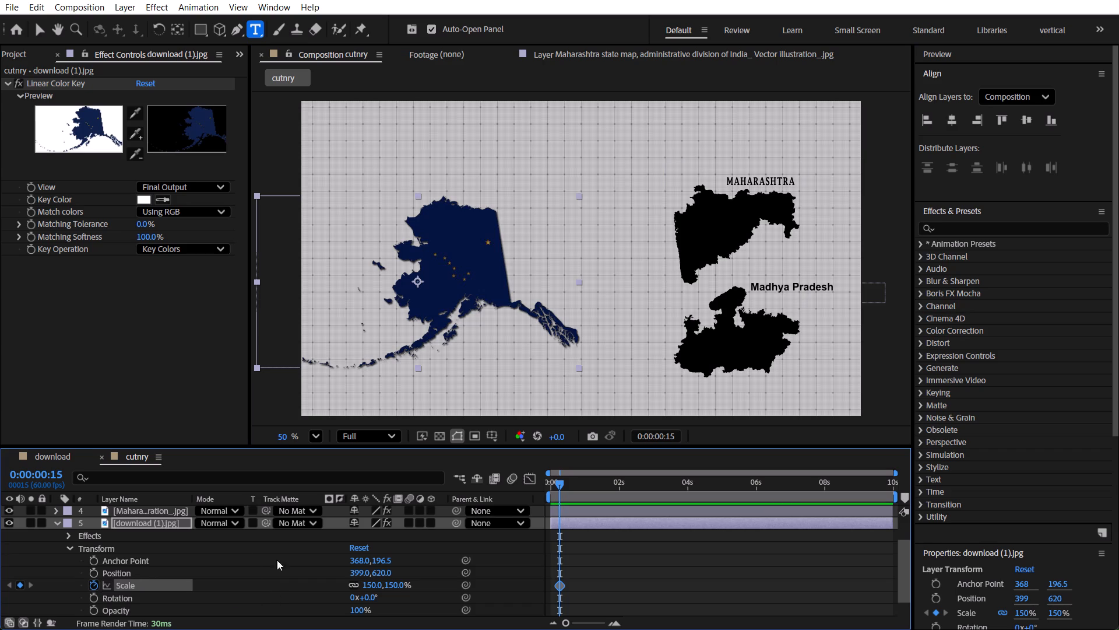
left_click(92, 570)
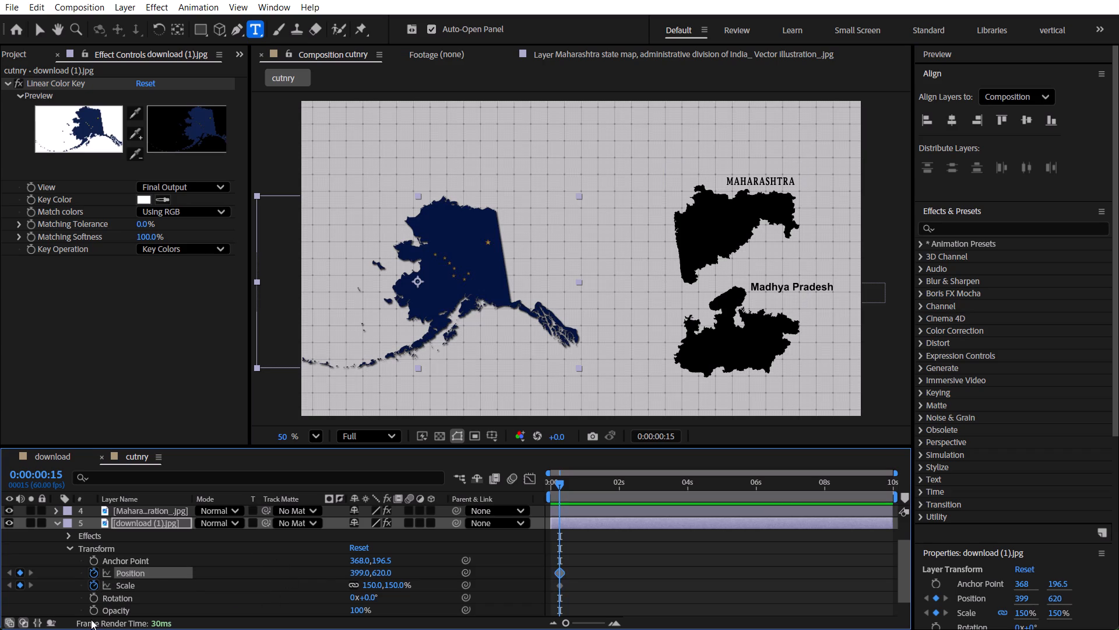
left_click(93, 614)
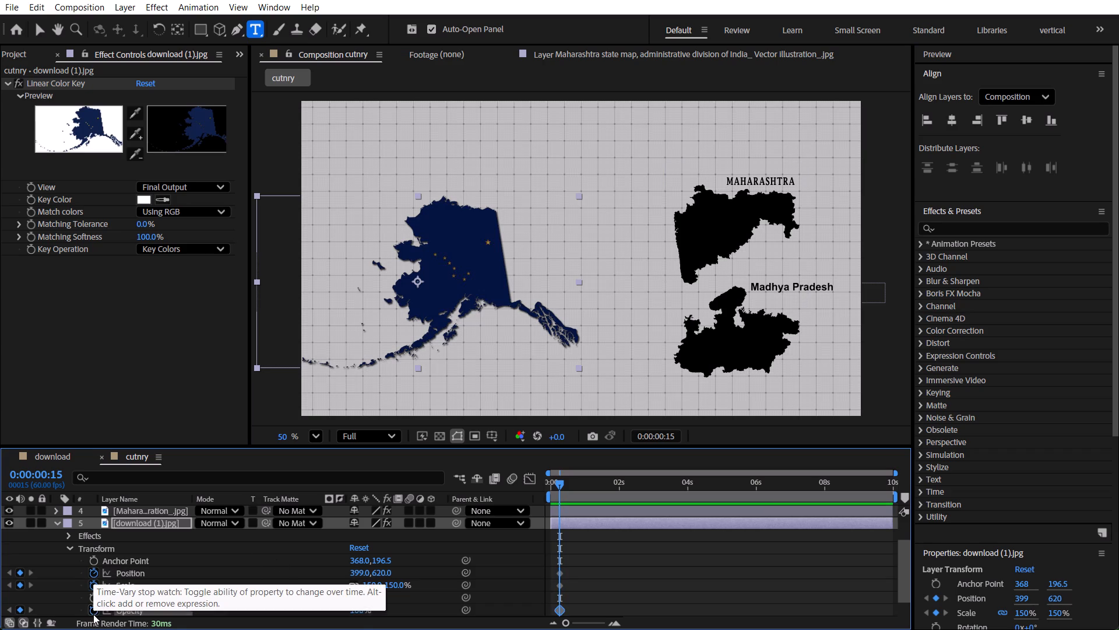
At 0:00:00:00, keyframe the Alaska map's scale at 239% and its vertical position at 716.
left_click_drag(559, 486, 525, 484)
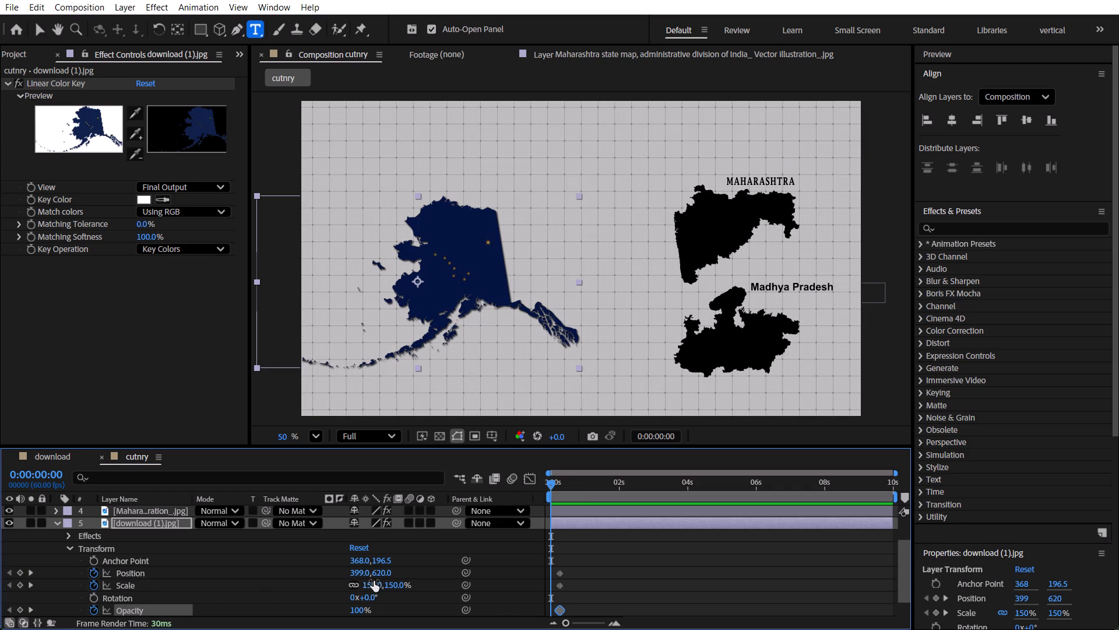
left_click_drag(368, 581, 438, 590)
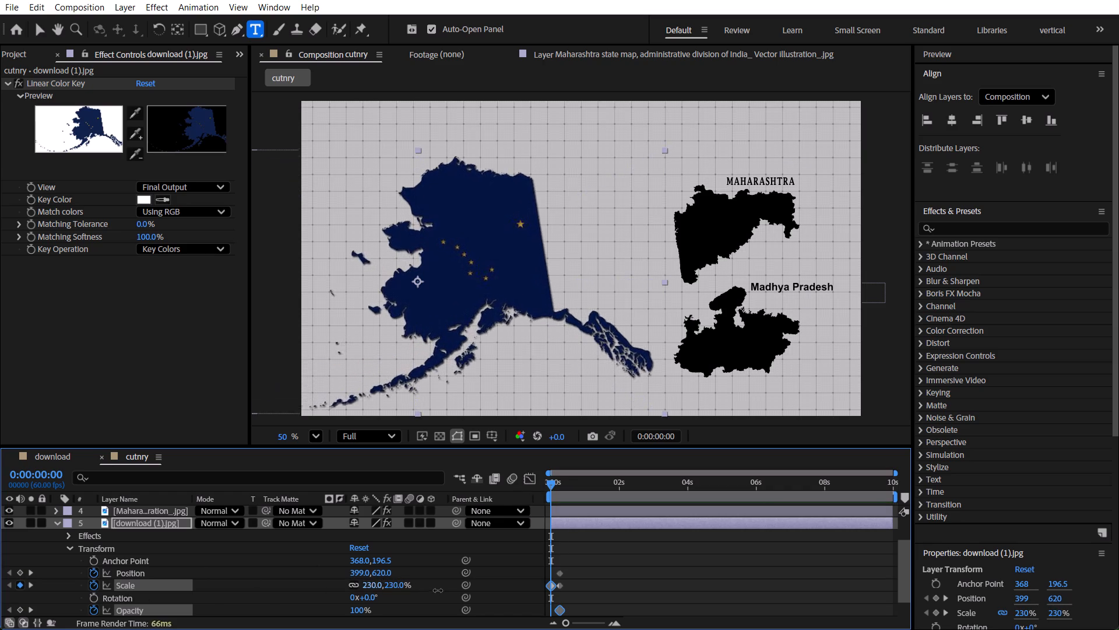
left_click_drag(438, 590, 445, 592)
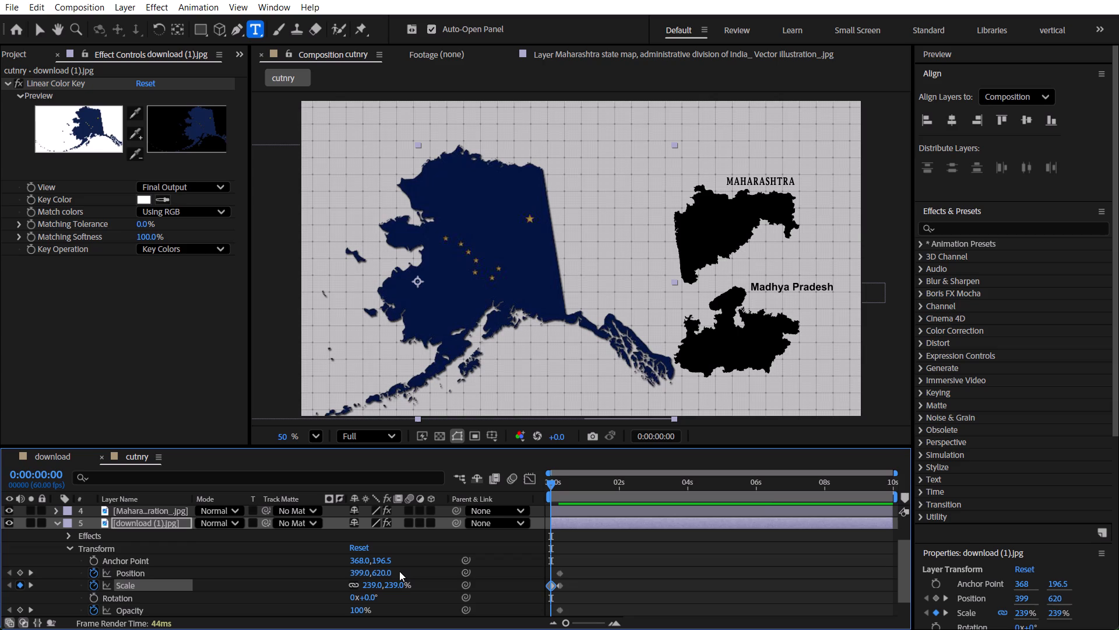
left_click_drag(388, 571, 452, 577)
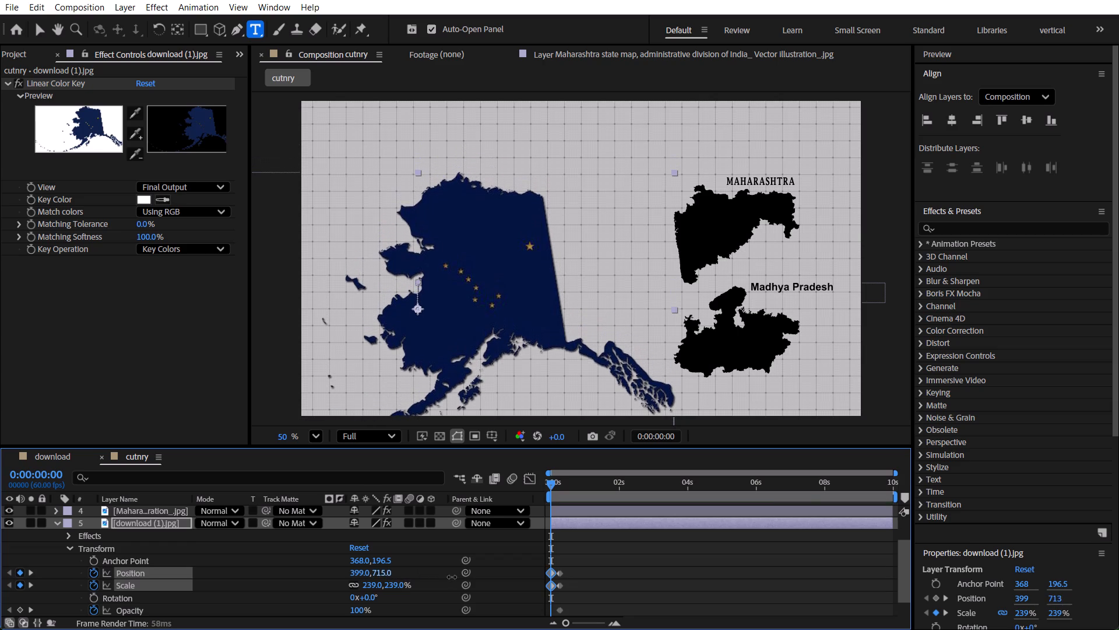
left_click_drag(452, 577, 452, 577)
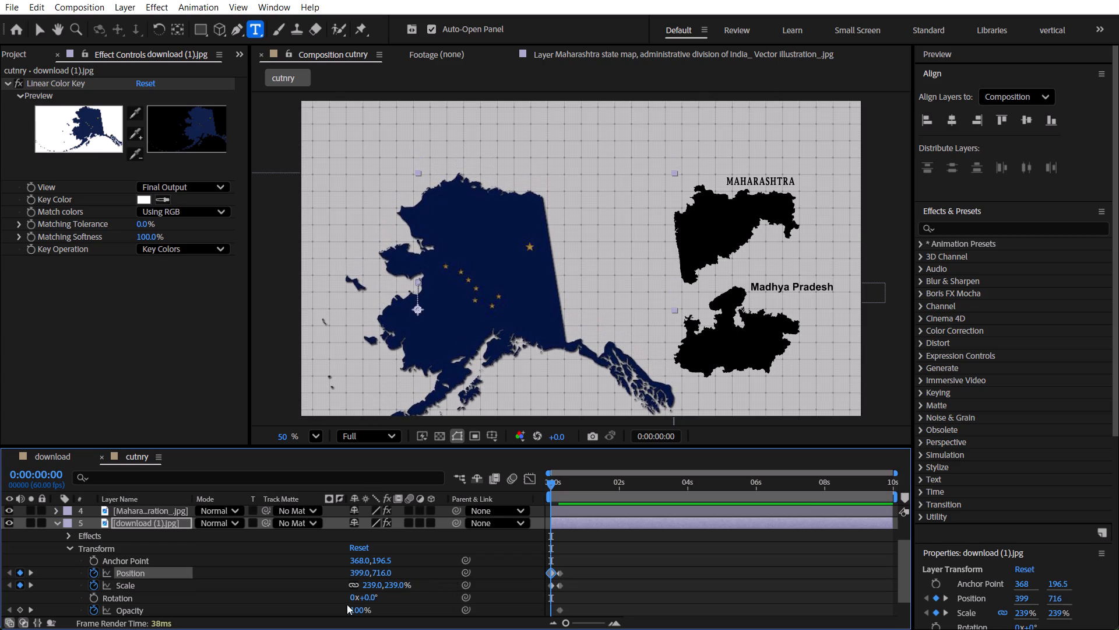
At 0:00:00:00, try the Alaska map's opacity at 0% and set its starting keyframe to 35%.
left_click_drag(357, 611, 267, 612)
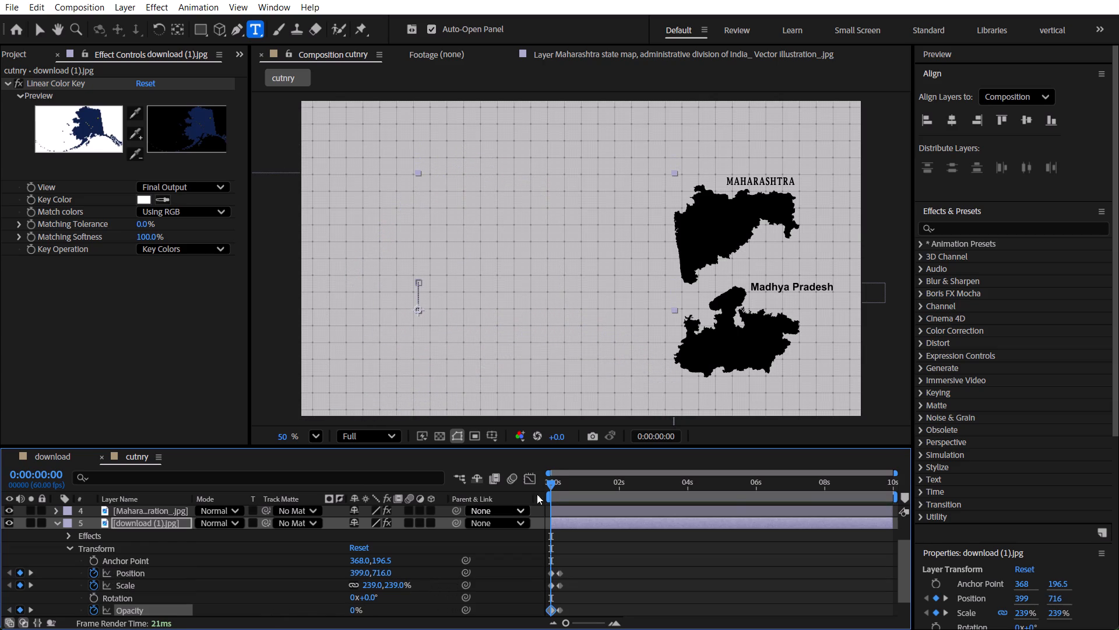
left_click_drag(553, 481, 541, 487)
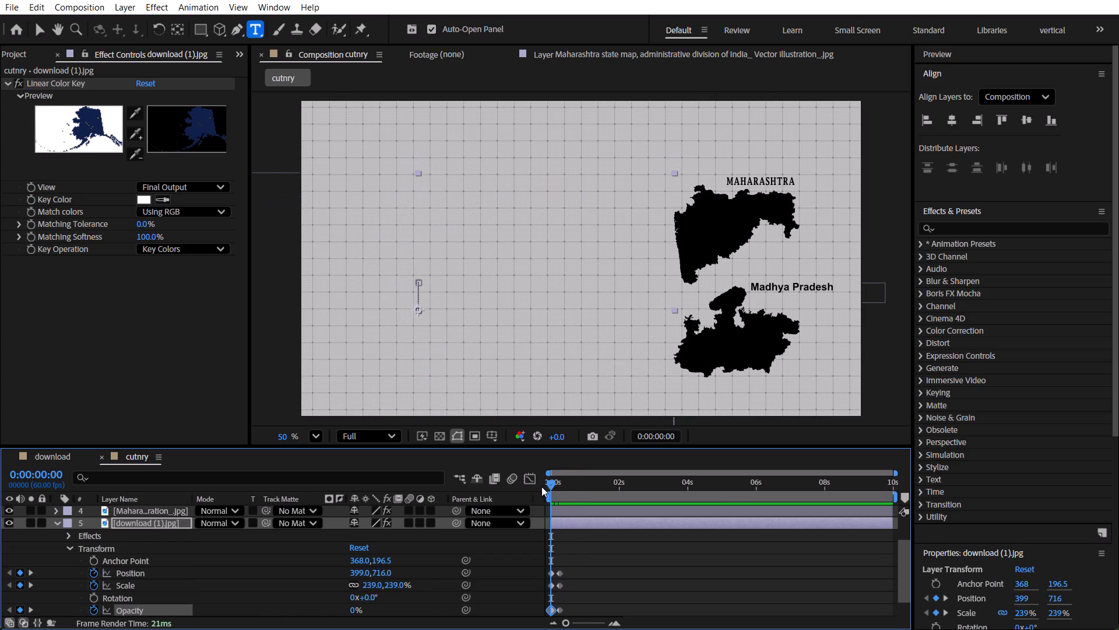
left_click_drag(541, 487, 534, 494)
left_click_drag(352, 613, 379, 613)
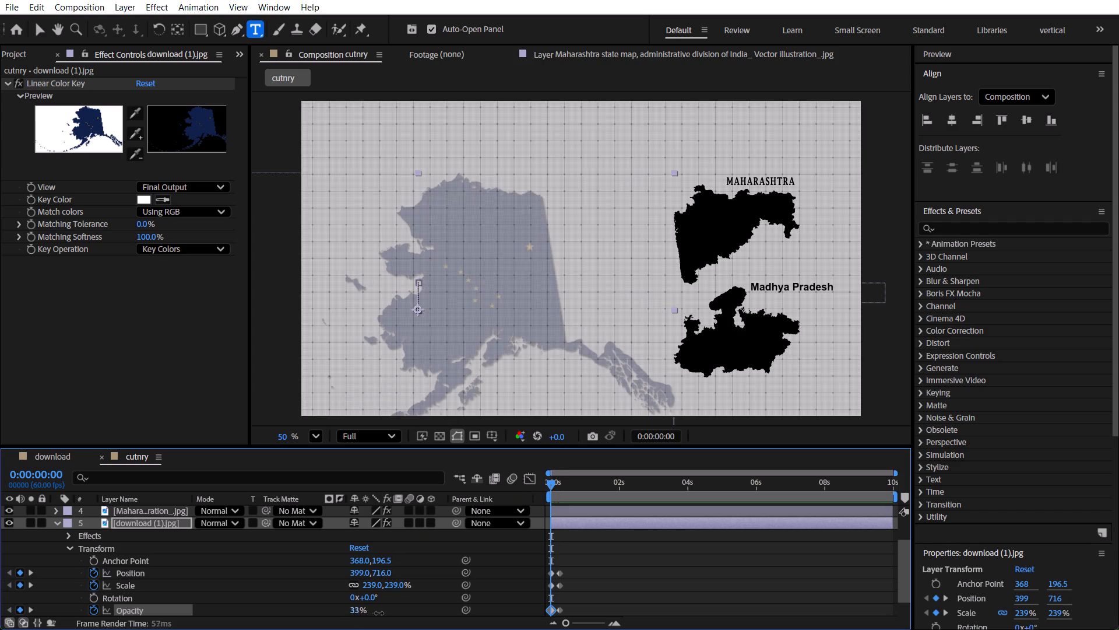
left_click_drag(379, 613, 380, 614)
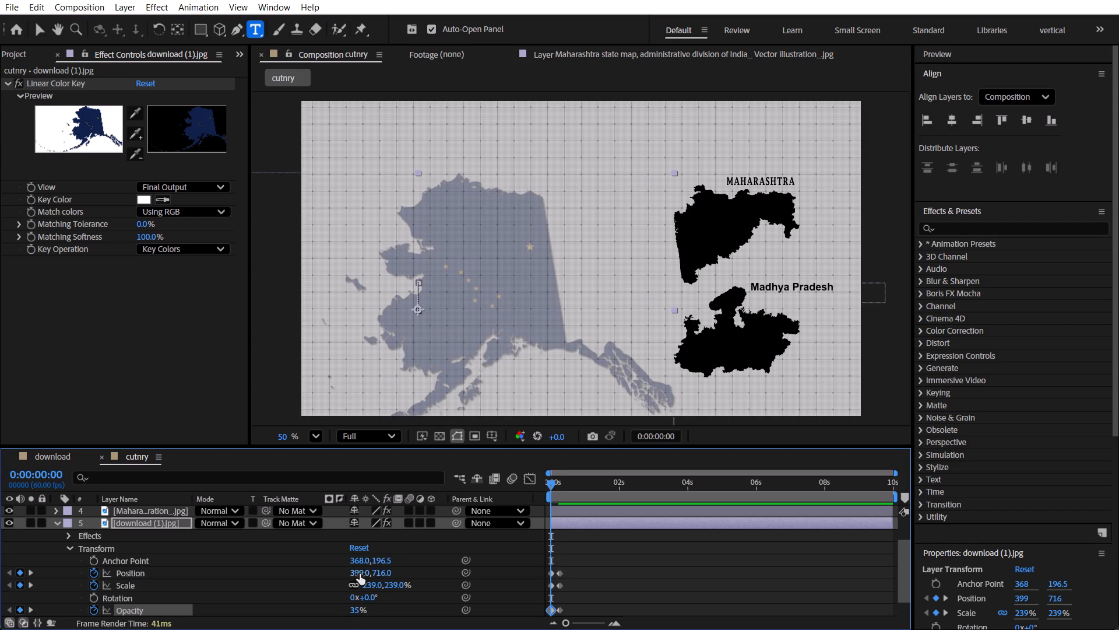
Set the Alaska map's Position keyframe at 0:00:00:00 to 107, 836.
left_click_drag(360, 574, 140, 567)
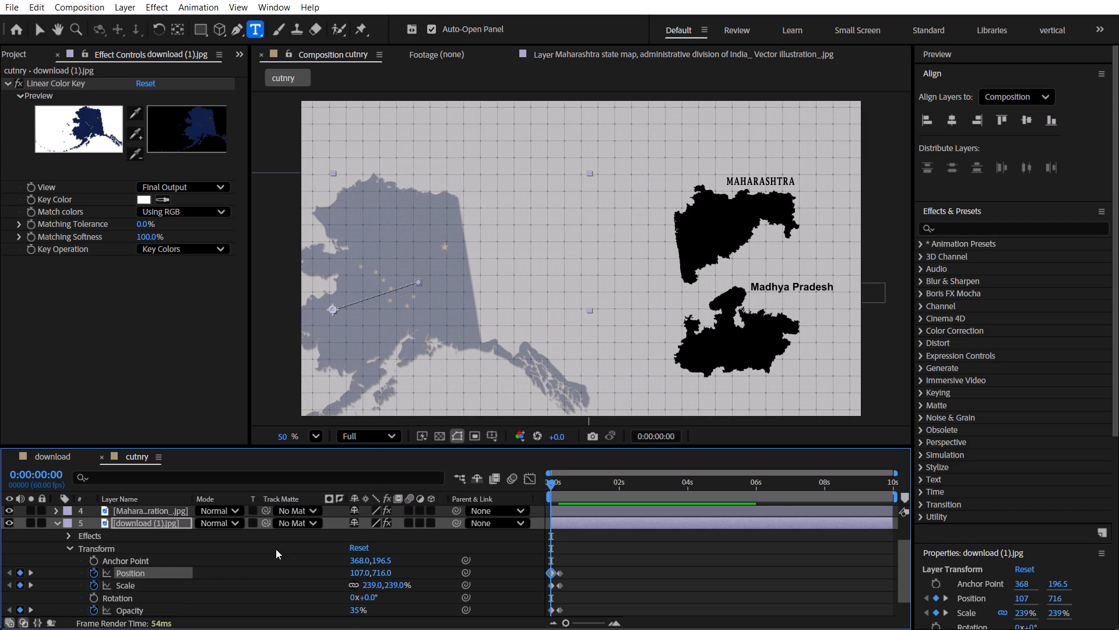
left_click_drag(386, 573, 462, 577)
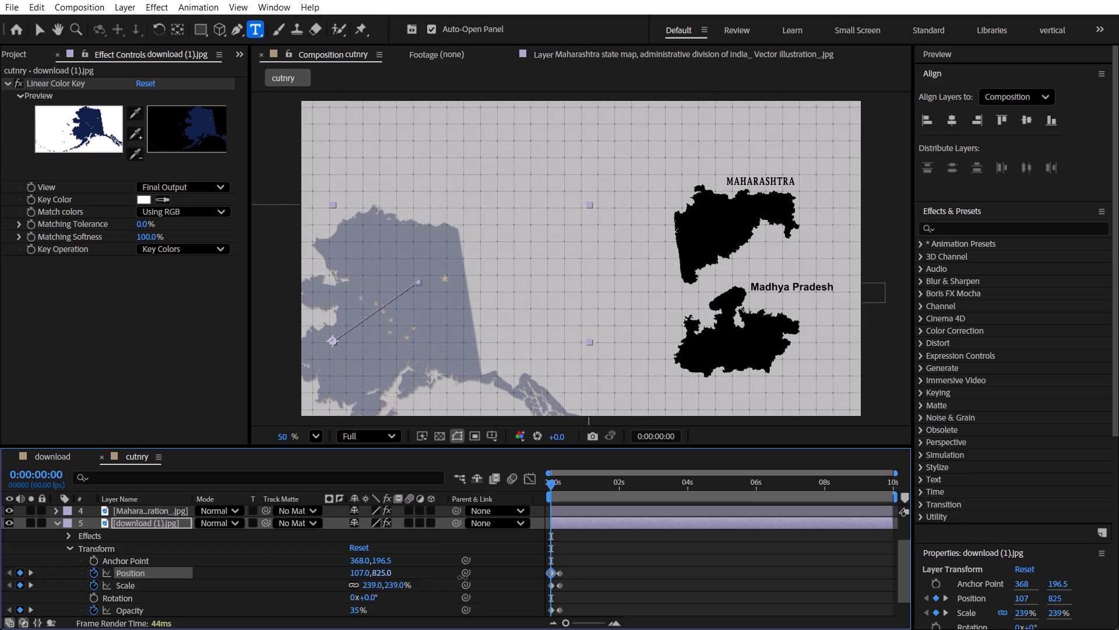
left_click_drag(462, 577, 463, 584)
left_click_drag(549, 487, 569, 488)
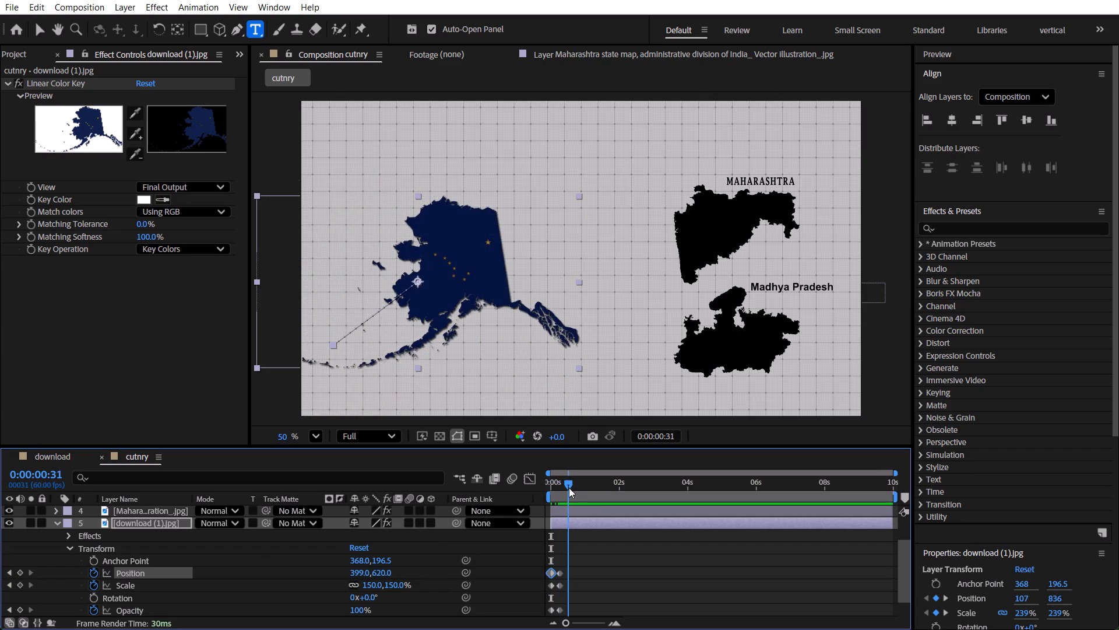
left_click_drag(569, 488, 531, 489)
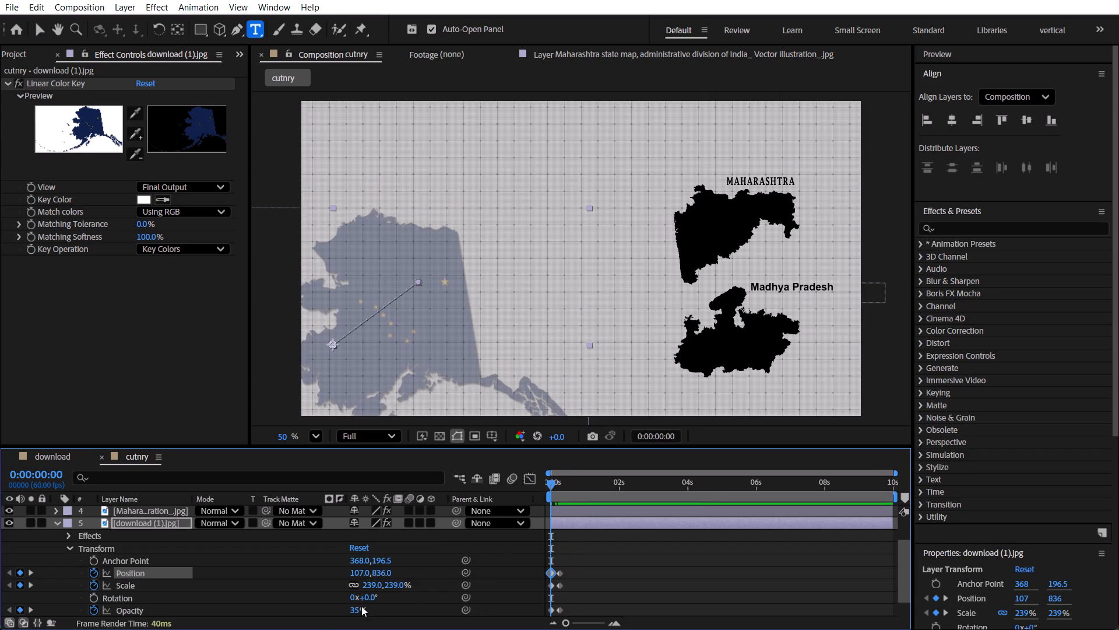
Set the Alaska map's Opacity keyframe at 0:00:00:00 to 0%.
left_click_drag(354, 607, 281, 612)
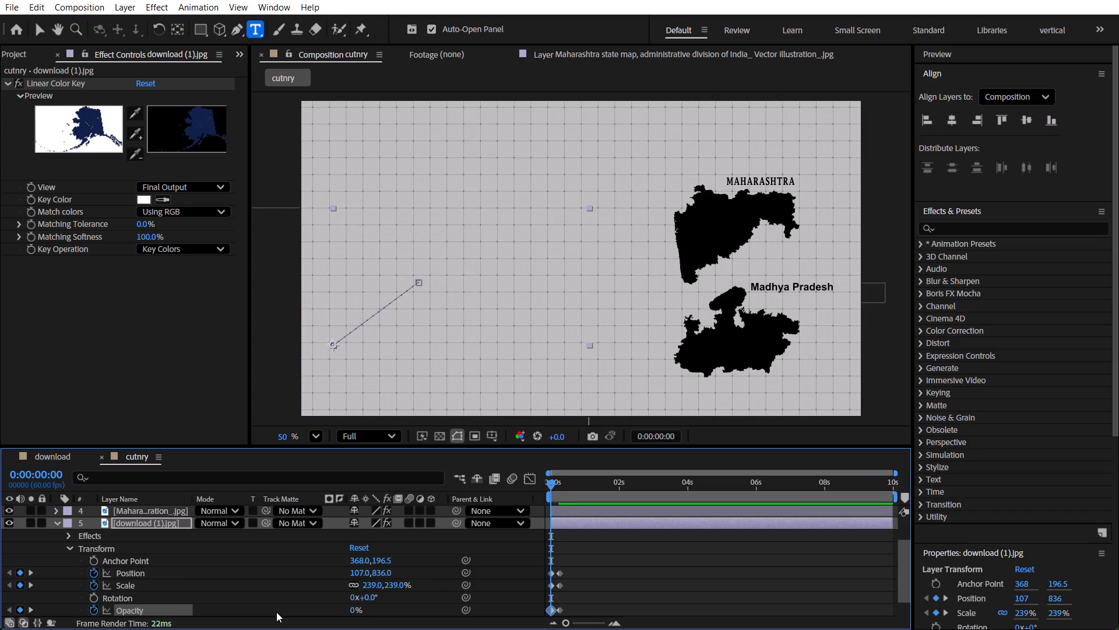
left_click(562, 482)
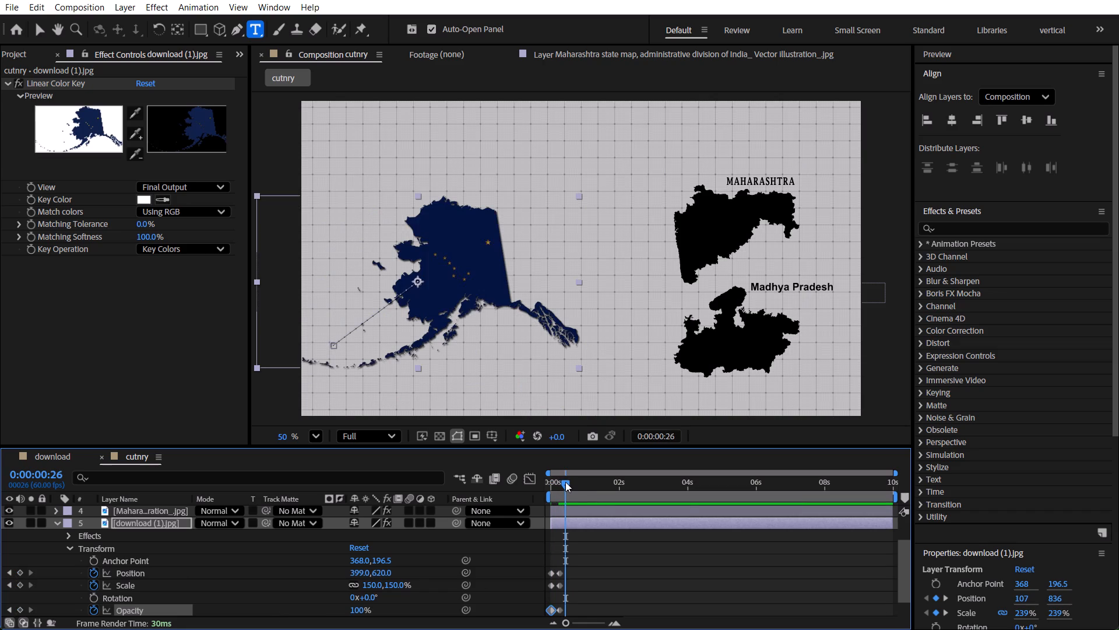
key("o")
left_click_drag(565, 482, 530, 487)
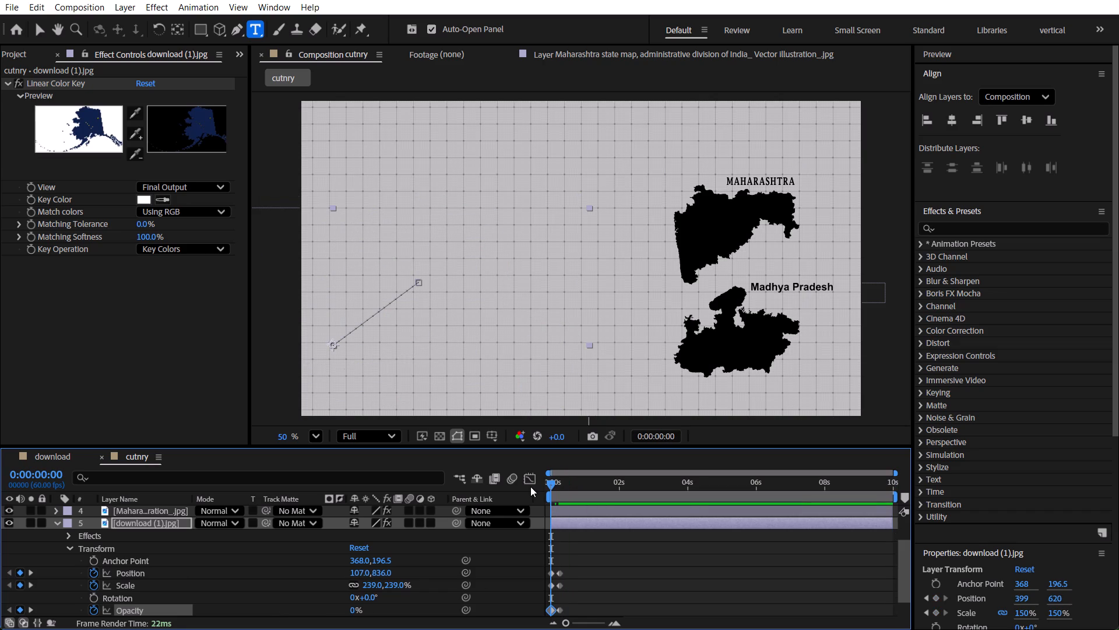
Show only the Alaska map layer's keyframed properties and end the work area at 0:00:00:29.
key("m")
key("m")
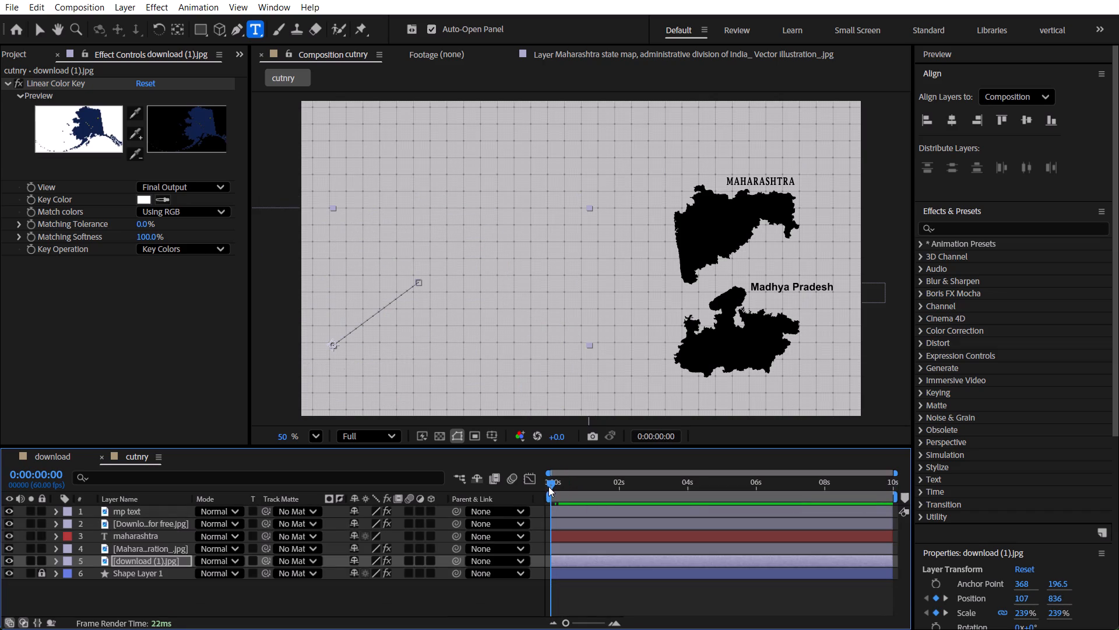
key("u")
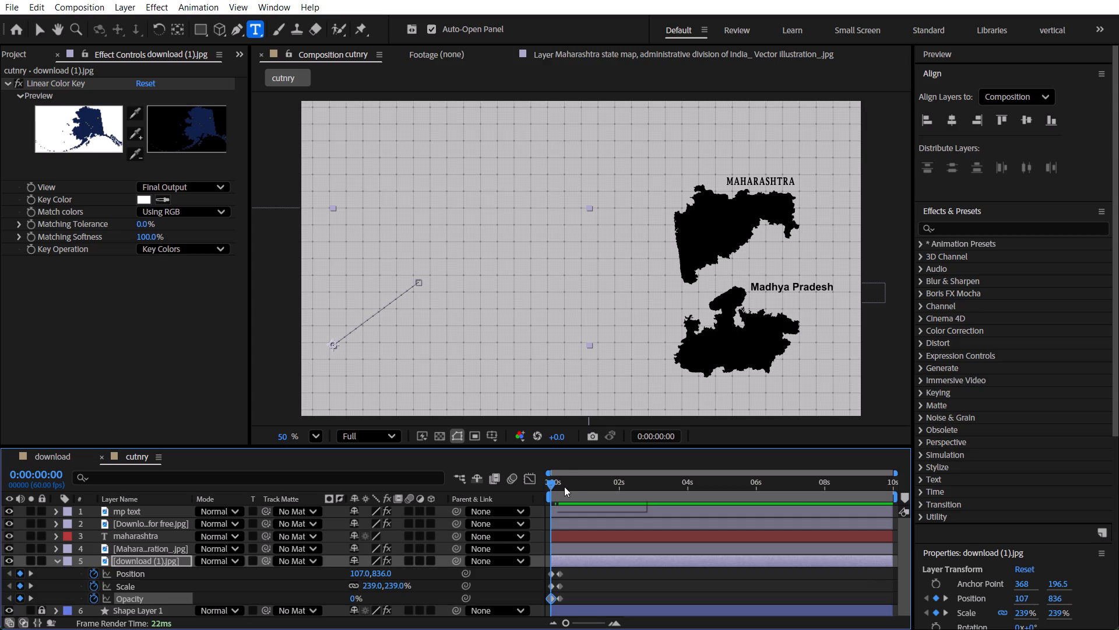
left_click(568, 486)
key("n")
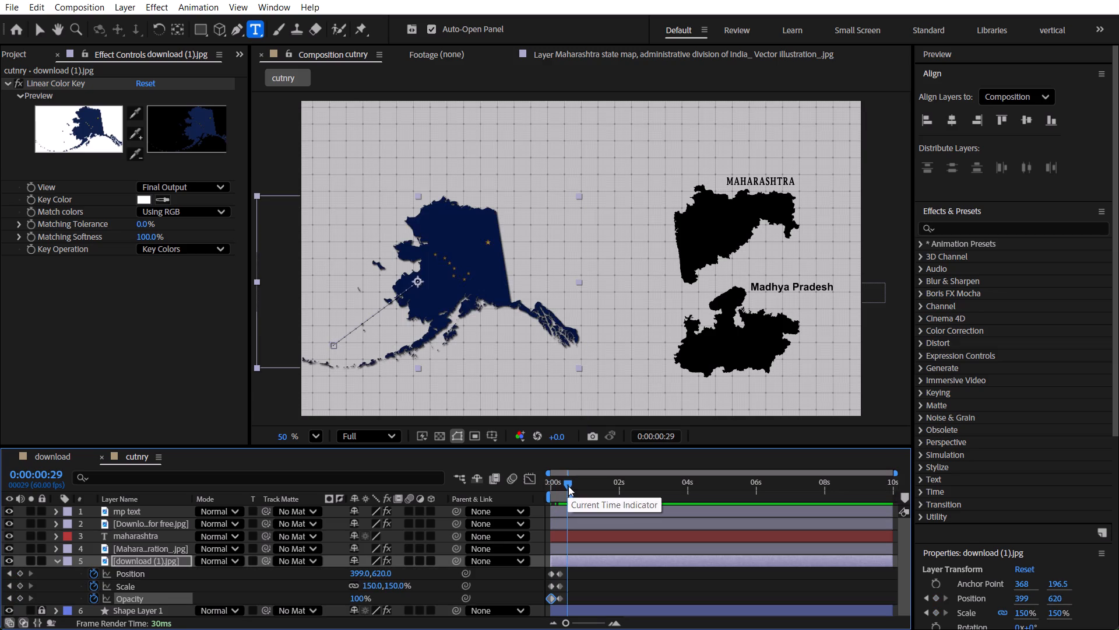
Play back and scrub through the Alaska map's entrance animation within the shortened work area.
left_click_drag(568, 485, 535, 484)
key("space")
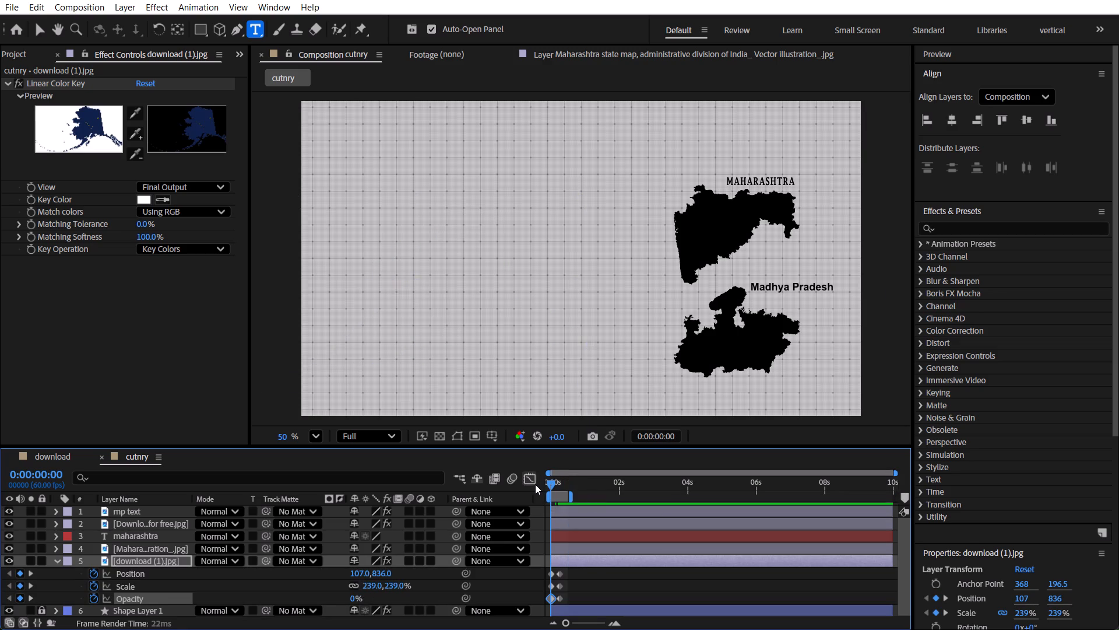
key("space")
key("space")
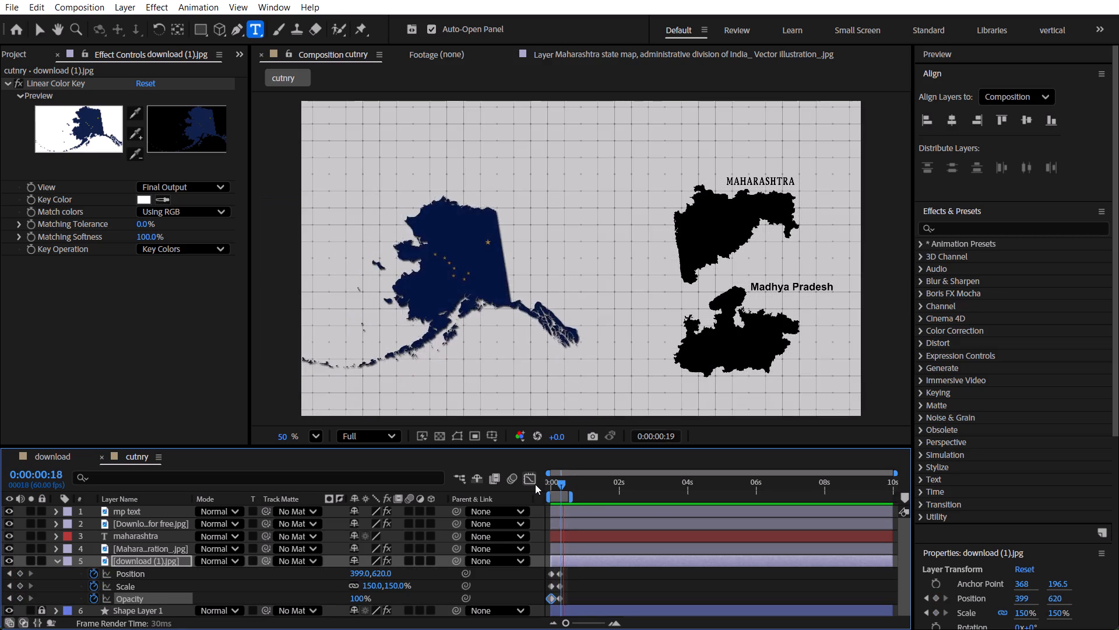
key("space")
key("space")
key("space")
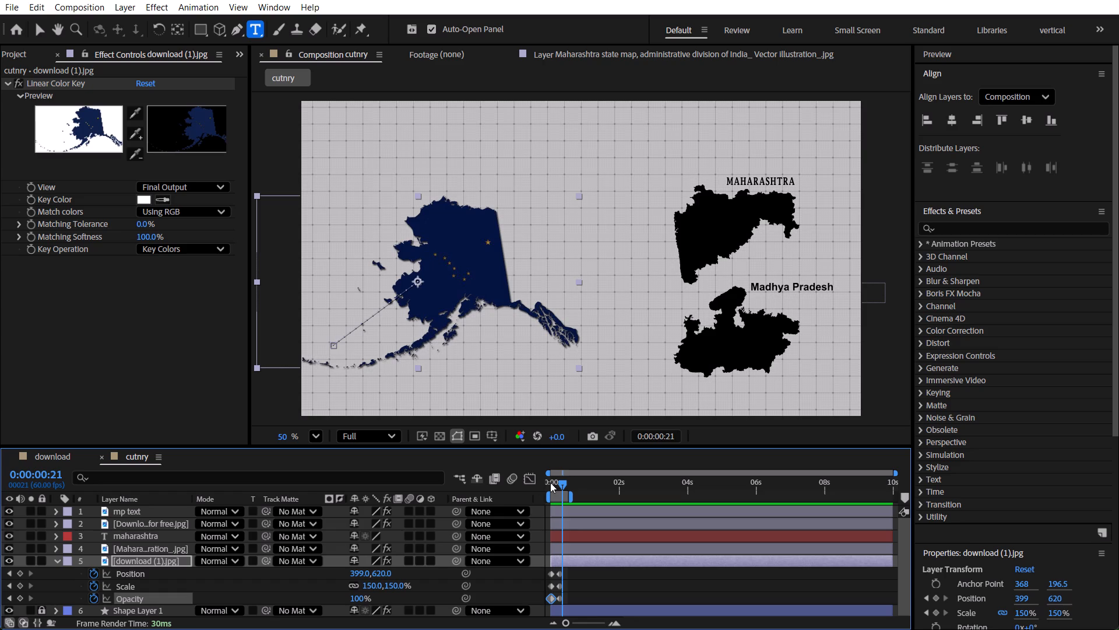
left_click_drag(561, 482, 561, 485)
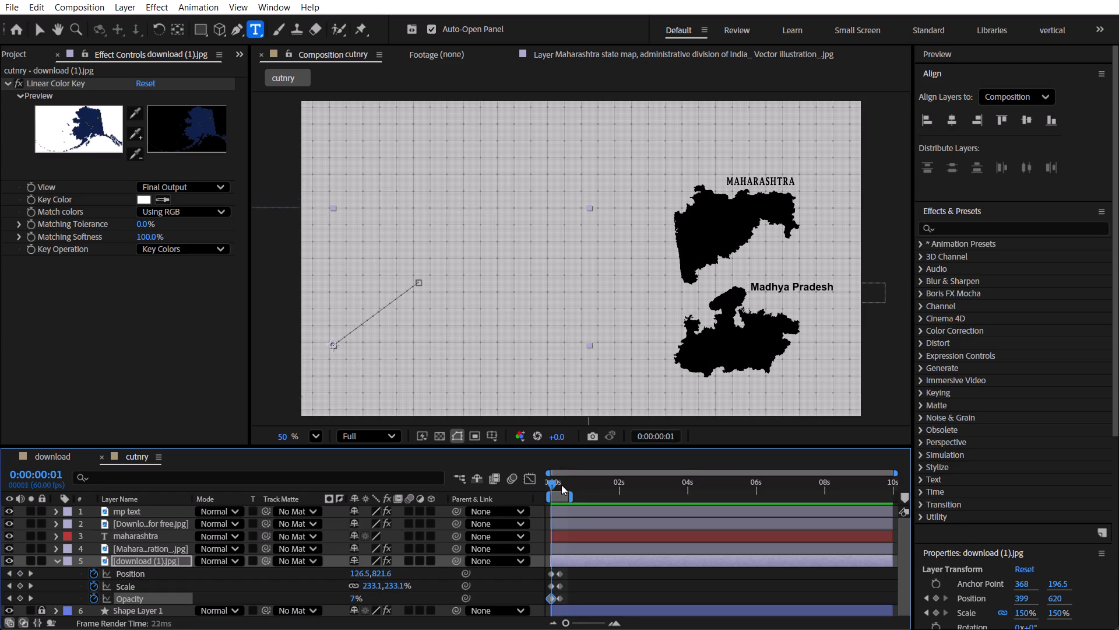
left_click_drag(561, 485, 539, 487)
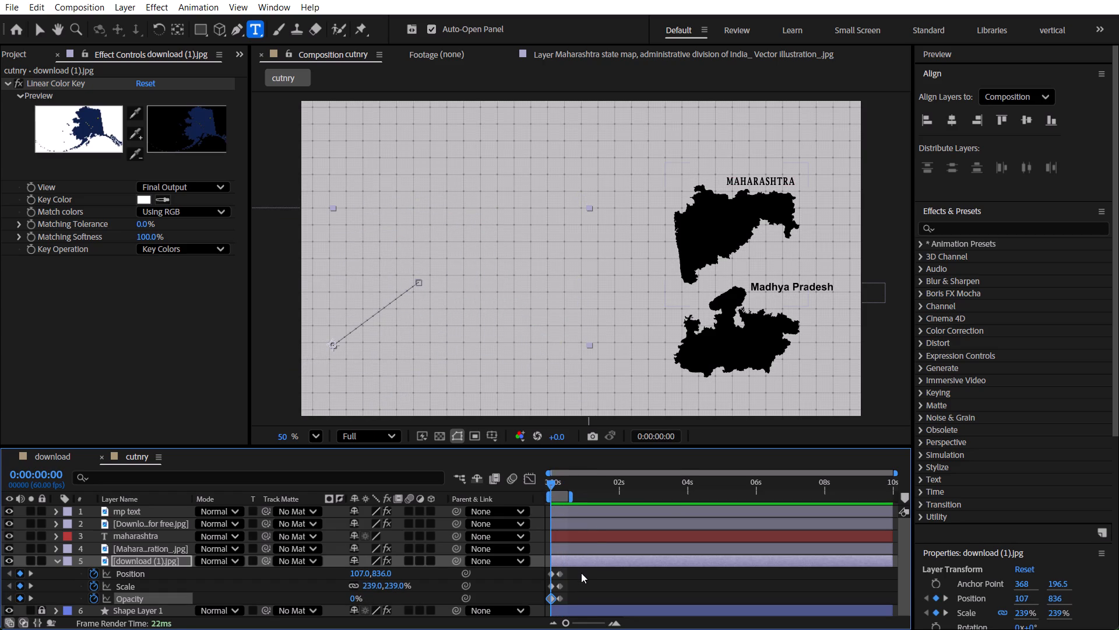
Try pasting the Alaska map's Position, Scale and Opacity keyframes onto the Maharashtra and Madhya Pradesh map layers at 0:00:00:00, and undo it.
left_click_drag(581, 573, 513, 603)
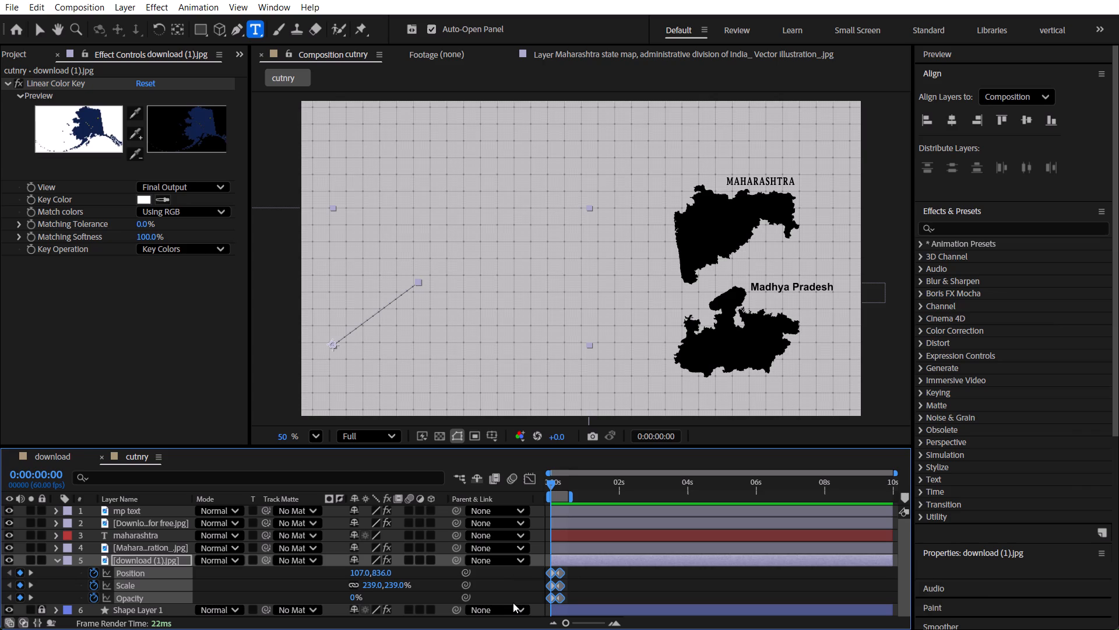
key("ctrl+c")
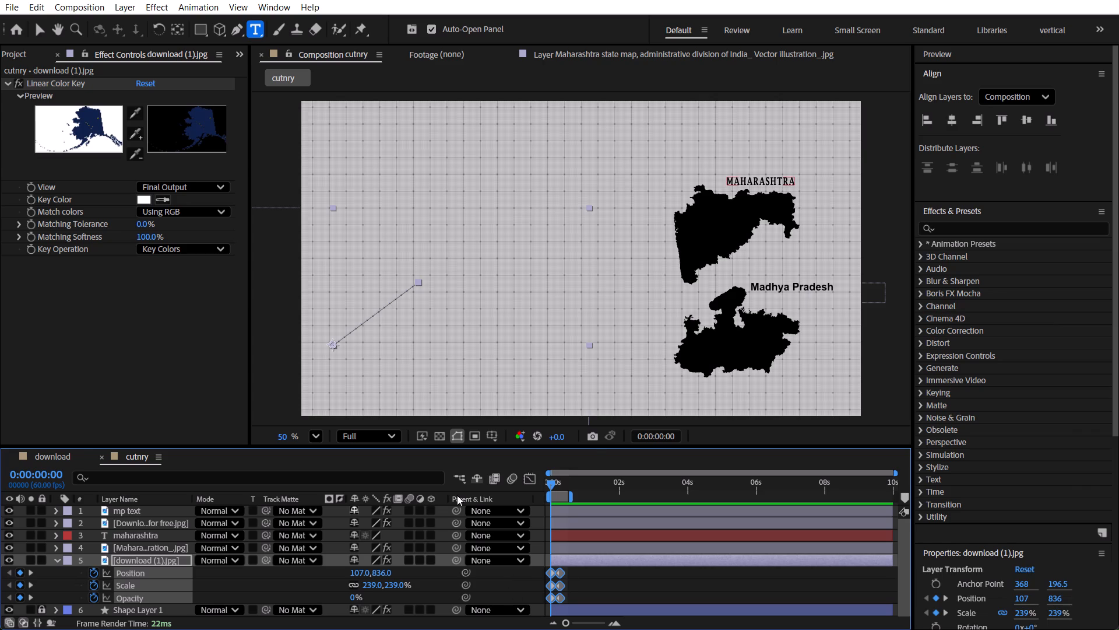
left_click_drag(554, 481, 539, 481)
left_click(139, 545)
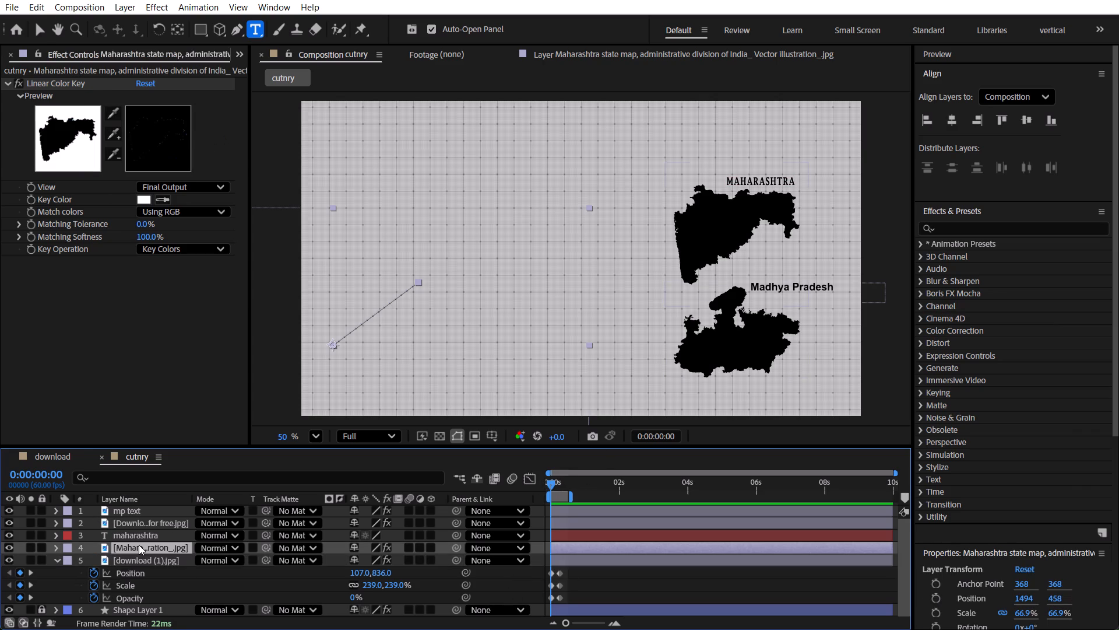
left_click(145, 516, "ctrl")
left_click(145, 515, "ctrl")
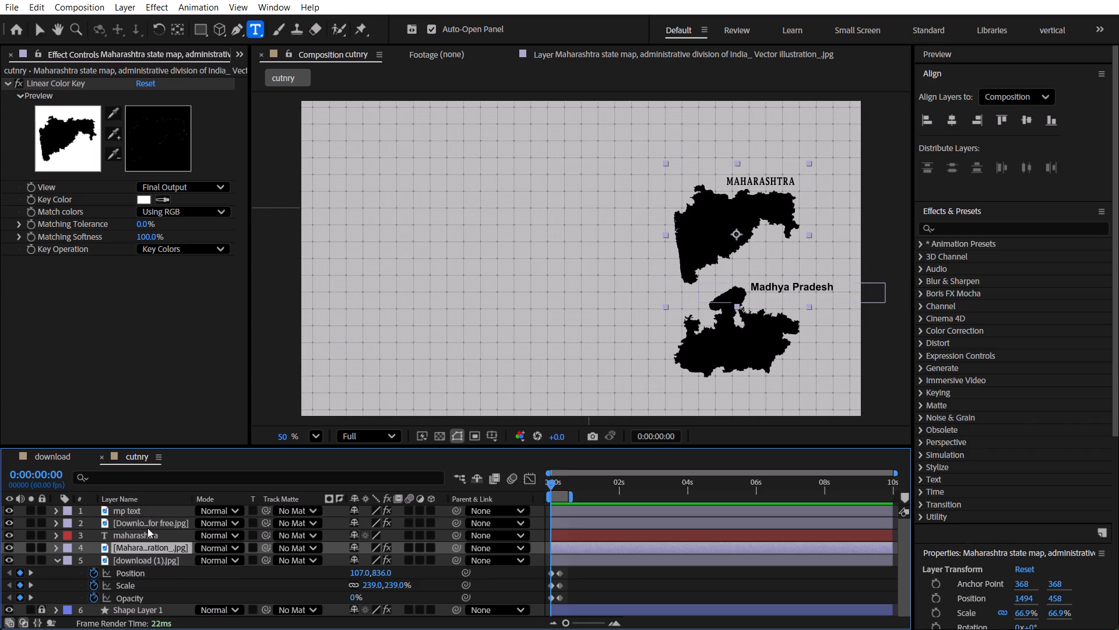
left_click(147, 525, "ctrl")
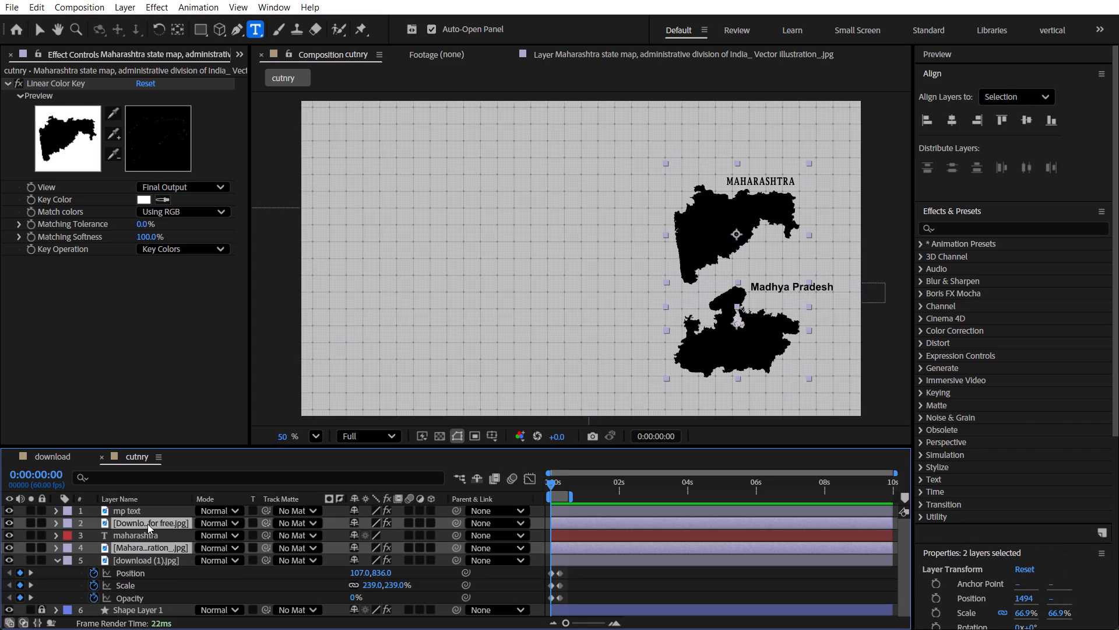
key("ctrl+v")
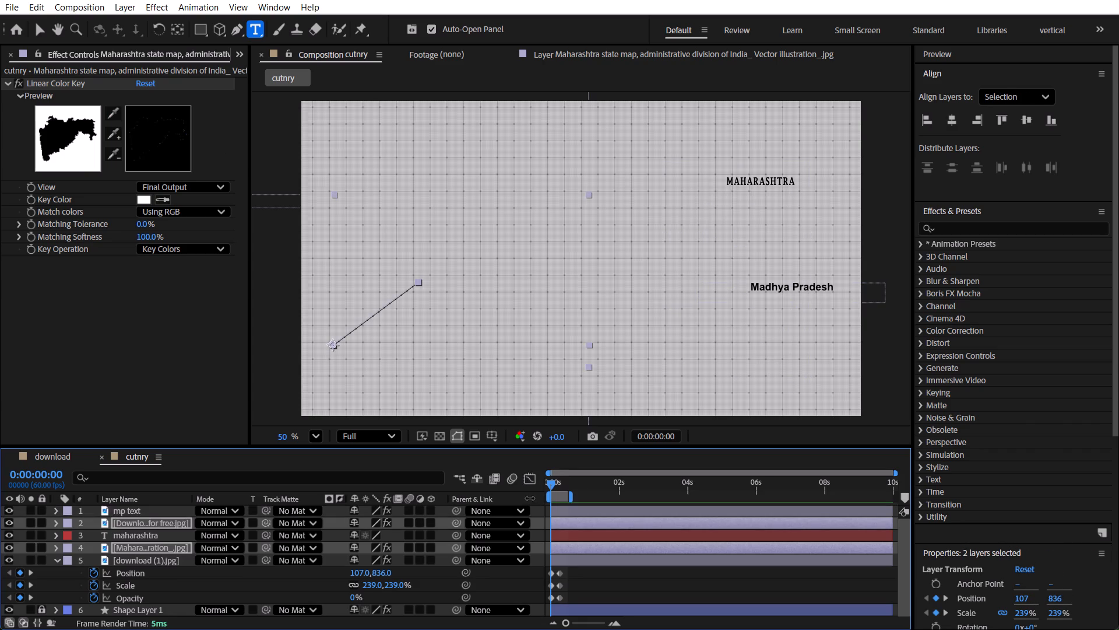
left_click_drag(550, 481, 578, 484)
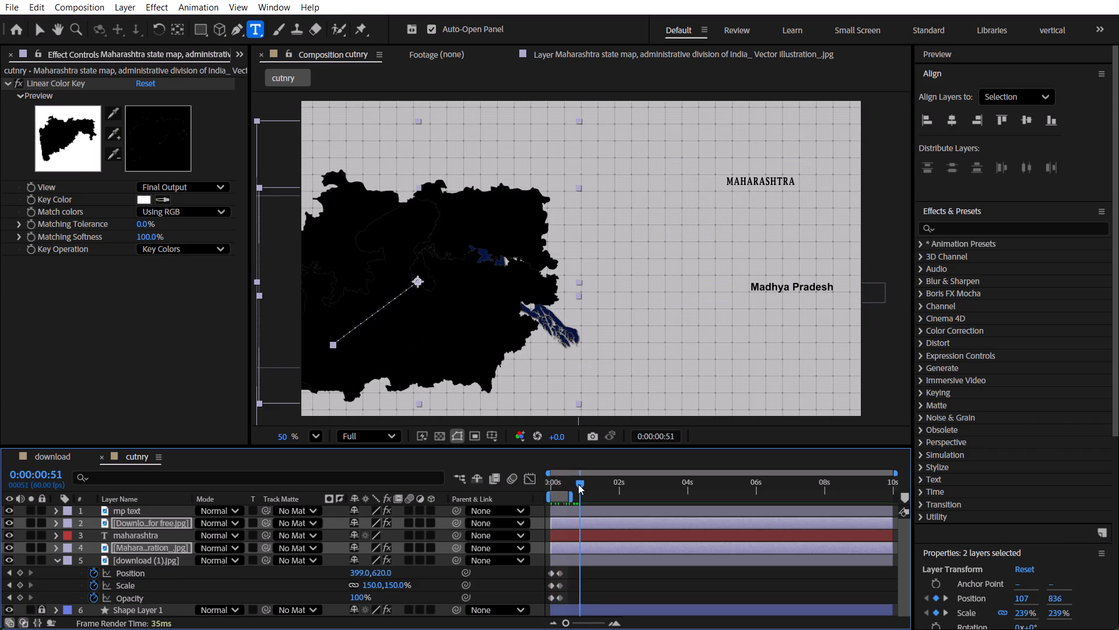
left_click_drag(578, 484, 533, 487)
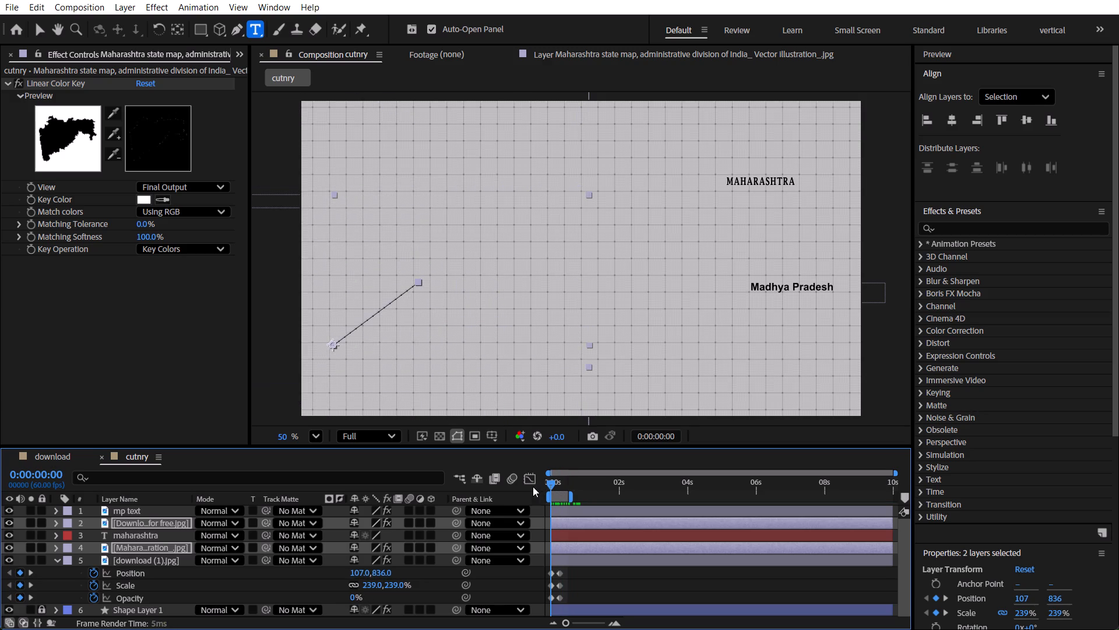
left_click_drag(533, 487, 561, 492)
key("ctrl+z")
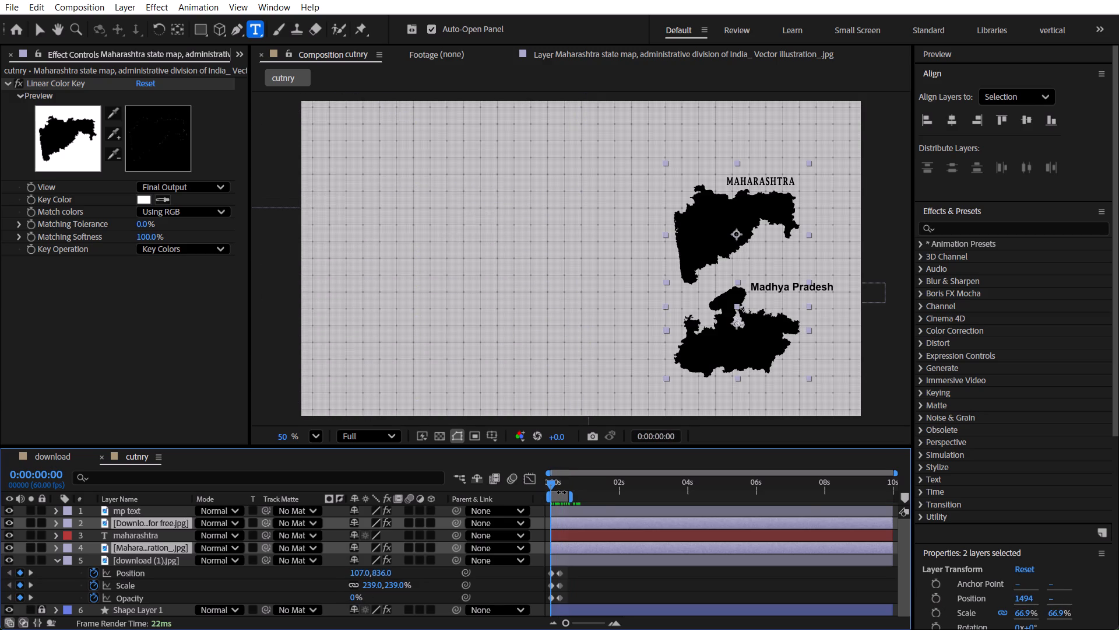
Copy only the Alaska map's Scale and Opacity keyframes onto the Maharashtra and Madhya Pradesh map layers, starting at 0:00:00:19.
left_click_drag(551, 480, 562, 487)
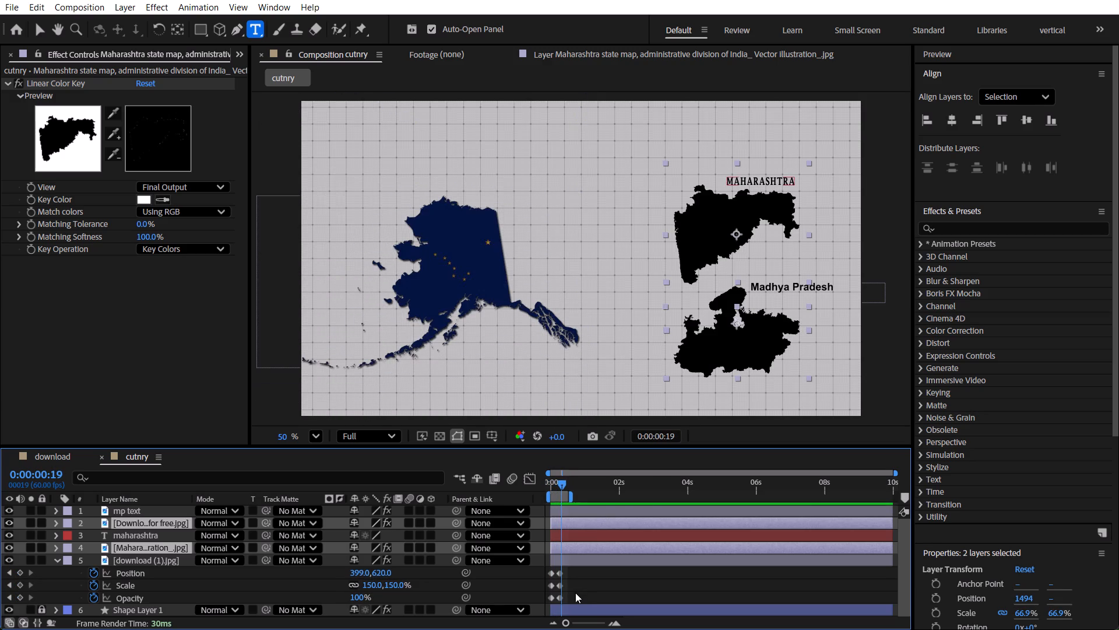
left_click_drag(575, 593, 541, 587)
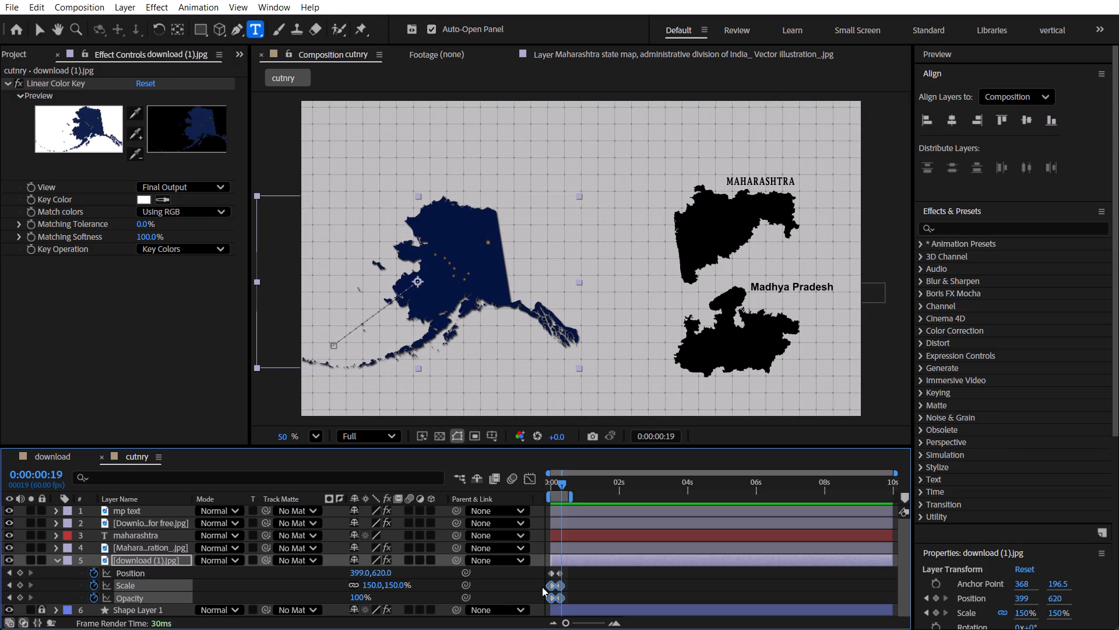
key("ctrl+c")
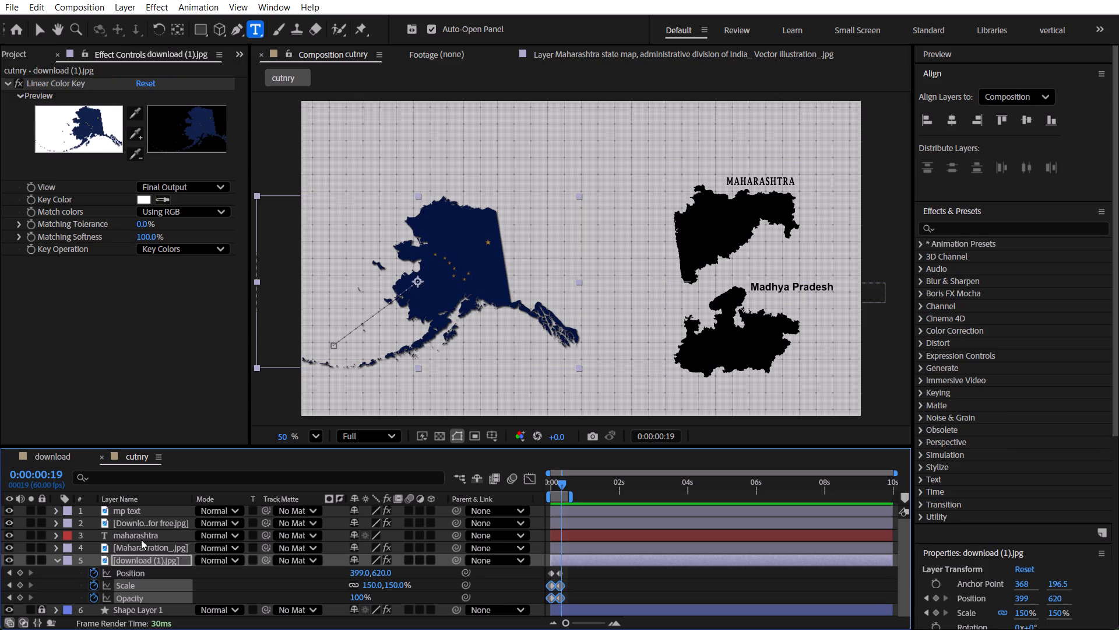
left_click(141, 541)
left_click(141, 522, "shift")
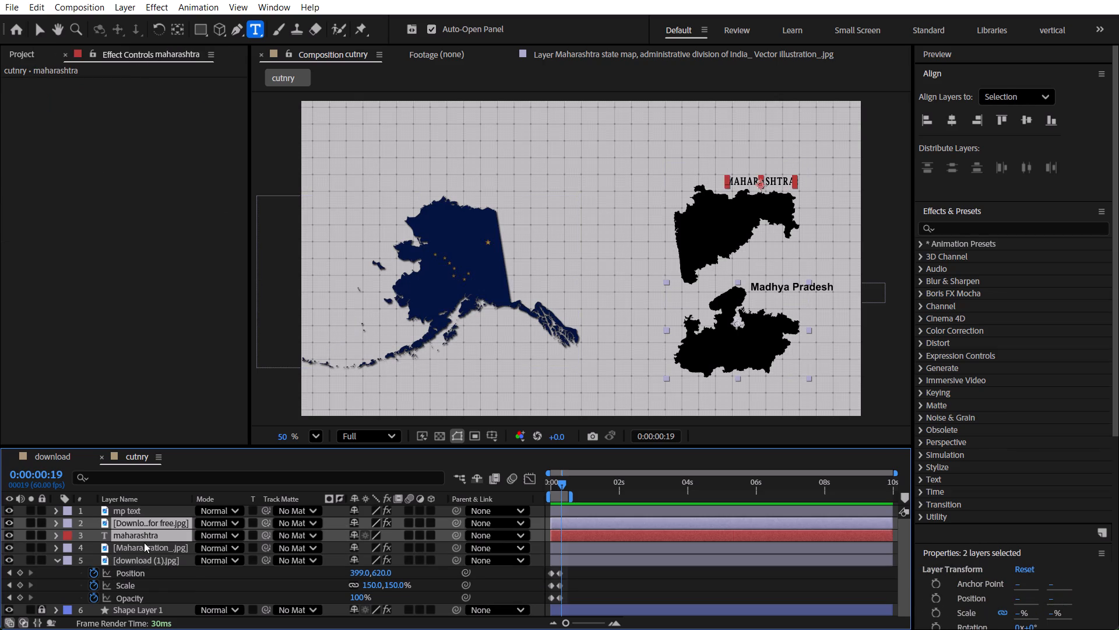
left_click(144, 535, "shift")
left_click(144, 537, "ctrl")
left_click(146, 548, "ctrl")
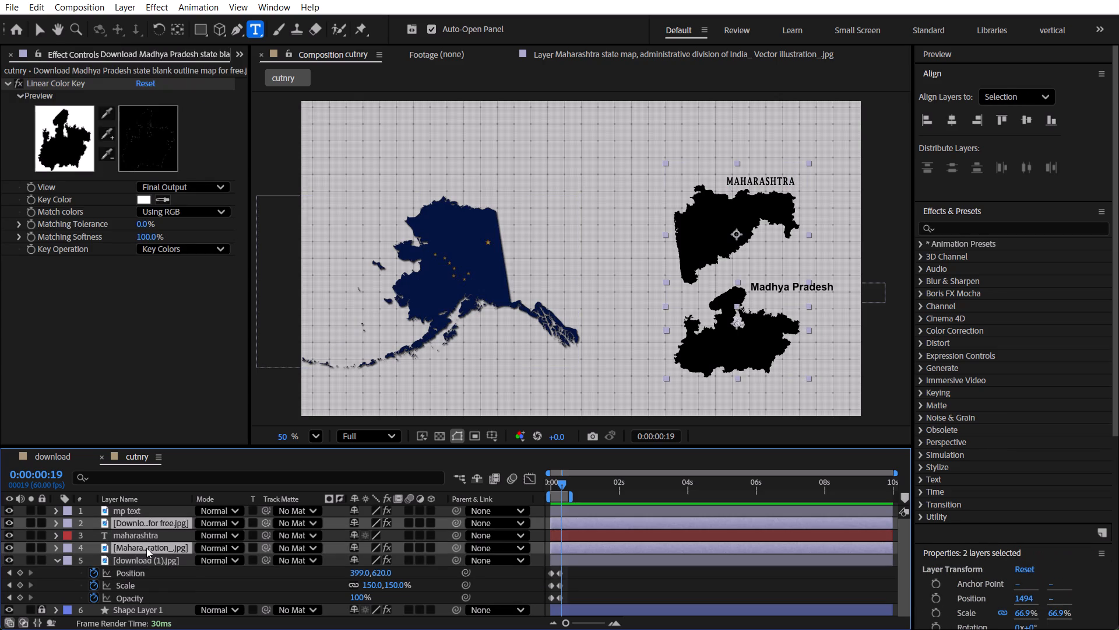
key("ctrl+v")
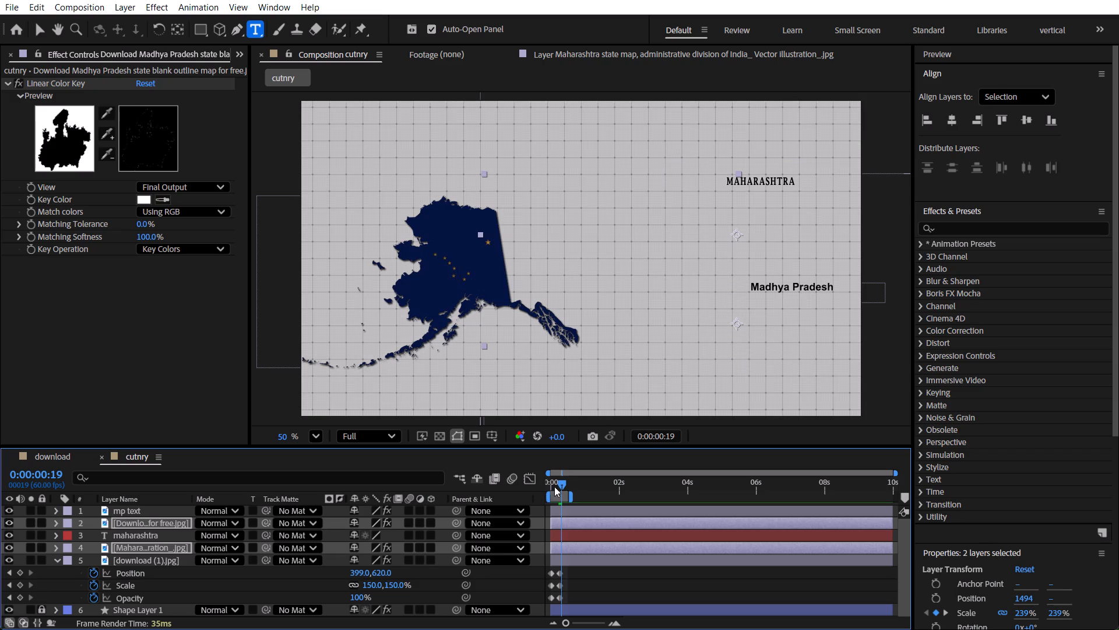
left_click_drag(559, 483, 572, 485)
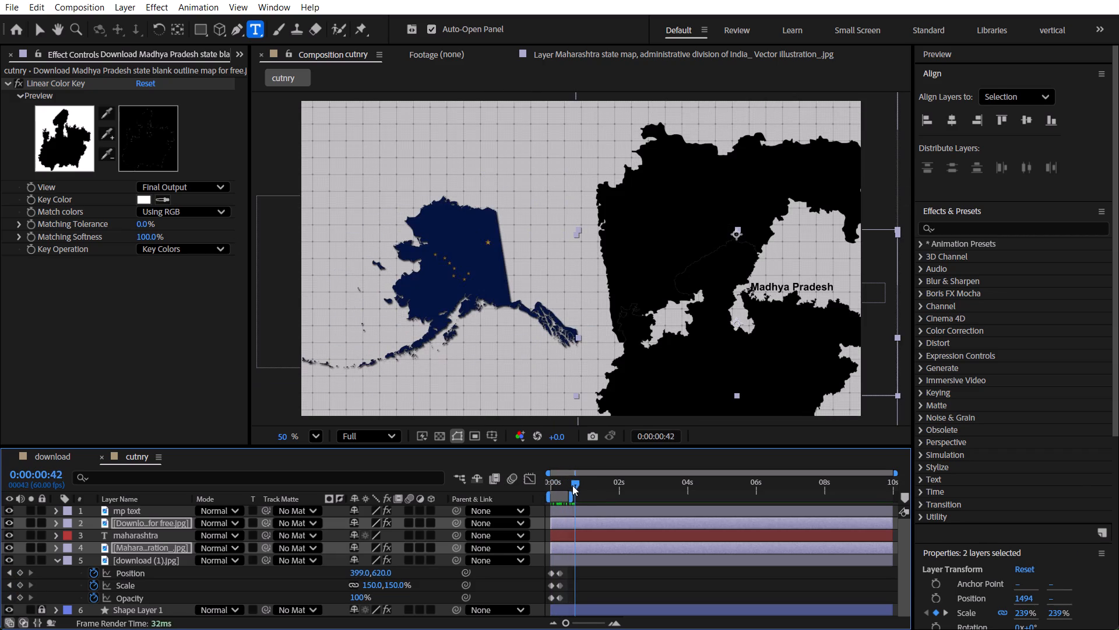
left_click_drag(572, 485, 567, 489)
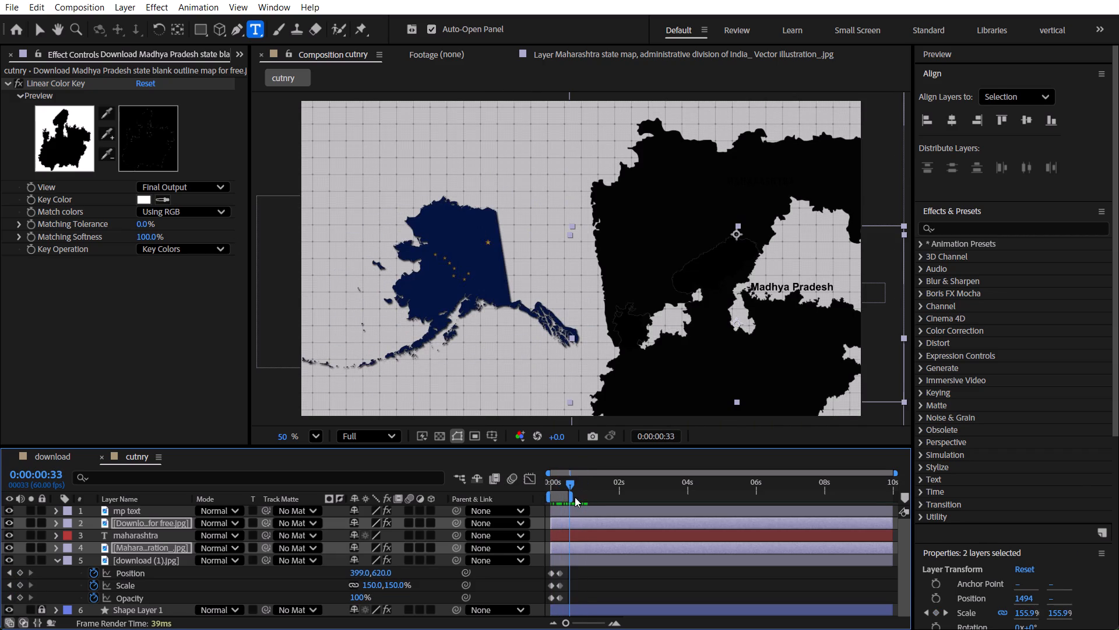
Extend the work area's end to just past one second so it covers the state maps' pasted keyframes.
left_click_drag(568, 497, 548, 495)
left_click(593, 480)
key("n")
left_click_drag(585, 480, 559, 480)
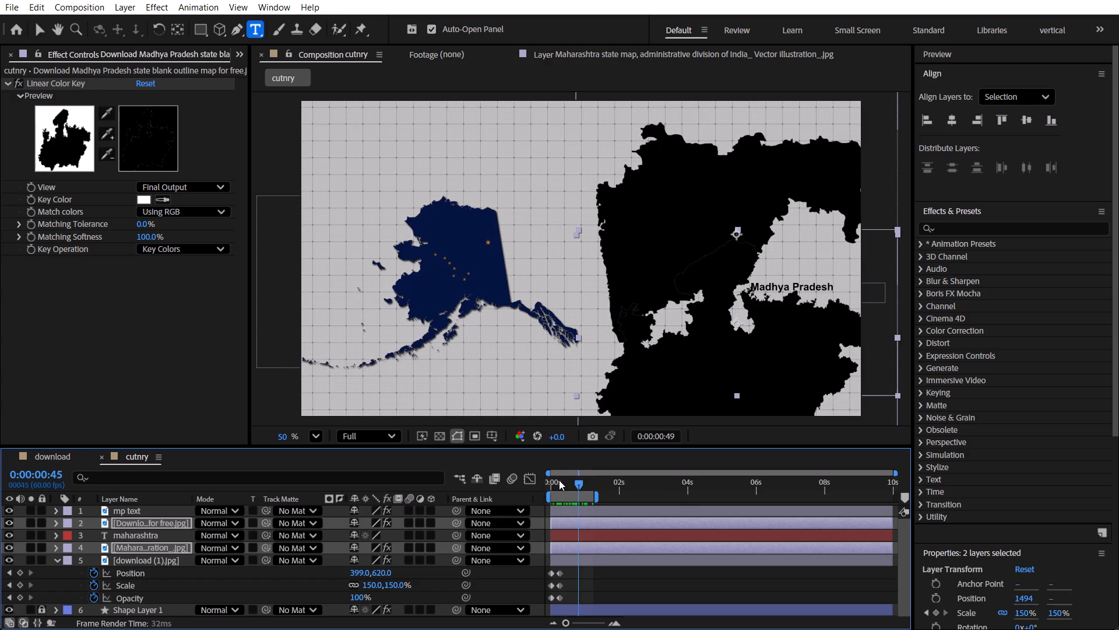
Move the Scale and Opacity keyframes of the Maharashtra and Madhya Pradesh maps together so they start at 0:00:00:00.
left_click_drag(559, 480, 526, 480)
key("u")
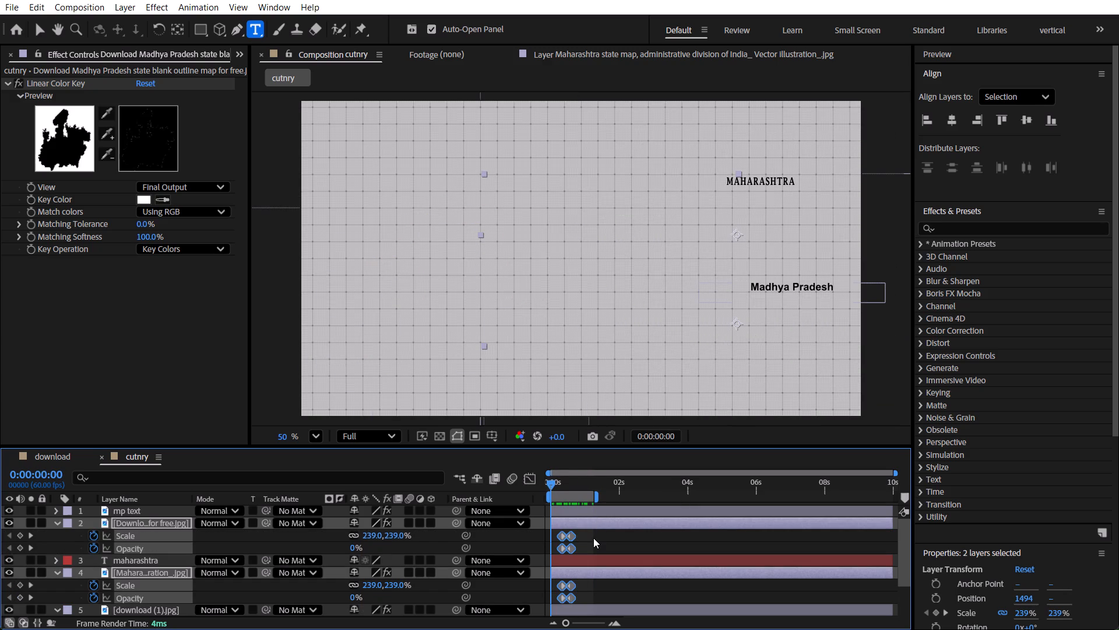
left_click_drag(562, 535, 553, 535)
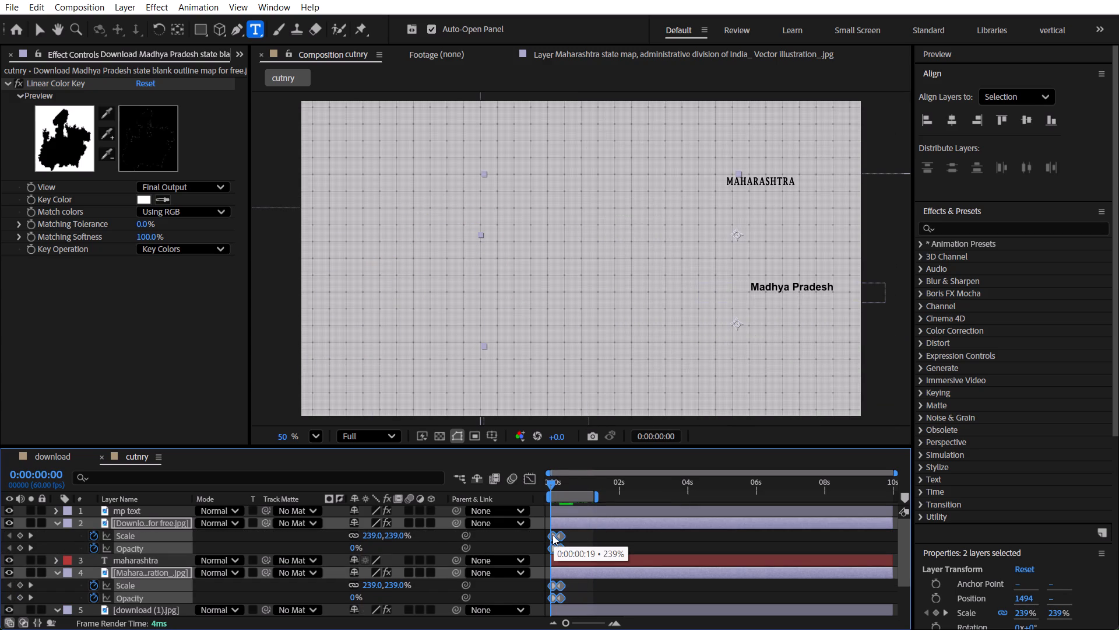
left_click_drag(553, 535, 558, 535)
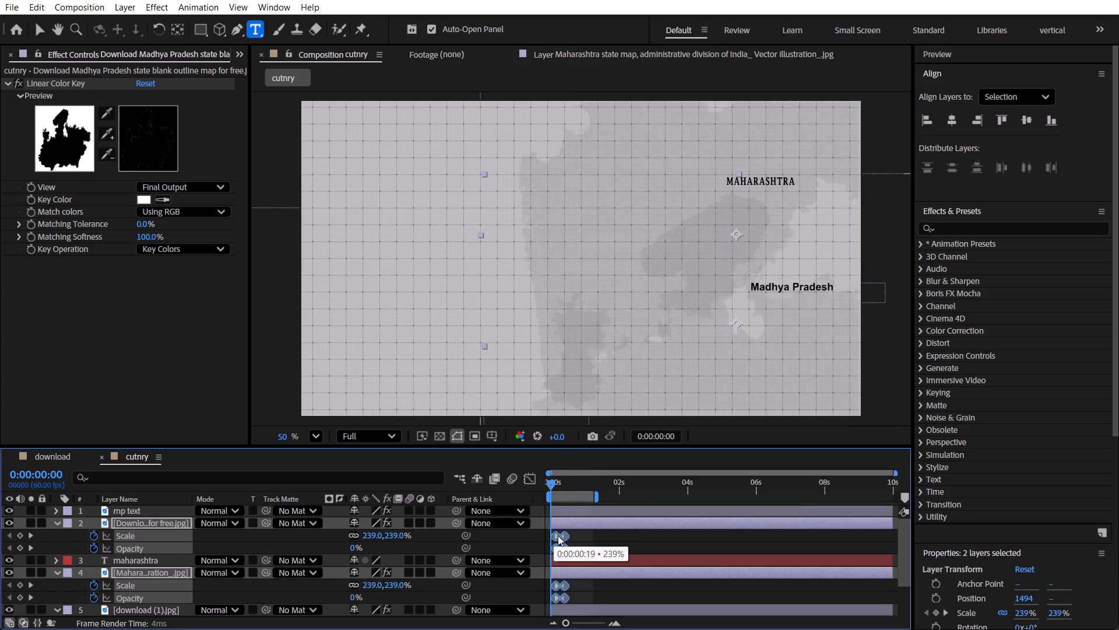
left_click_drag(558, 535, 551, 535)
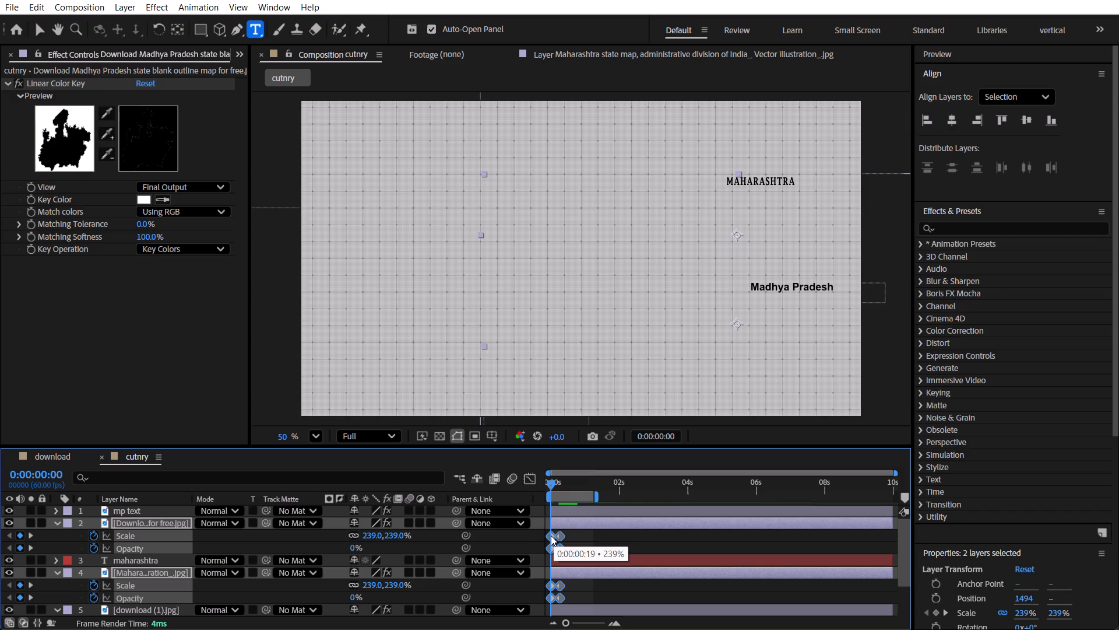
left_click_drag(551, 535, 551, 535)
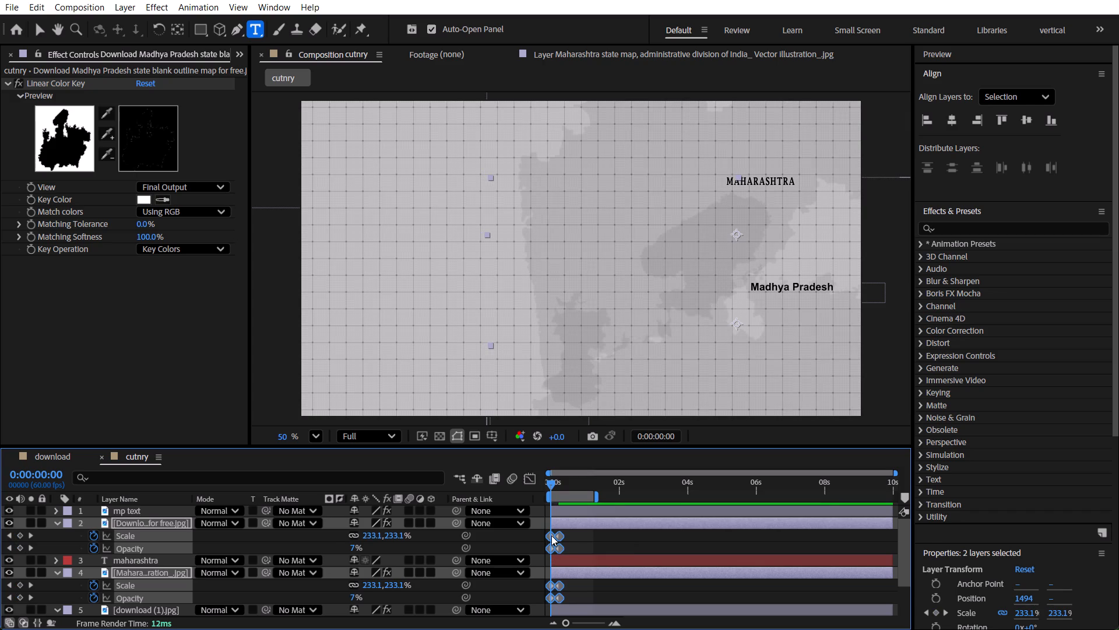
left_click_drag(551, 535, 550, 535)
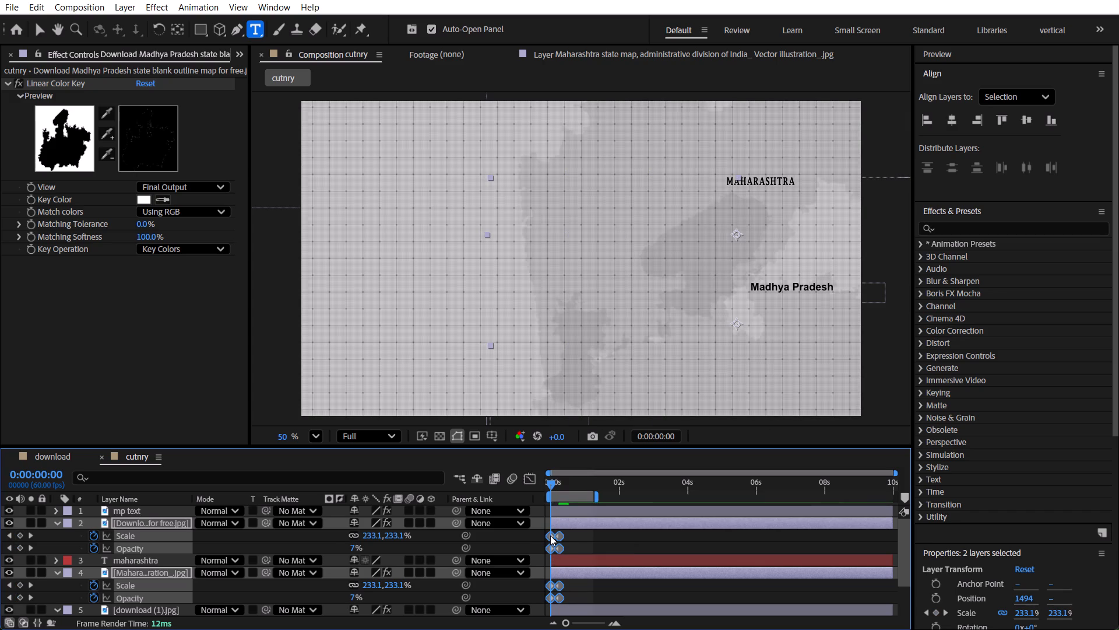
left_click_drag(550, 535, 551, 535)
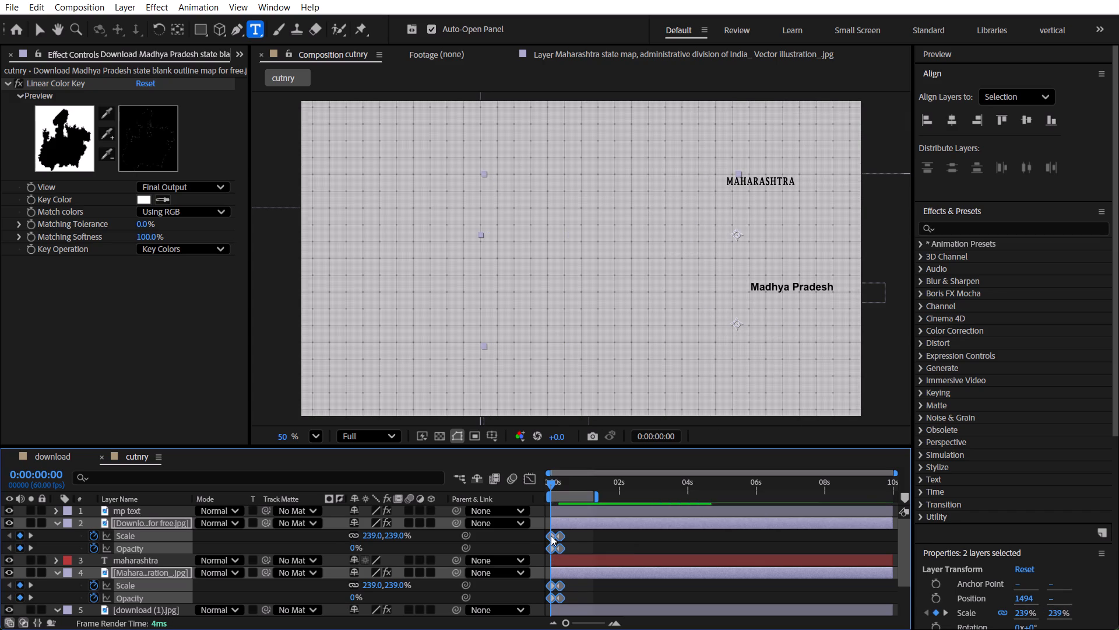
left_click(639, 551)
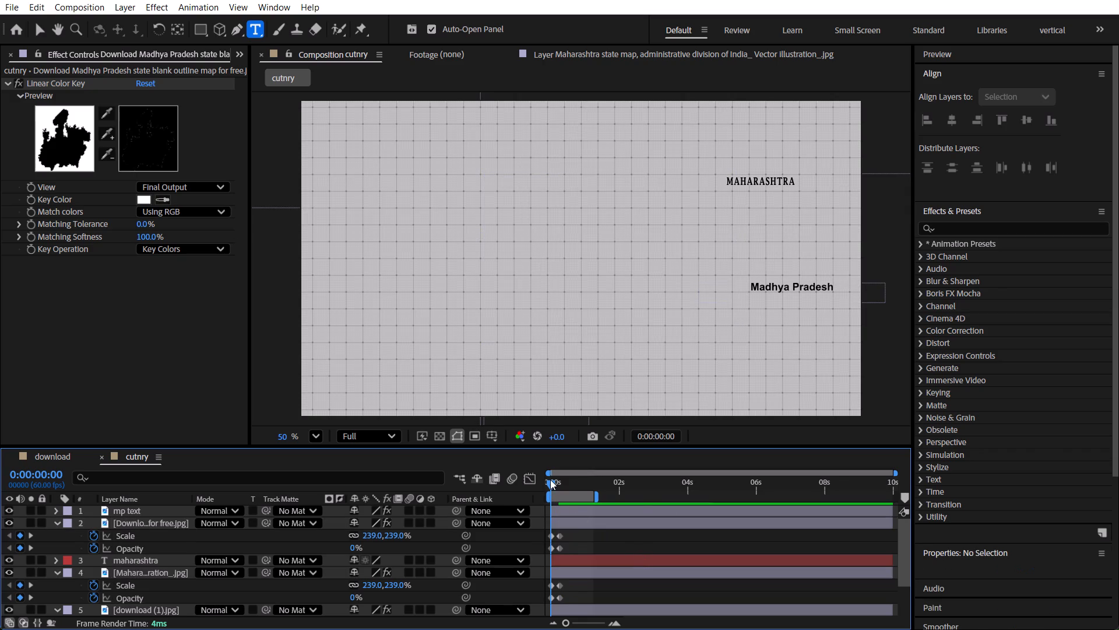
Collapse the layers' keyframed properties and save the project.
key("u")
left_click(281, 595)
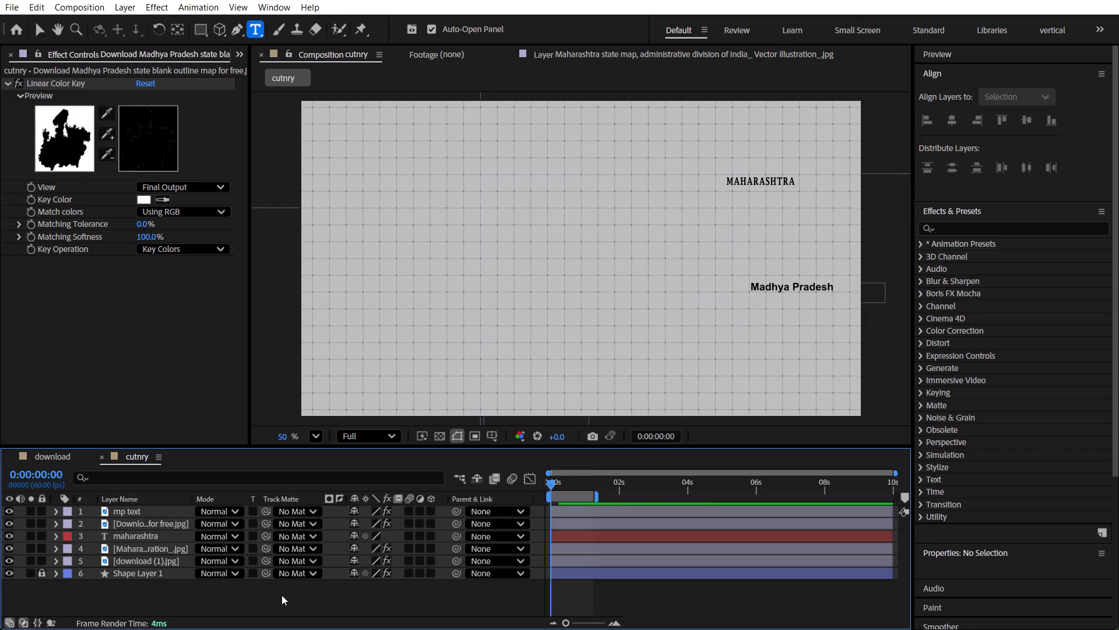
key("ctrl+s")
Reveal the keyframed properties and apply Easy Ease to all Position, Scale and Opacity keyframes of the three map layers.
type("uu")
key("u")
key("u")
left_click(629, 542)
key("u")
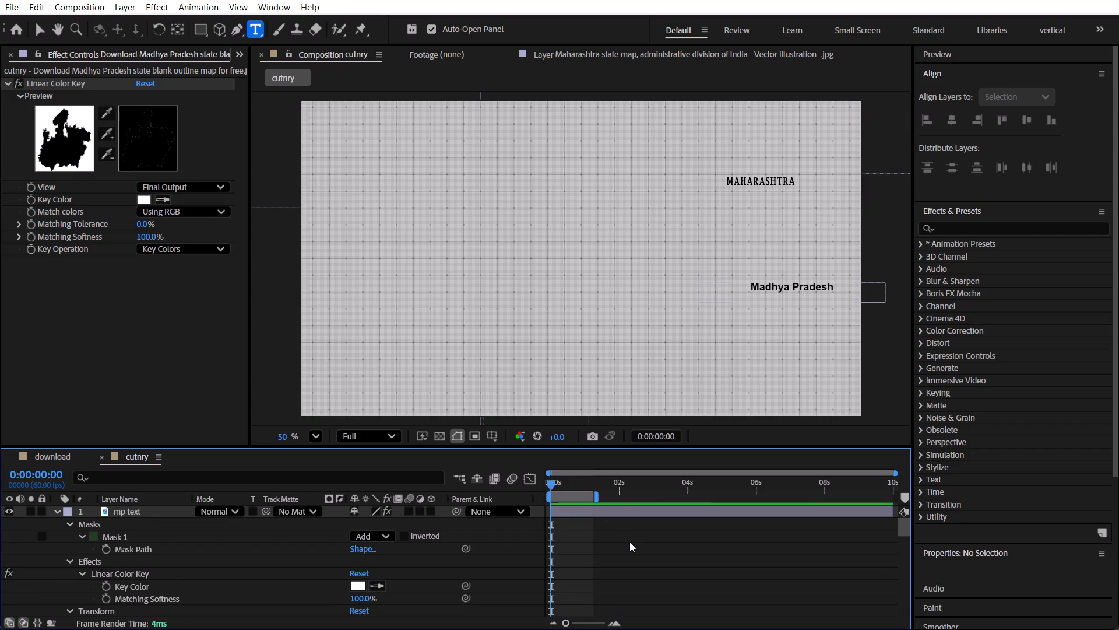
key("u")
left_click_drag(585, 534, 520, 595)
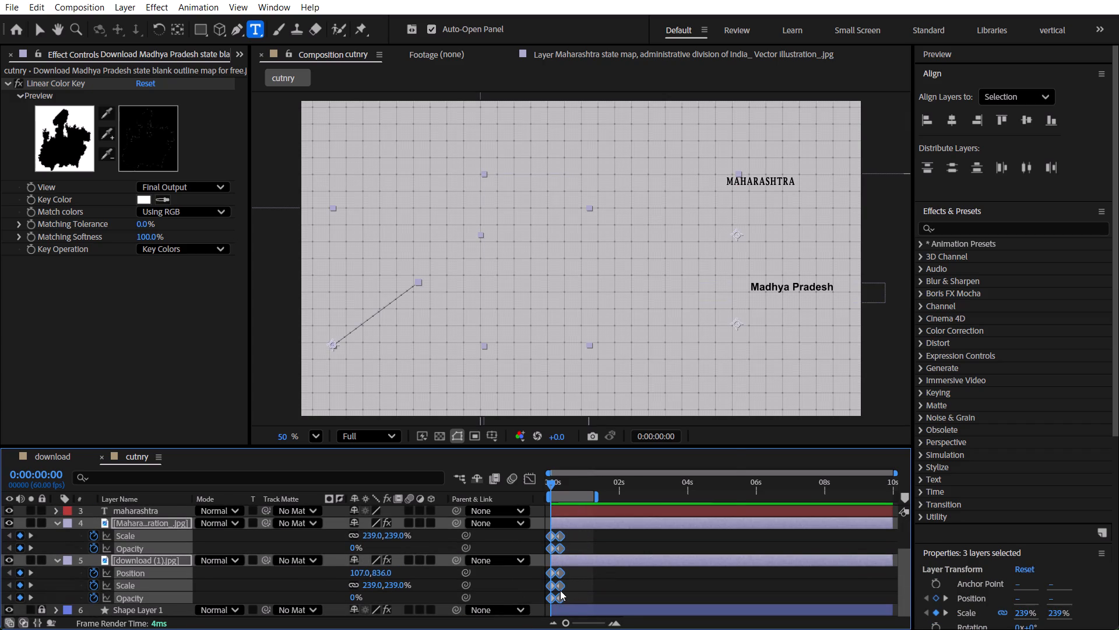
right_click(560, 598)
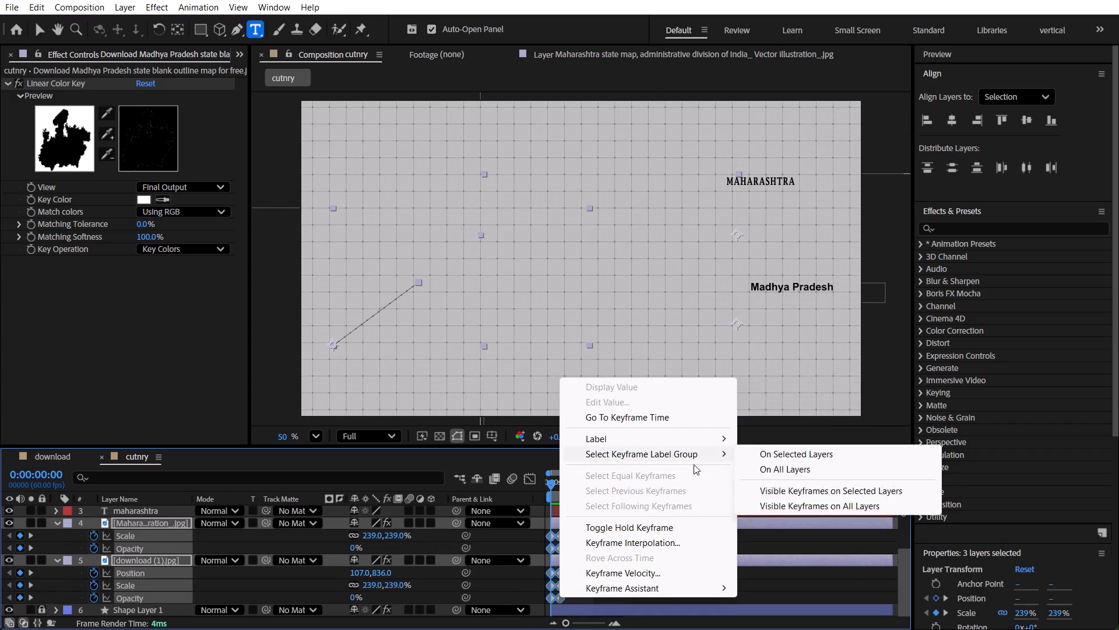
left_click(552, 534)
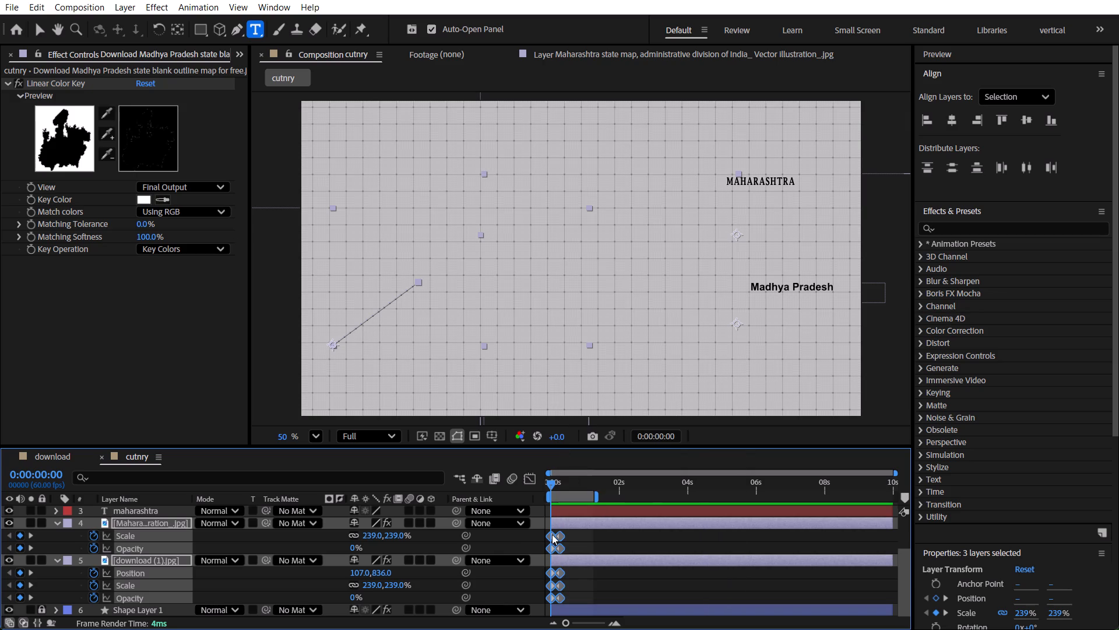
key("F9")
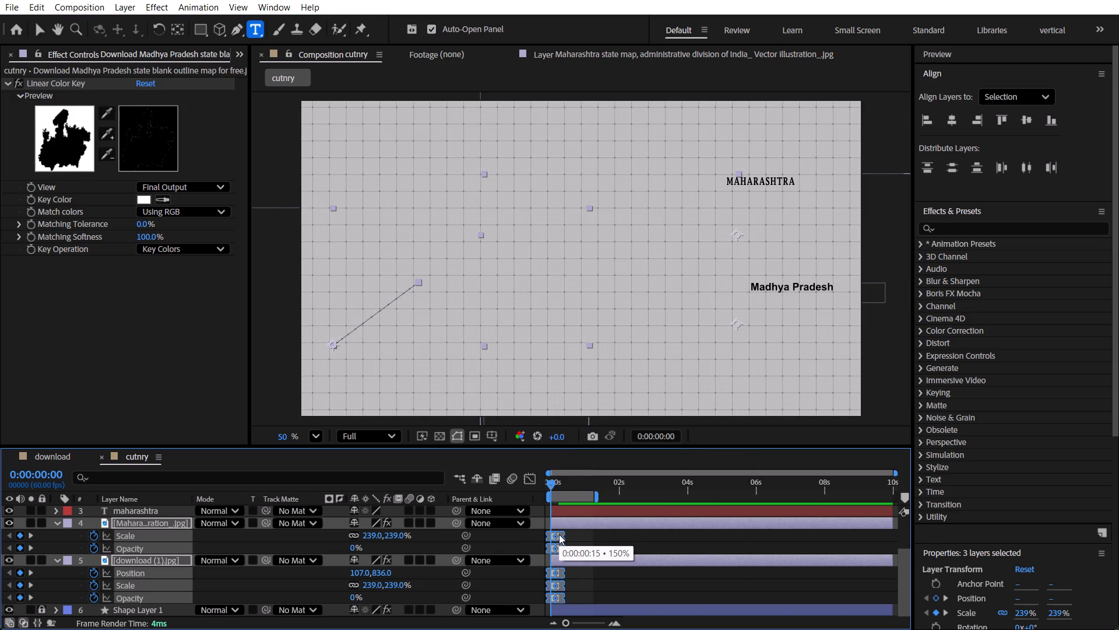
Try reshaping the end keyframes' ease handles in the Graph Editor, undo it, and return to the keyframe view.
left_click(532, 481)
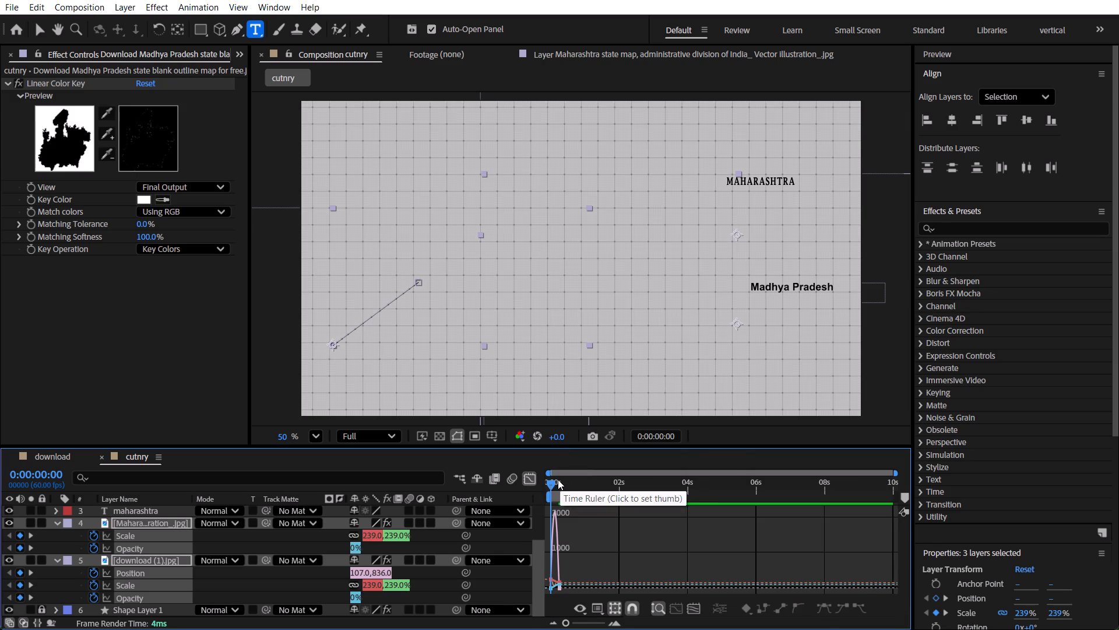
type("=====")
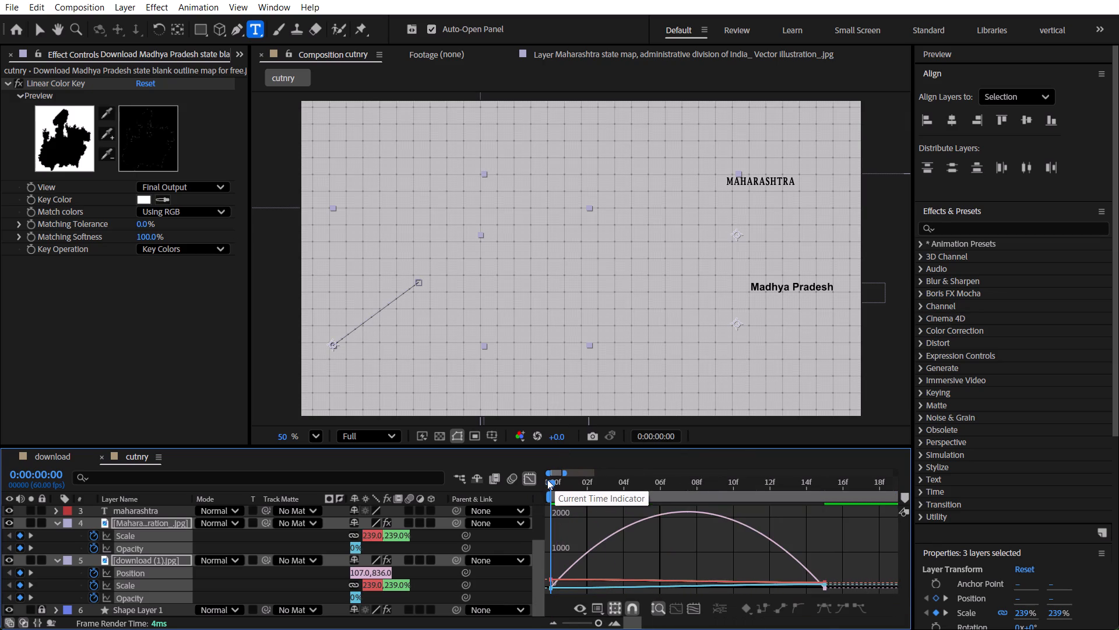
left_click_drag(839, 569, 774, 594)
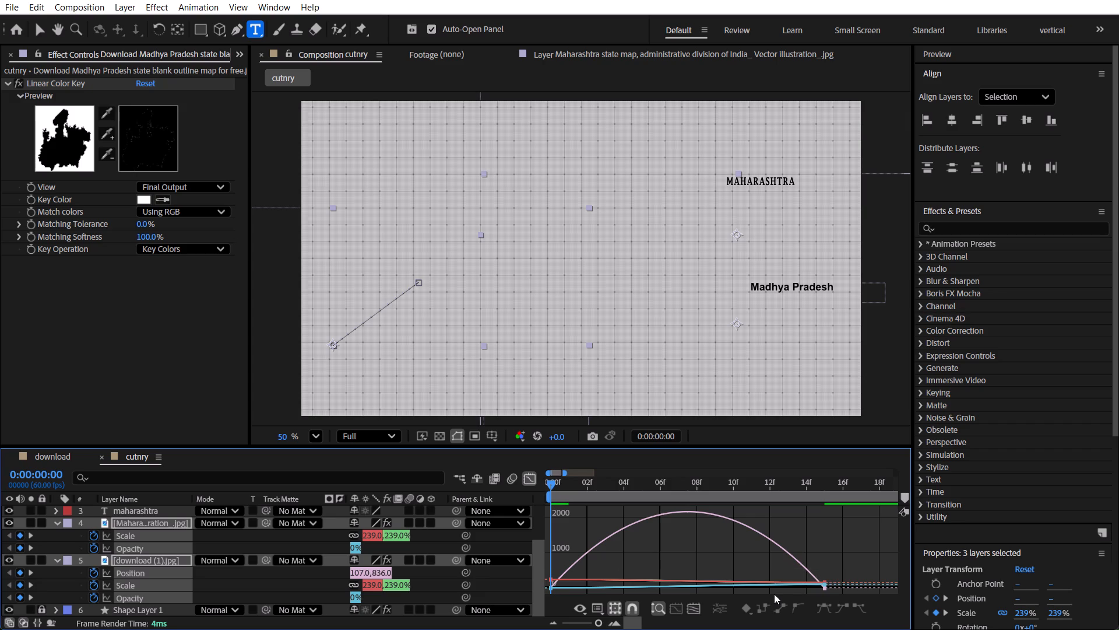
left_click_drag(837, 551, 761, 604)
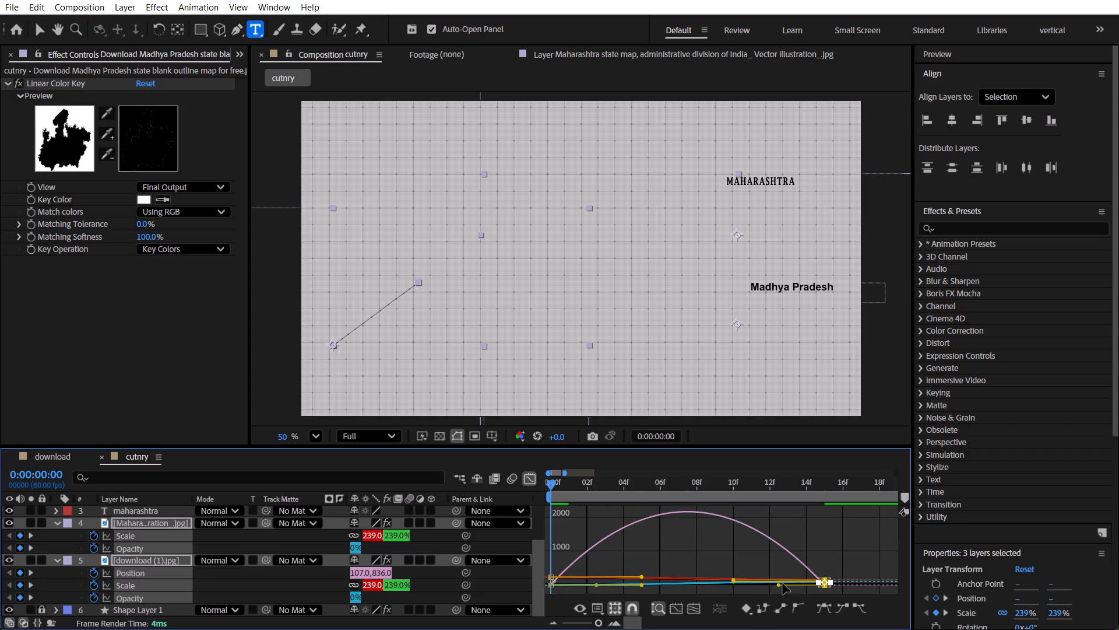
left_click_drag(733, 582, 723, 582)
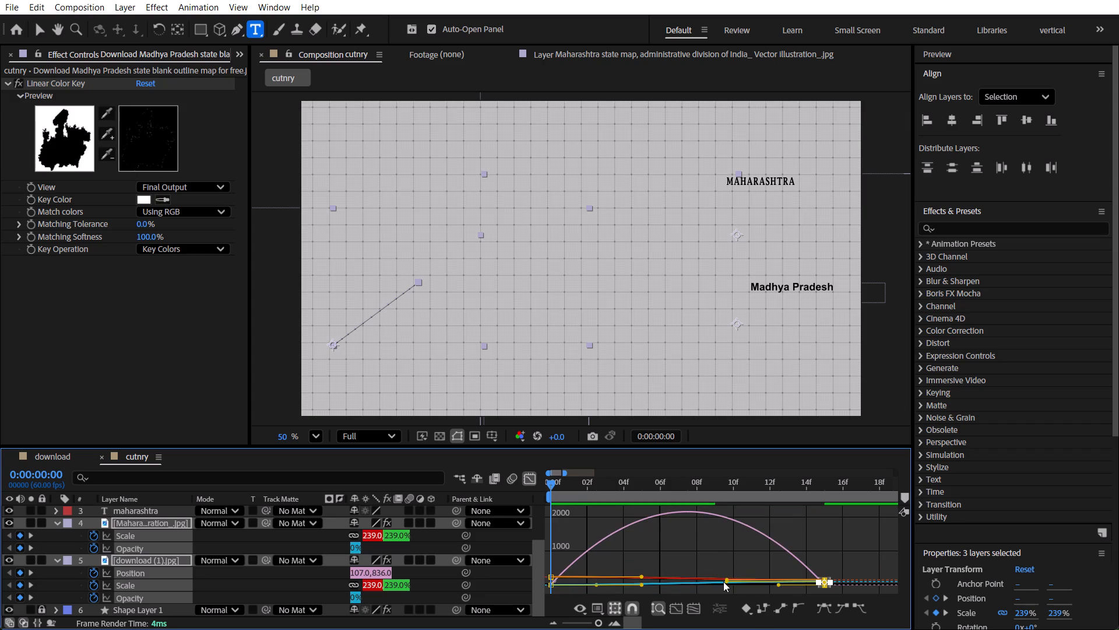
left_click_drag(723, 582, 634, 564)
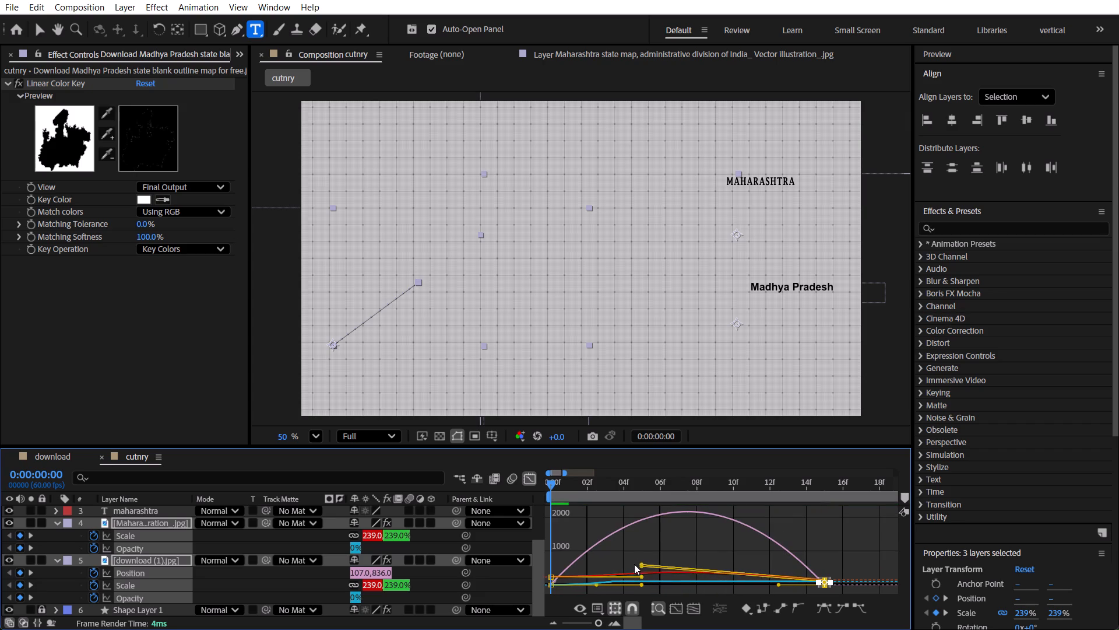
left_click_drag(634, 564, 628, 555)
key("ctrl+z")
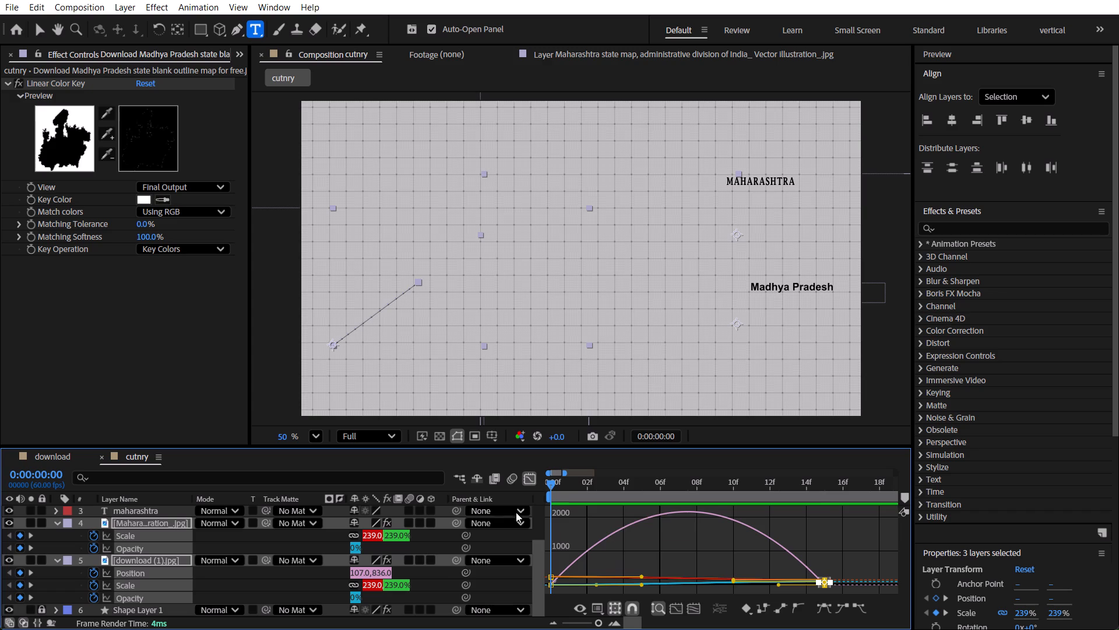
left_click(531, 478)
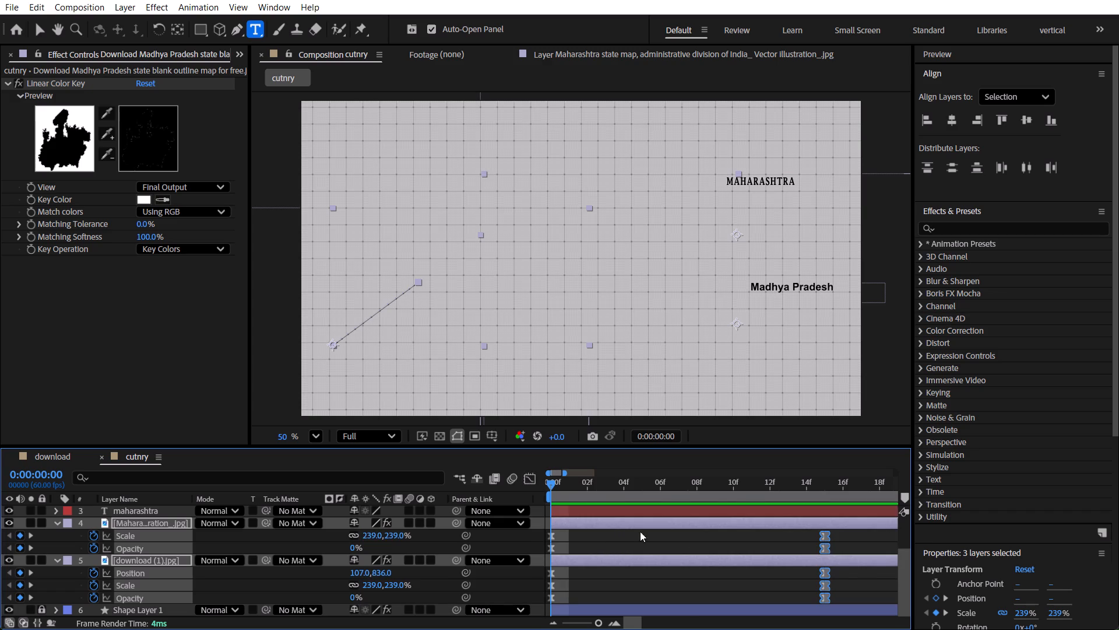
Reselect all three maps' keyframes and lengthen the incoming ease of Alaska's end Position keyframe, so its speed peaks around frame 3.
left_click_drag(848, 534, 496, 629)
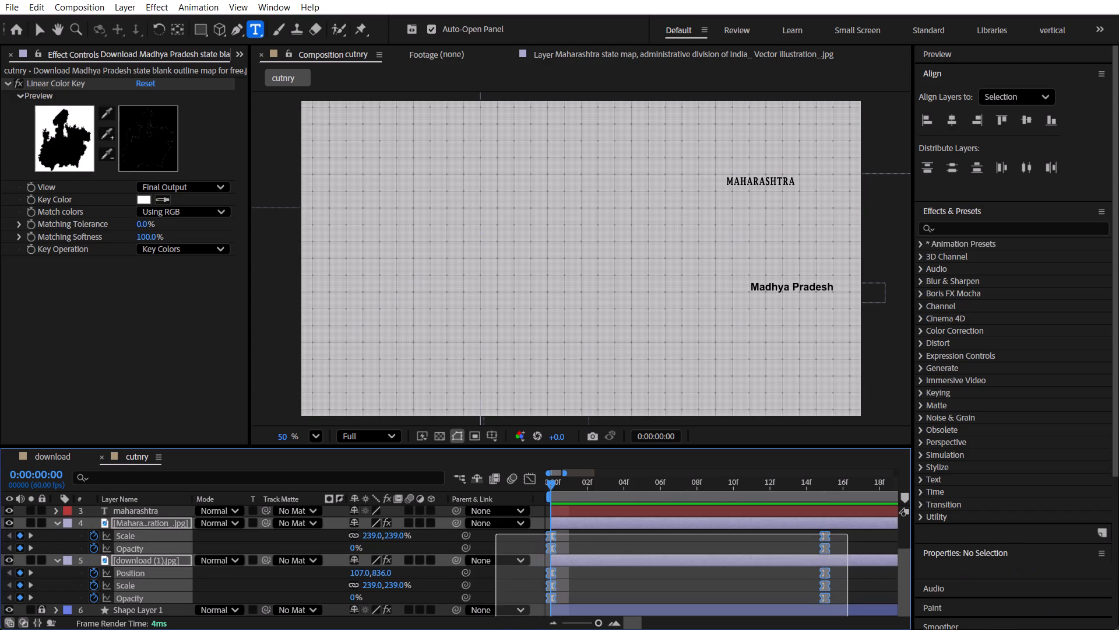
left_click_drag(496, 629, 509, 608)
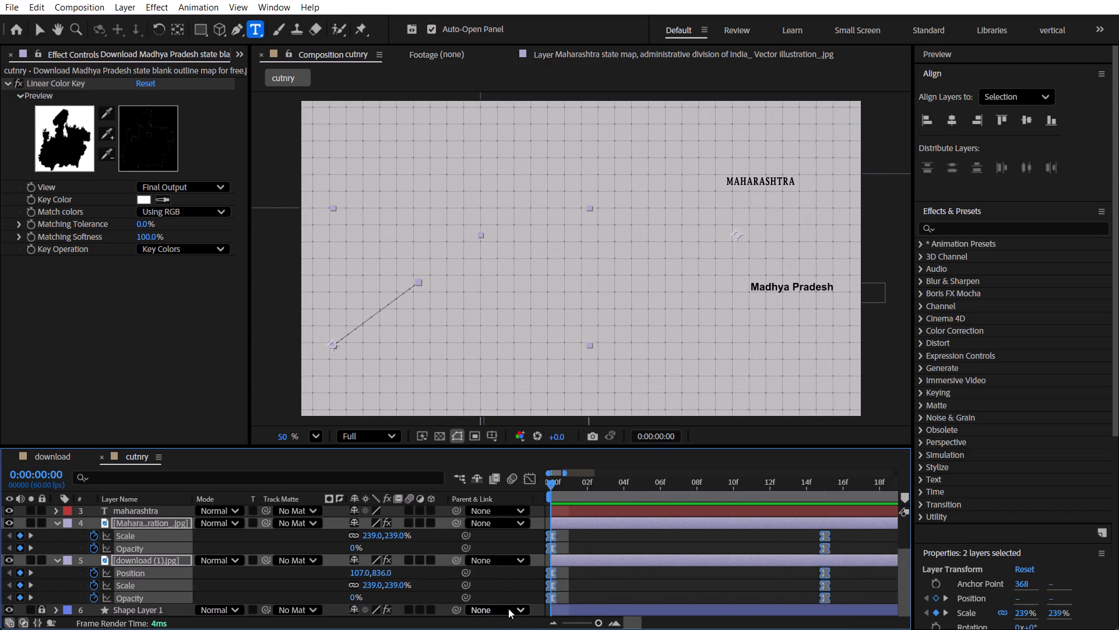
key("ctrl+a")
left_click(824, 533)
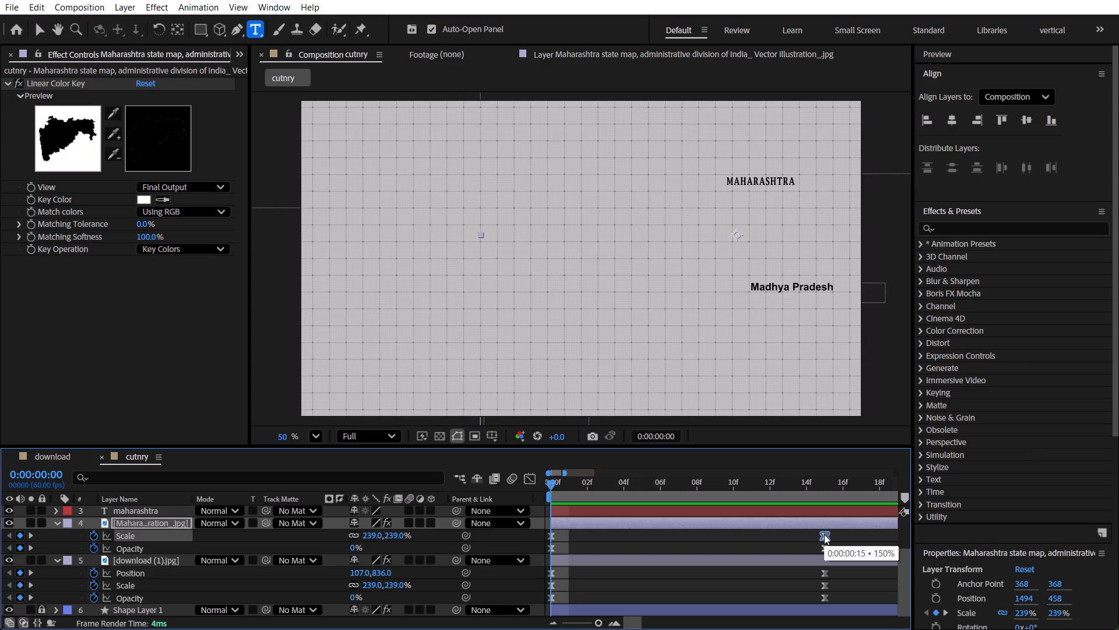
key("ctrl+a")
left_click(840, 540)
scroll(840, 540, "up", 4)
scroll(840, 540, "down", 1)
scroll(840, 540, "up", 1)
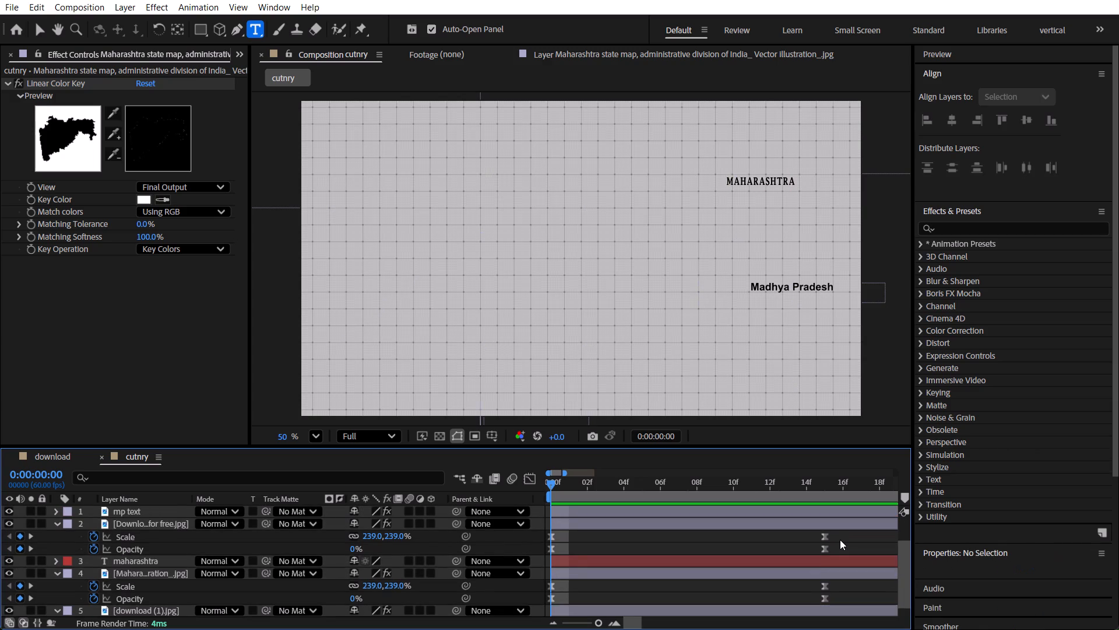
scroll(840, 540, "up", 5)
left_click_drag(840, 530, 836, 537)
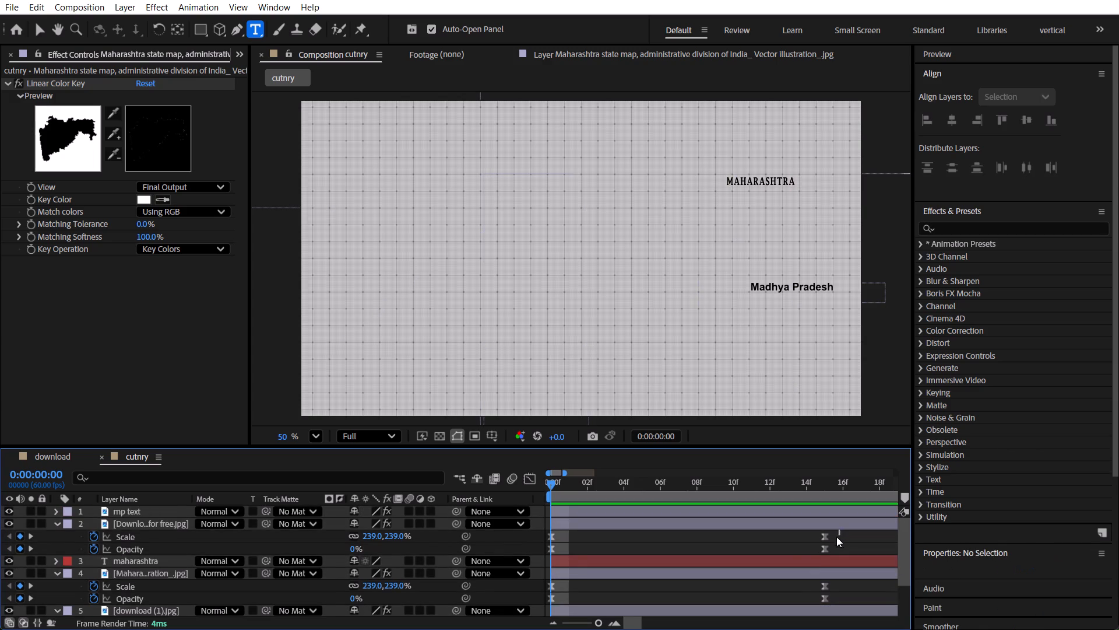
left_click_drag(836, 537, 498, 626)
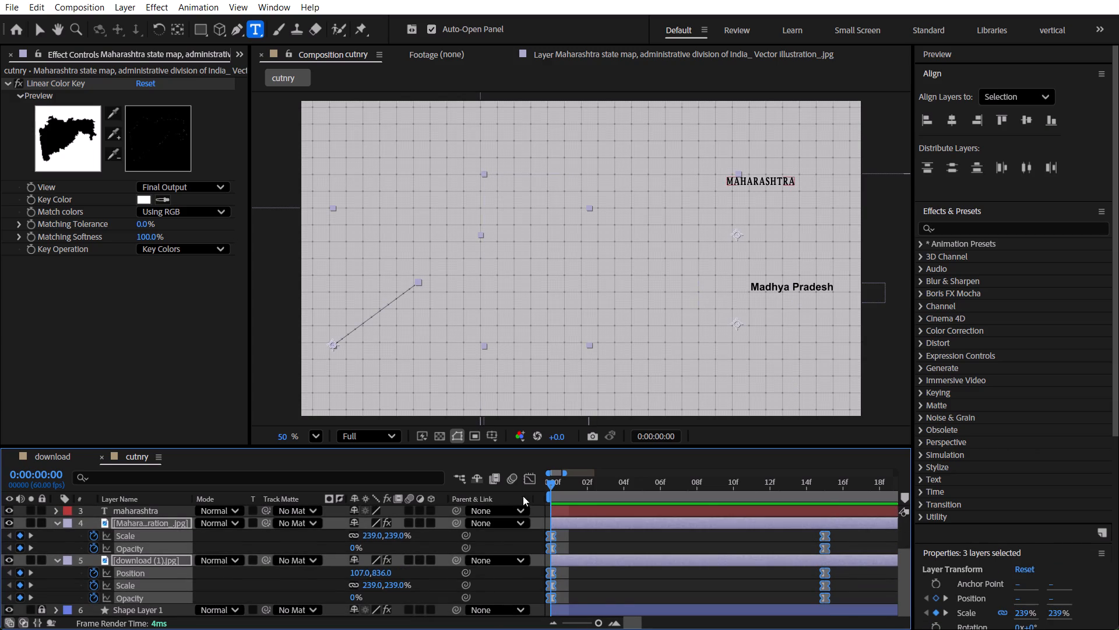
left_click(525, 476)
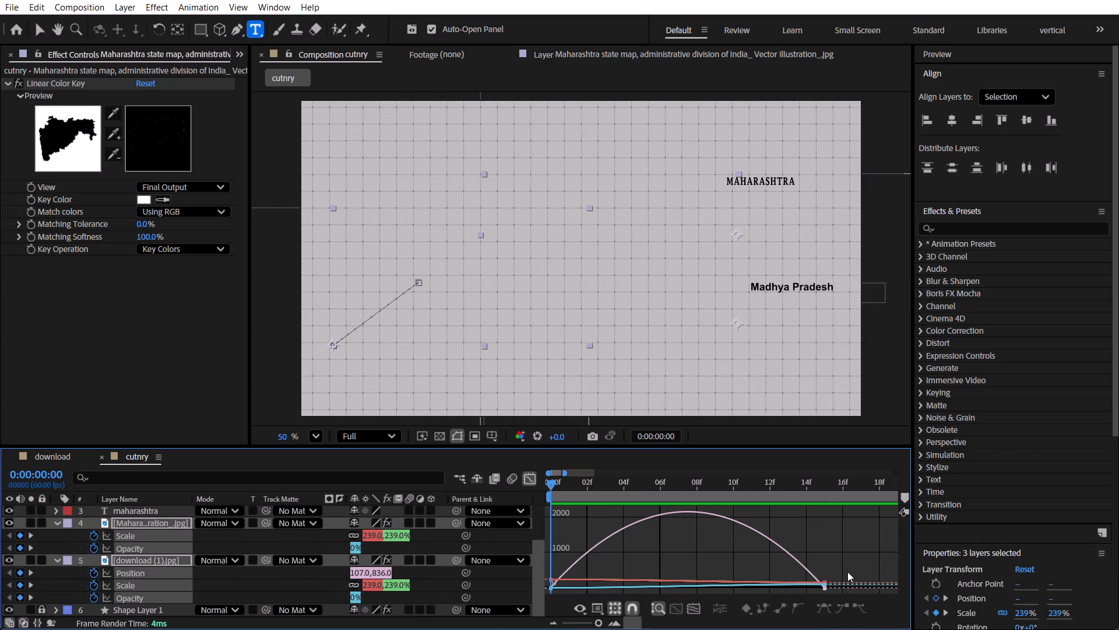
left_click_drag(847, 572, 788, 601)
left_click_drag(777, 586, 743, 590)
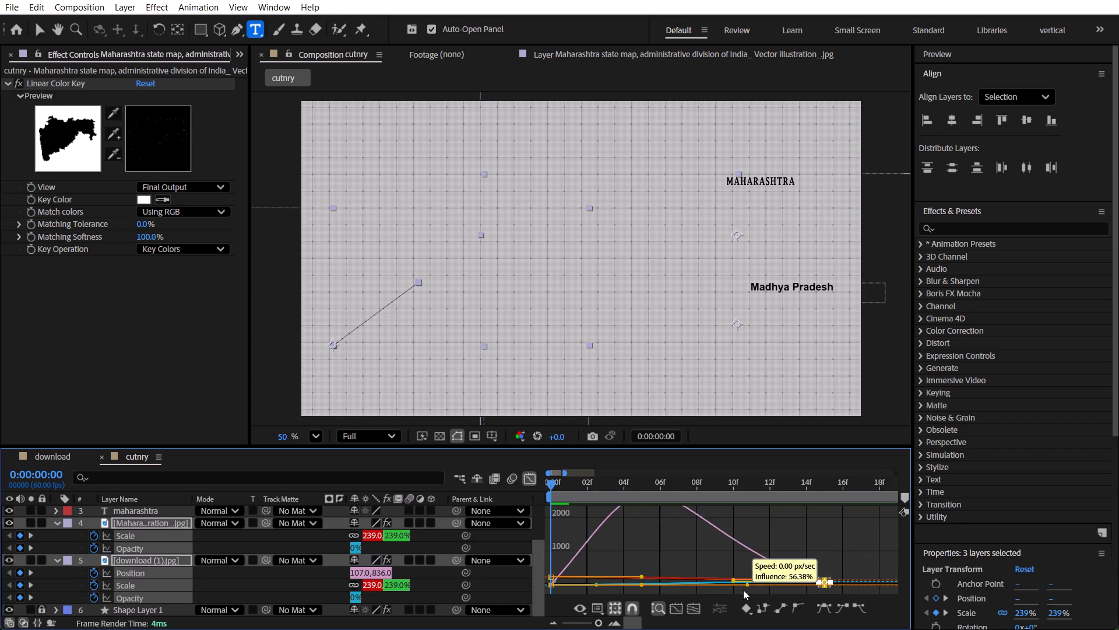
left_click_drag(743, 590, 676, 584)
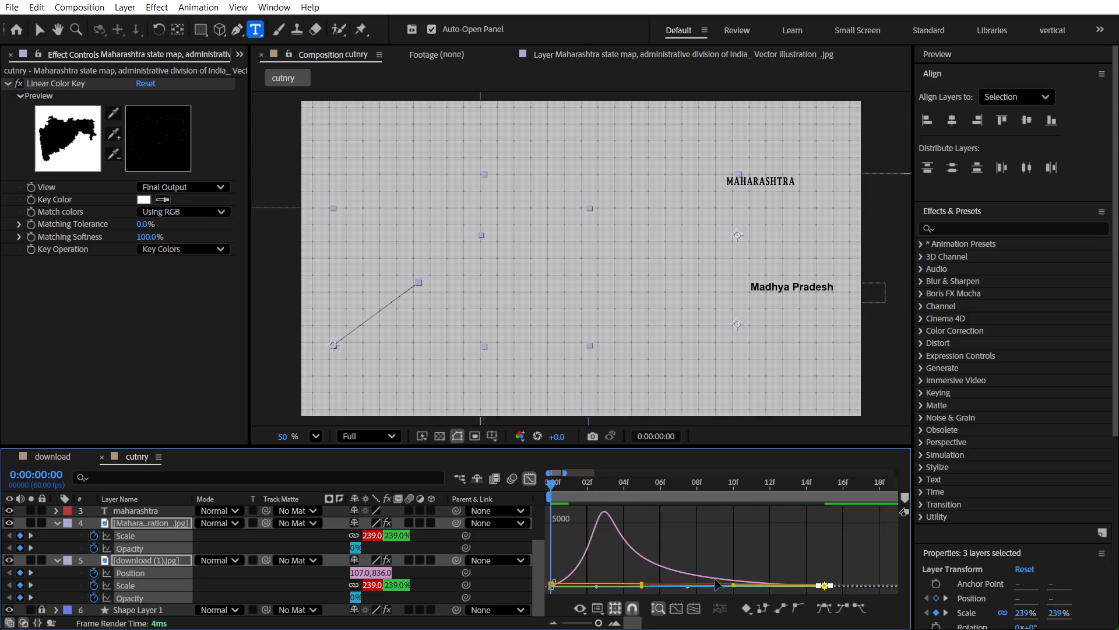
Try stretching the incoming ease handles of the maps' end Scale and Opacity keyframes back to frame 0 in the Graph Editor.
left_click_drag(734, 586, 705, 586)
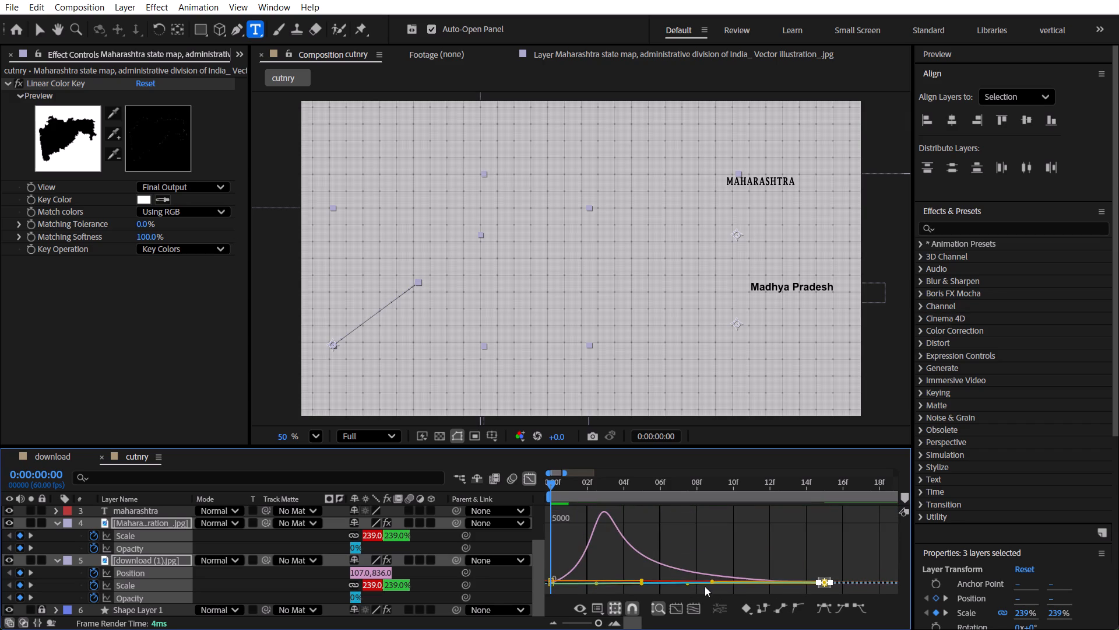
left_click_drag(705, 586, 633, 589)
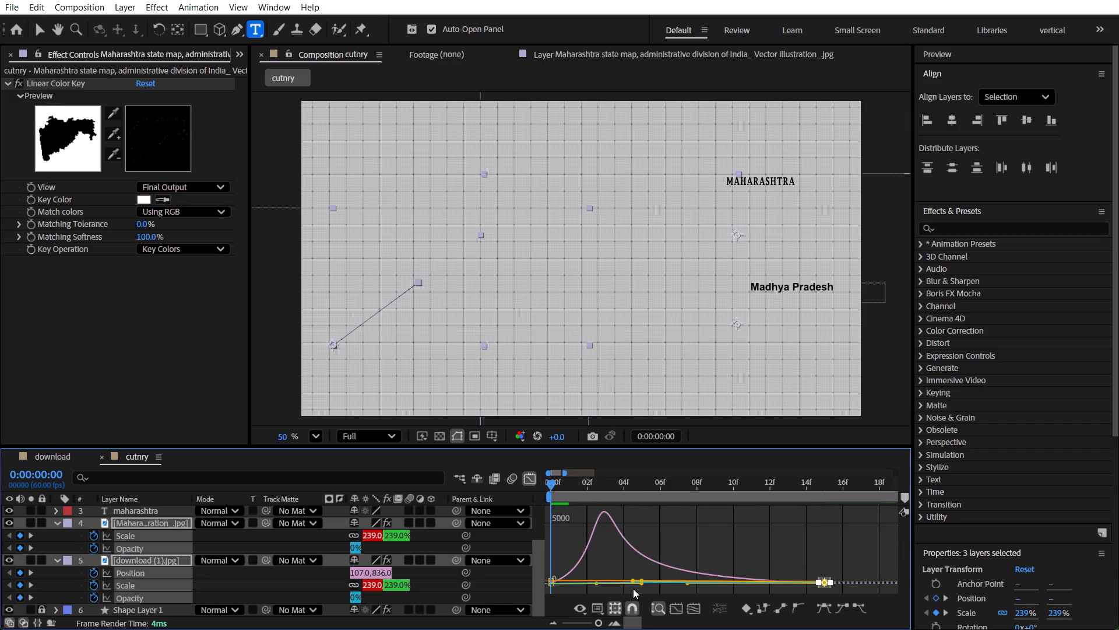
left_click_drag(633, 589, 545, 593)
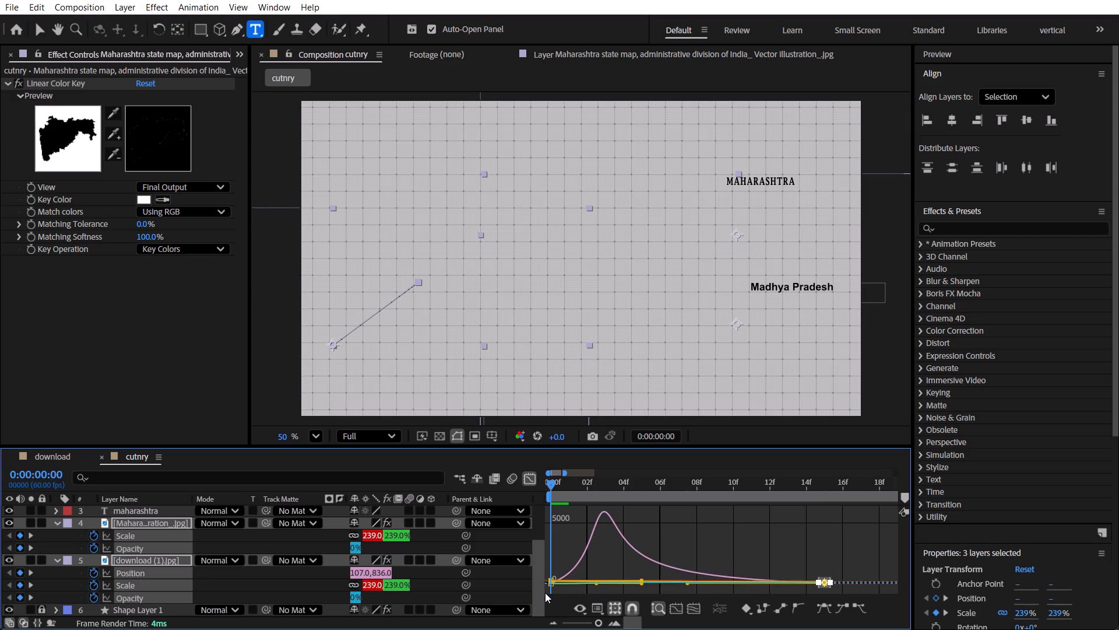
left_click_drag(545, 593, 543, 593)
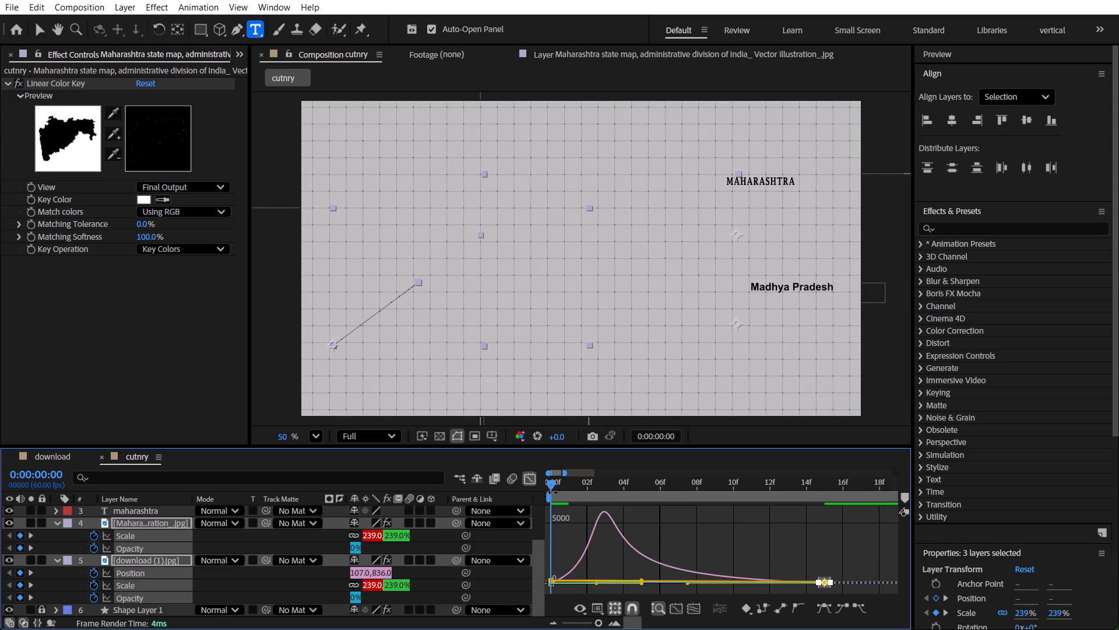
Preview the three maps' eased entrance animation from frame 0 and review it across the first 24 frames.
left_click_drag(553, 482, 523, 482)
key("space")
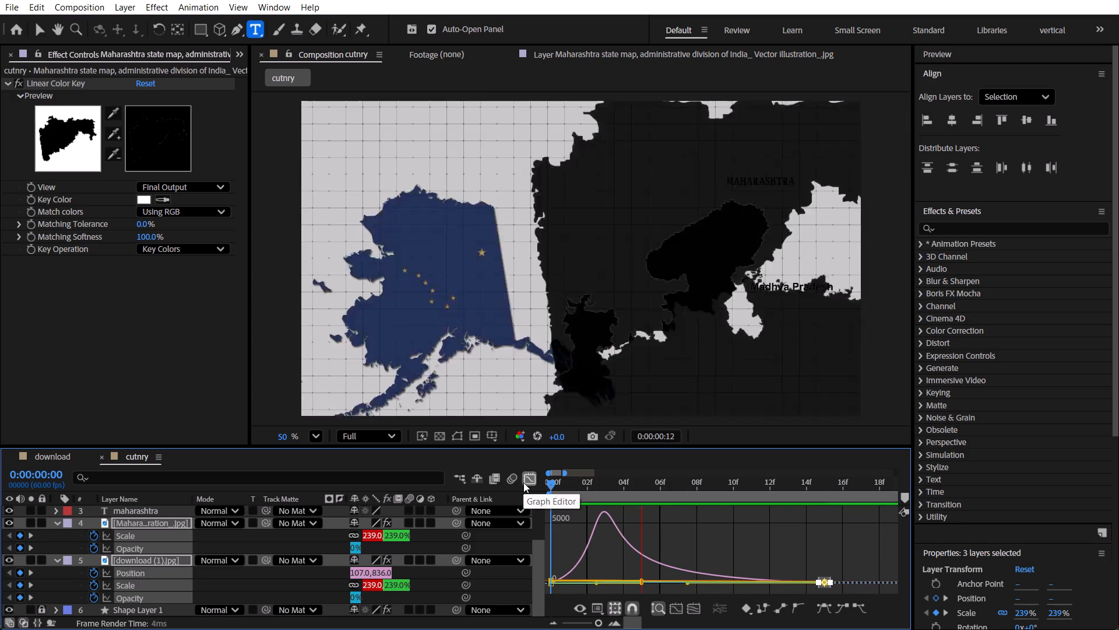
key("space")
left_click_drag(574, 479, 543, 483)
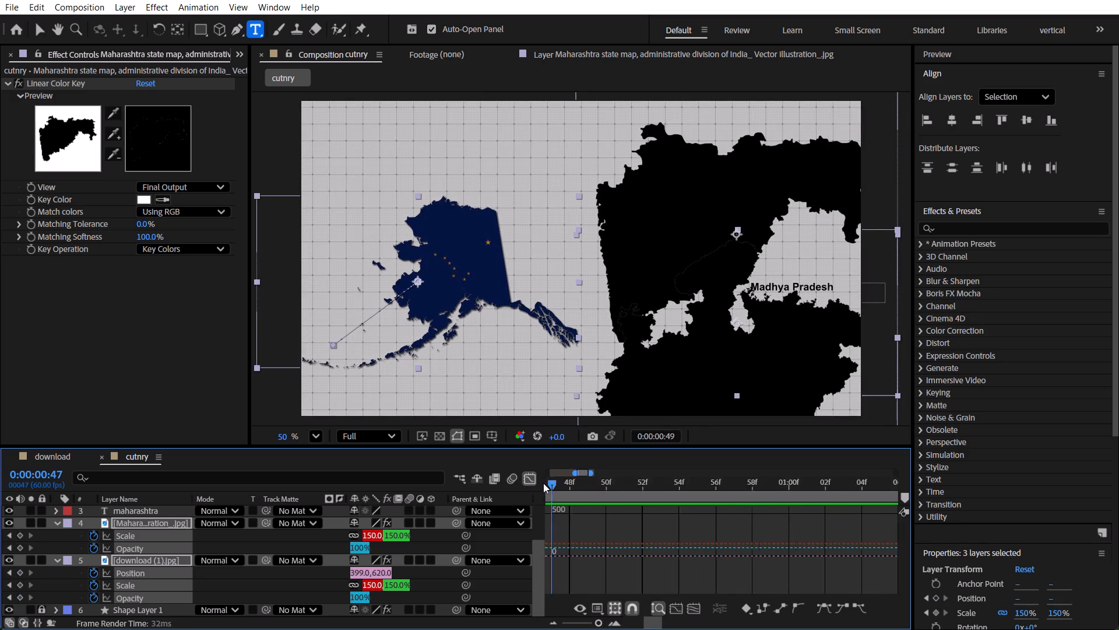
left_click_drag(543, 483, 534, 483)
key("minus")
key("minus")
key("minus")
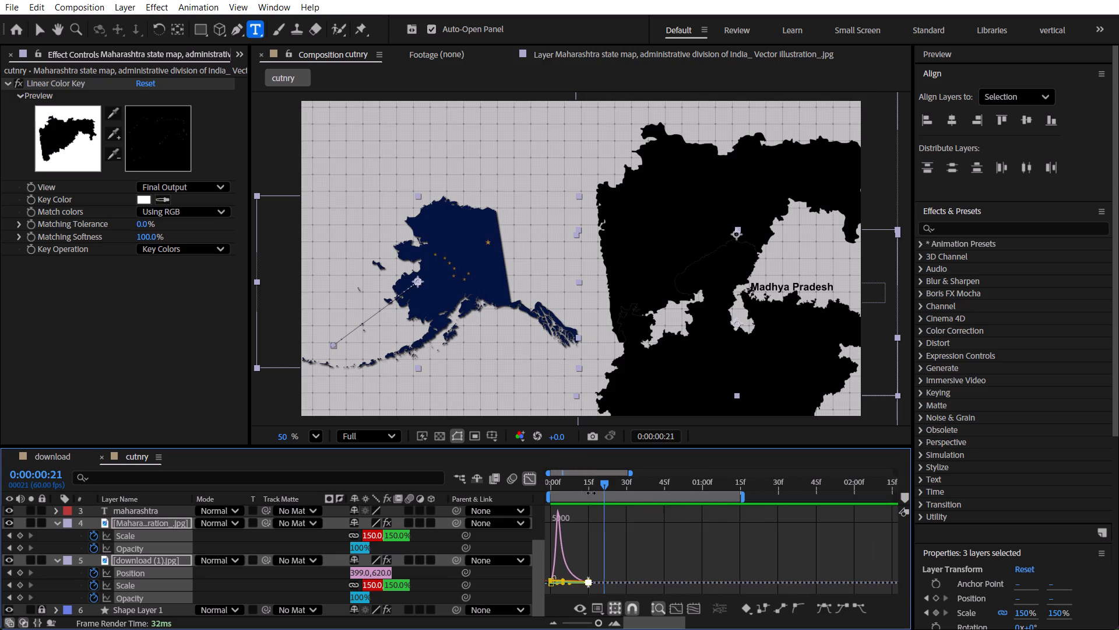
left_click_drag(580, 474, 568, 474)
left_click_drag(585, 485, 561, 486)
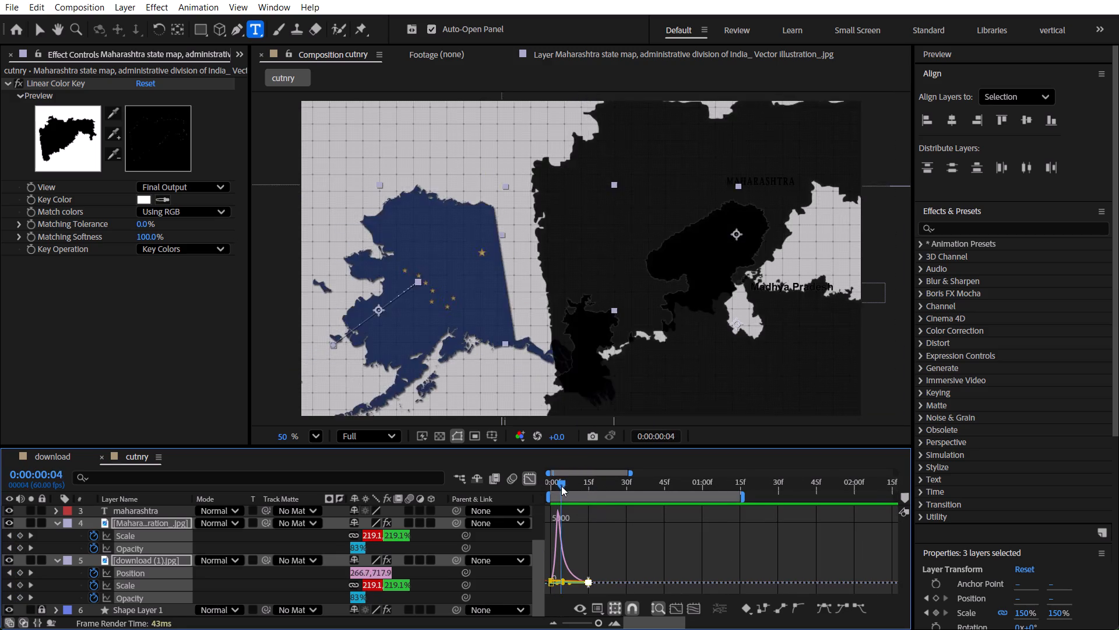
left_click_drag(561, 486, 611, 502)
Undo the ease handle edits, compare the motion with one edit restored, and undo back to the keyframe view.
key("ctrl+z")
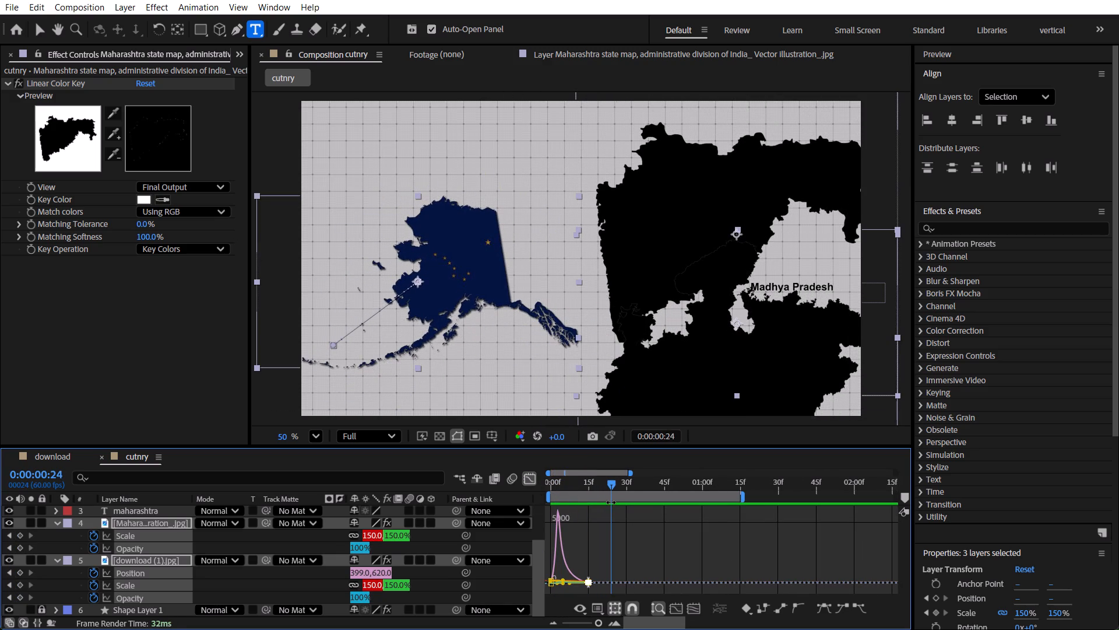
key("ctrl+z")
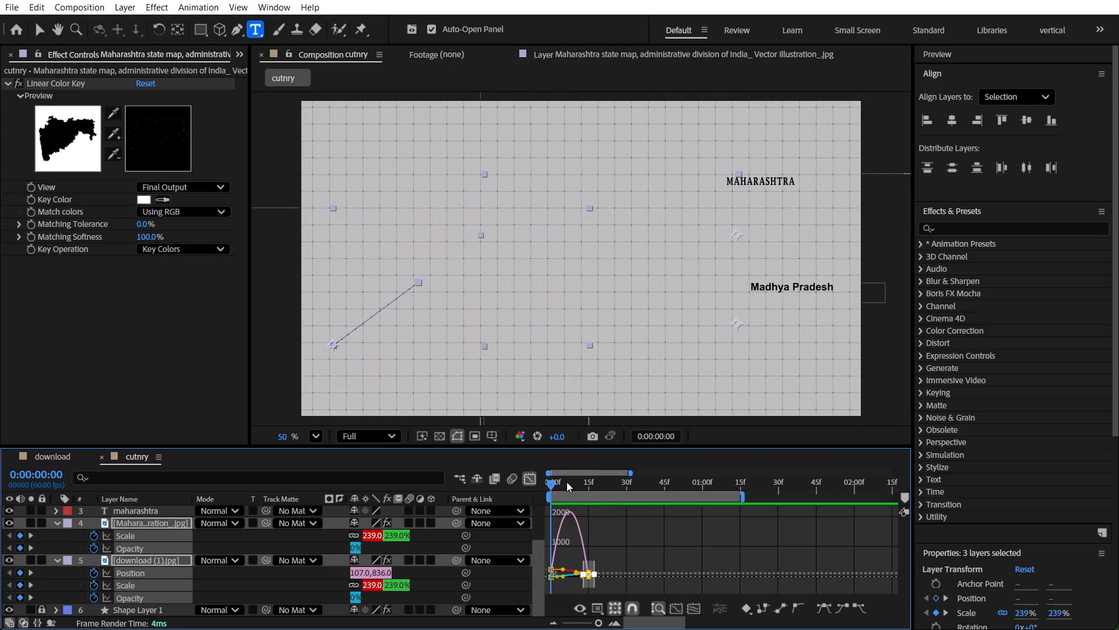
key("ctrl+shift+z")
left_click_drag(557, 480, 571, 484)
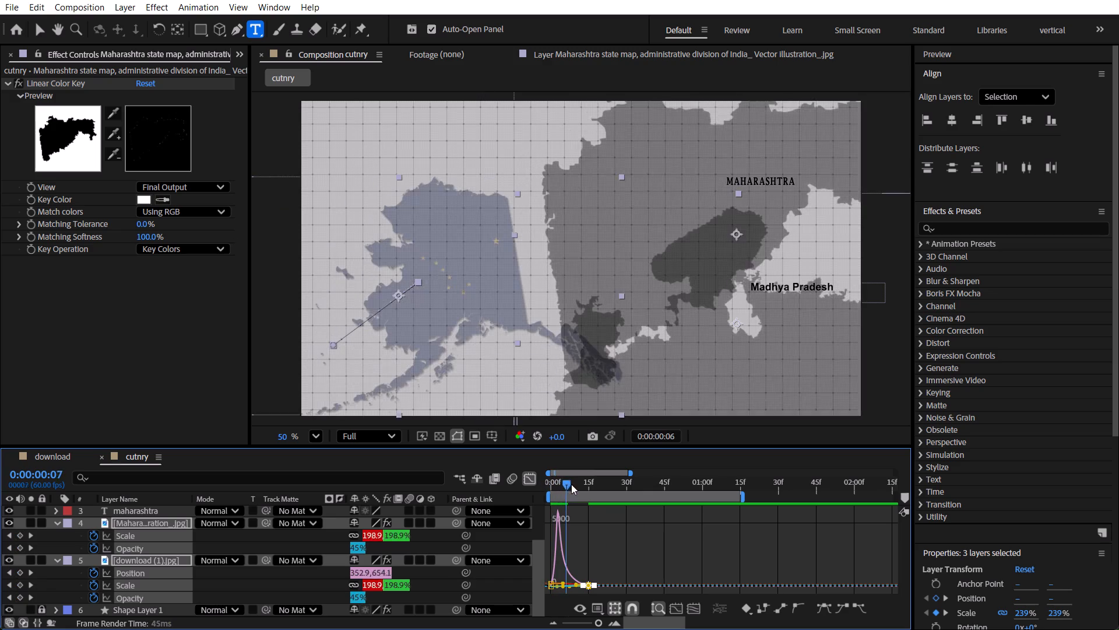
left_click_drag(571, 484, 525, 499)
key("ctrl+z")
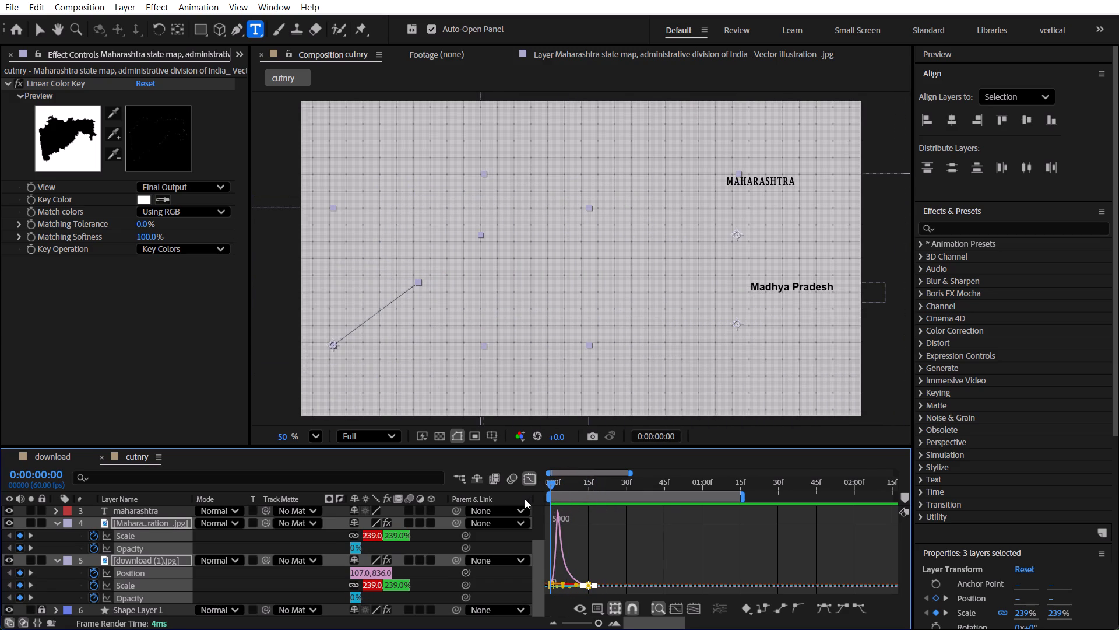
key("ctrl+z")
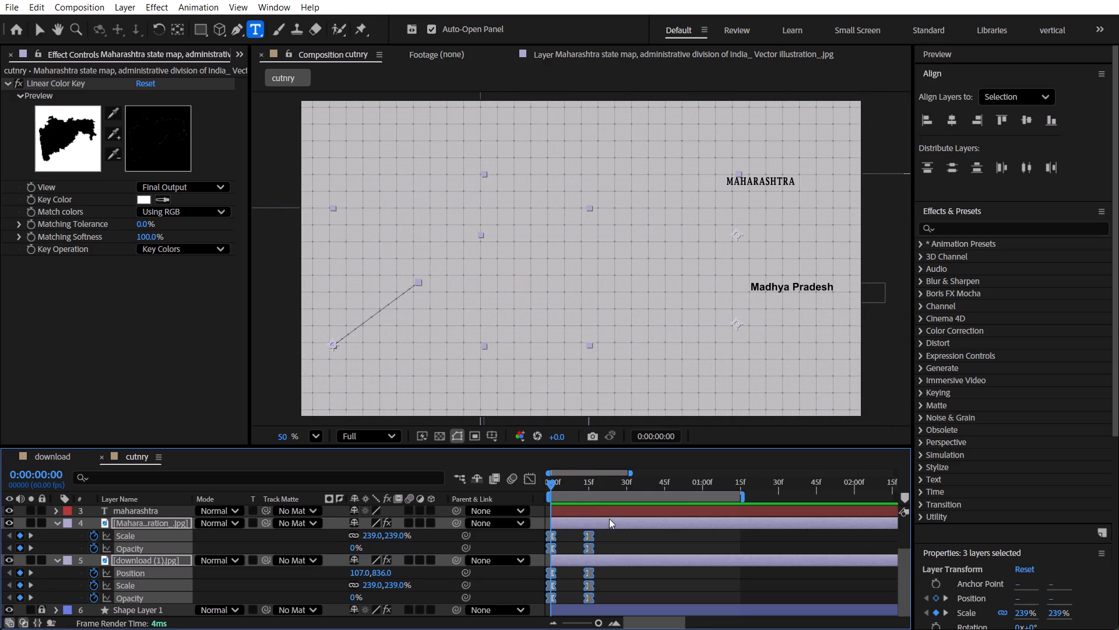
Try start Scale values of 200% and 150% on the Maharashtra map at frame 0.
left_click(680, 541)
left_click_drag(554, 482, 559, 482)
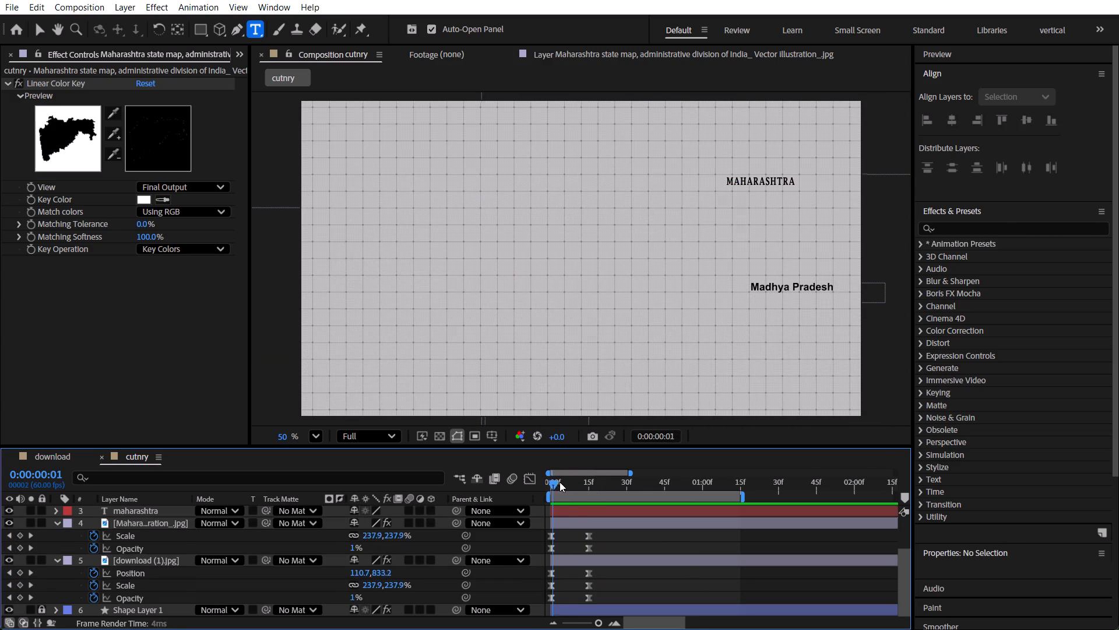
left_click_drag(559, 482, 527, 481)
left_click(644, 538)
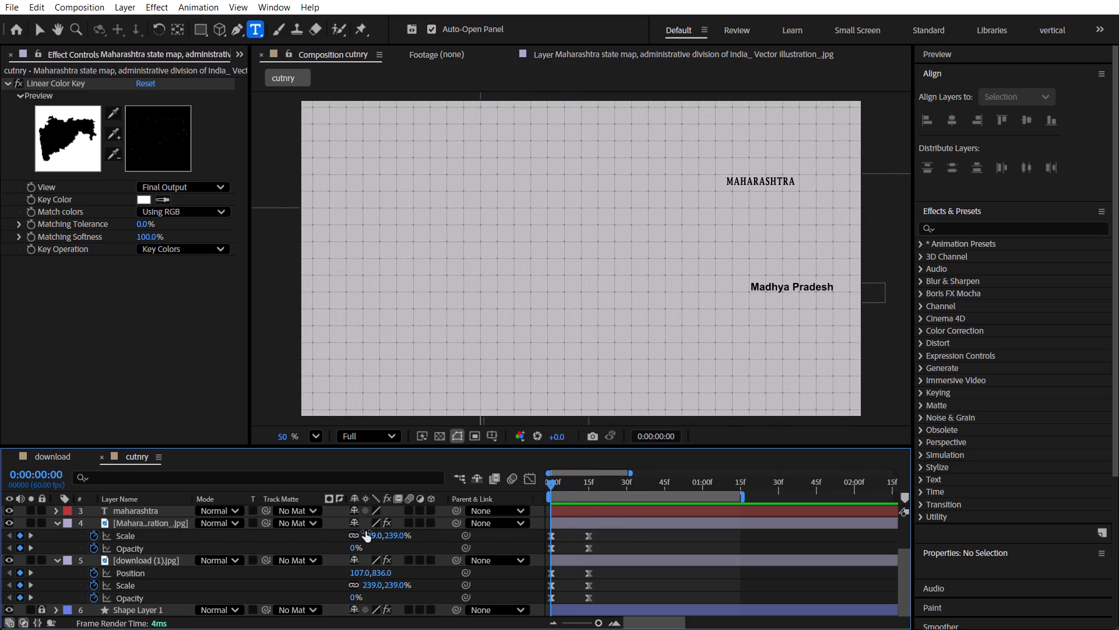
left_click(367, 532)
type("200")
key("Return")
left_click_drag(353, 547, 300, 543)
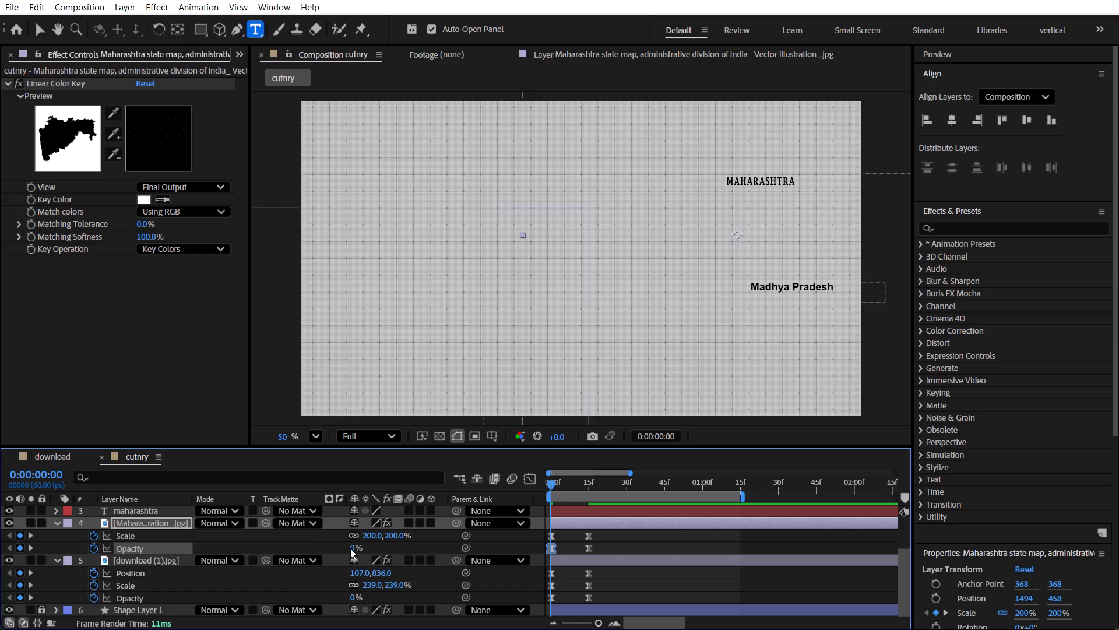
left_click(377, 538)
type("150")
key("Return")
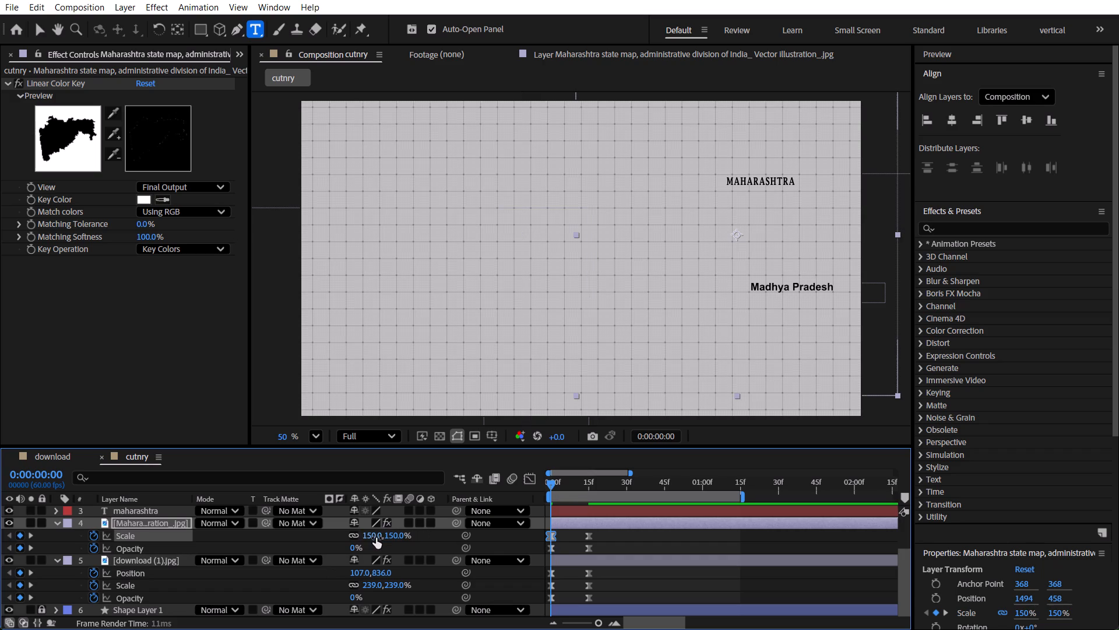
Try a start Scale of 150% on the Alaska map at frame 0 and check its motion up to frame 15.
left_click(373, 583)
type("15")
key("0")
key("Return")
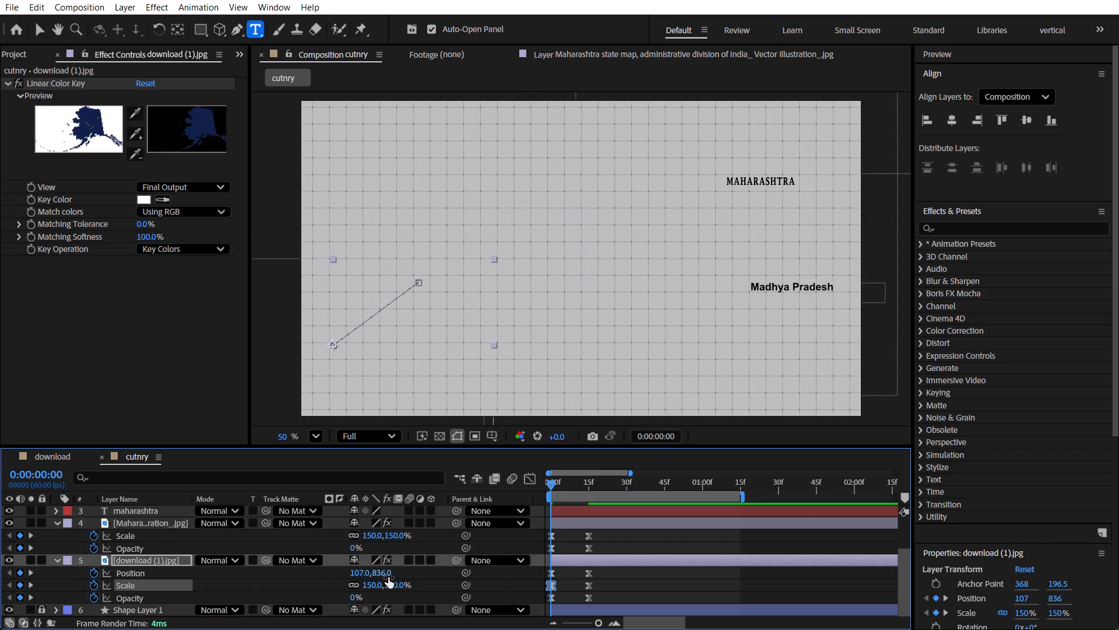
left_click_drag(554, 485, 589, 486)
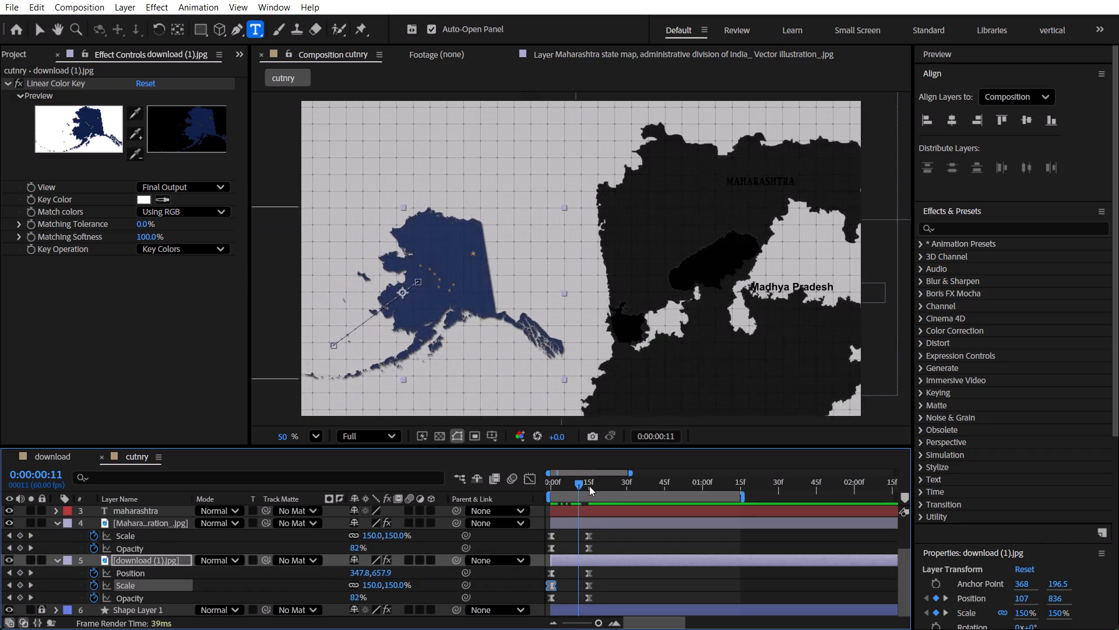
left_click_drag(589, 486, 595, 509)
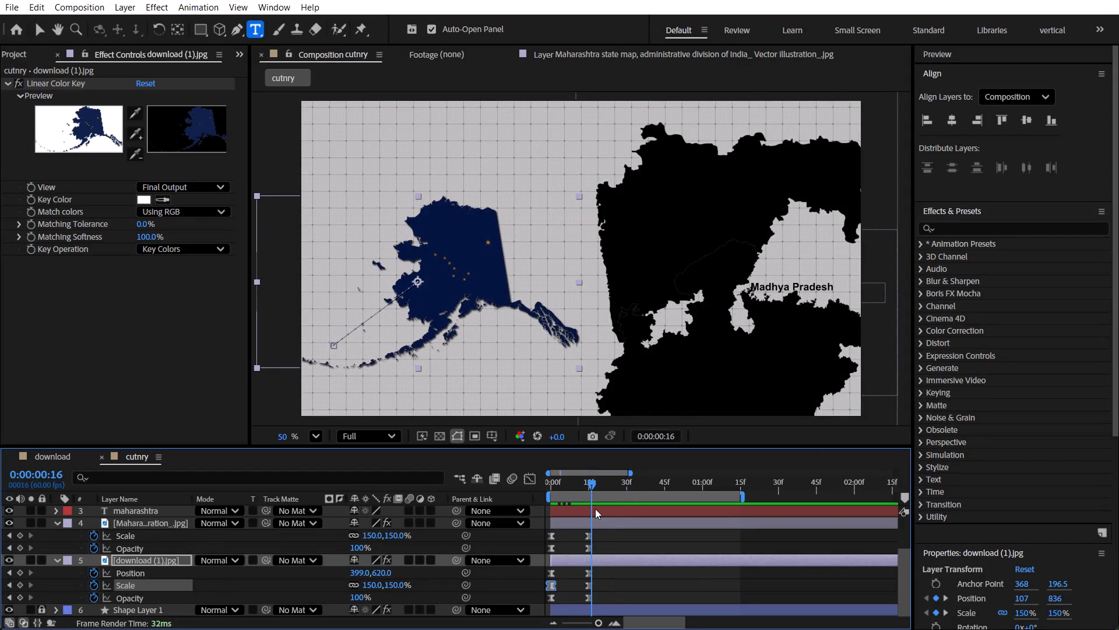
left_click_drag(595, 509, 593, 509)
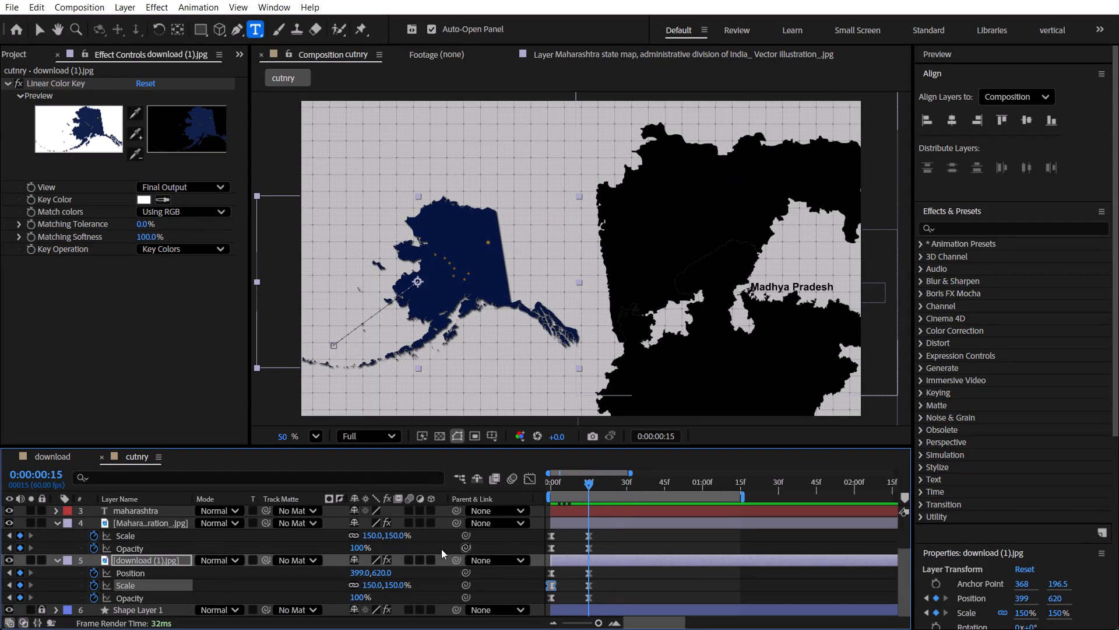
Undo the maps' start Scale changes and the Easy Ease on their keyframes.
key("ctrl+z")
key("ctrl+z")
key("ctrl+z")
key("ctrl+z")
key("ctrl+z")
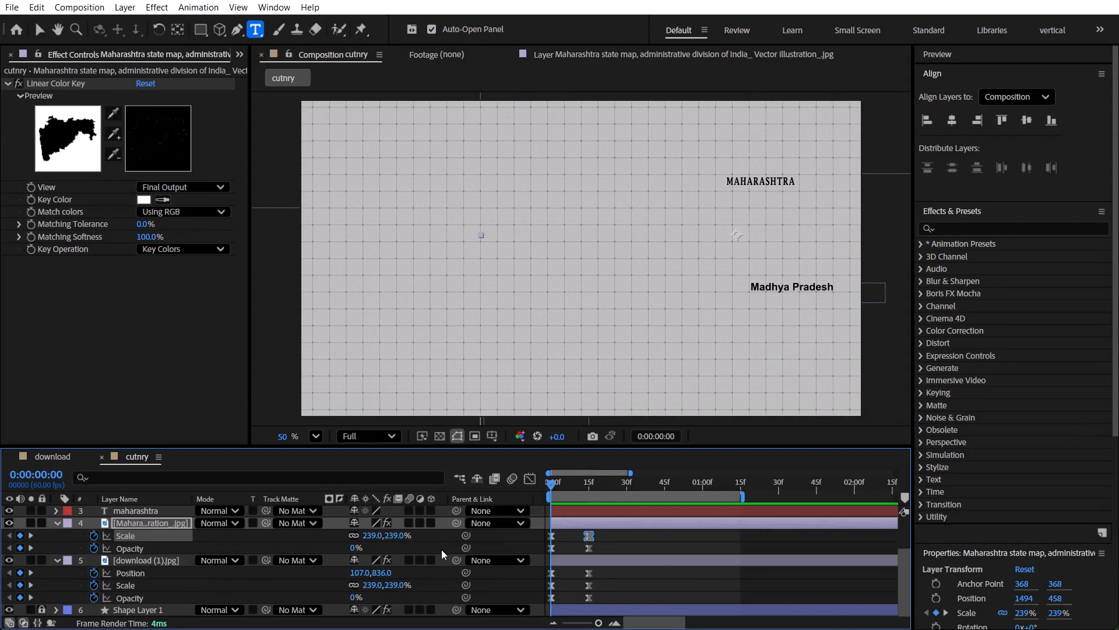
key("ctrl+z")
key("ctrl+z")
key("ctrl+z")
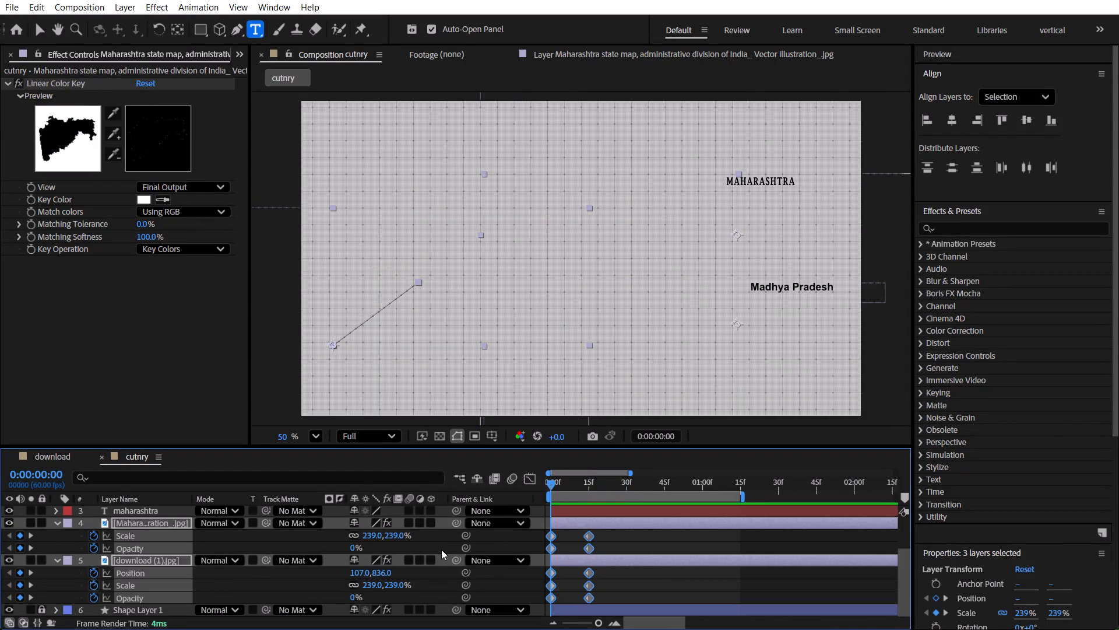
Undo further to before the Maharashtra and Madhya Pradesh maps had Scale and Opacity keyframes, keeping Alaska's keyframes.
left_click_drag(550, 486, 597, 489)
key("ctrl+z")
key("ctrl+z")
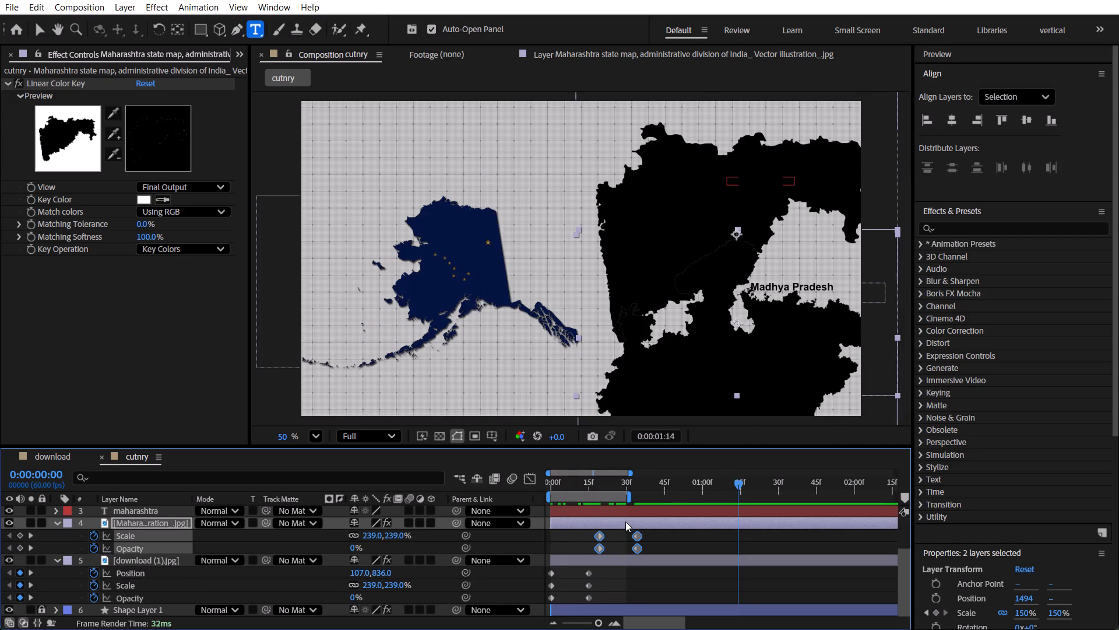
left_click_drag(615, 487, 621, 487)
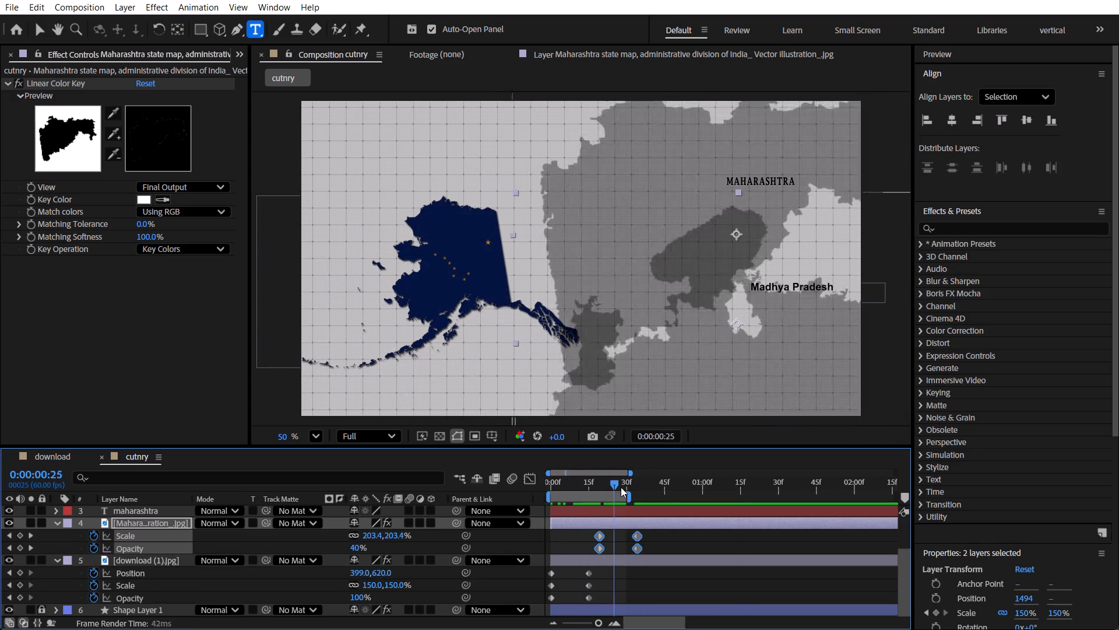
left_click_drag(621, 487, 653, 494)
key("ctrl+z")
key("ctrl+z")
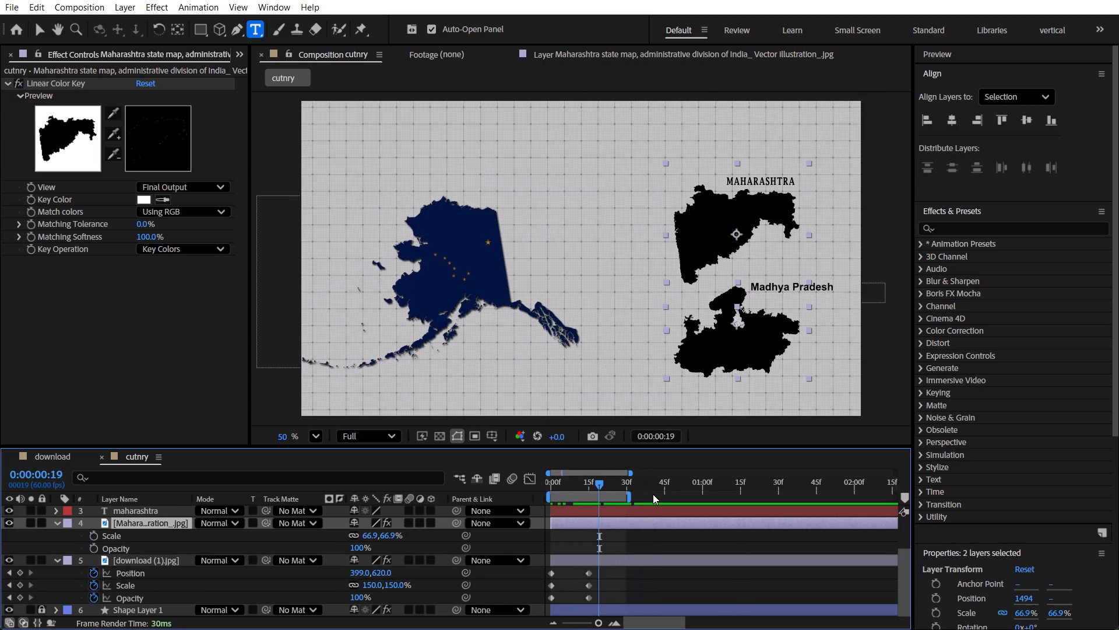
Add Scale and Opacity keyframes at frame 0 to the Maharashtra and Madhya Pradesh maps, at 66.9% scale and 100% opacity.
scroll(572, 544, "down", 4)
scroll(572, 541, "up", 5)
scroll(572, 541, "down", 1)
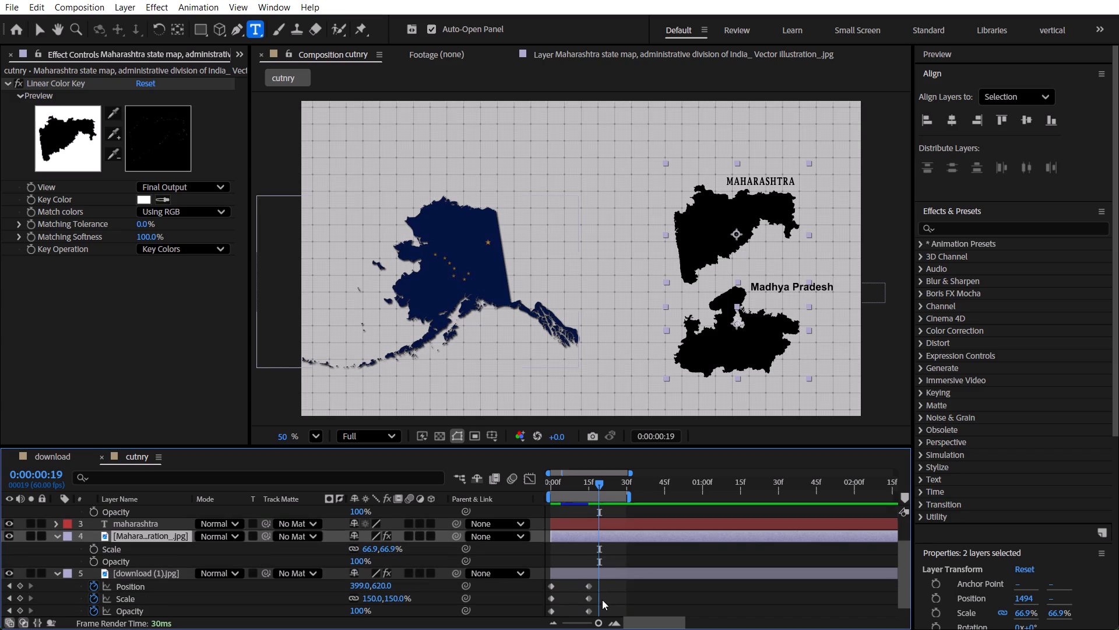
left_click_drag(558, 478, 539, 478)
left_click(93, 547)
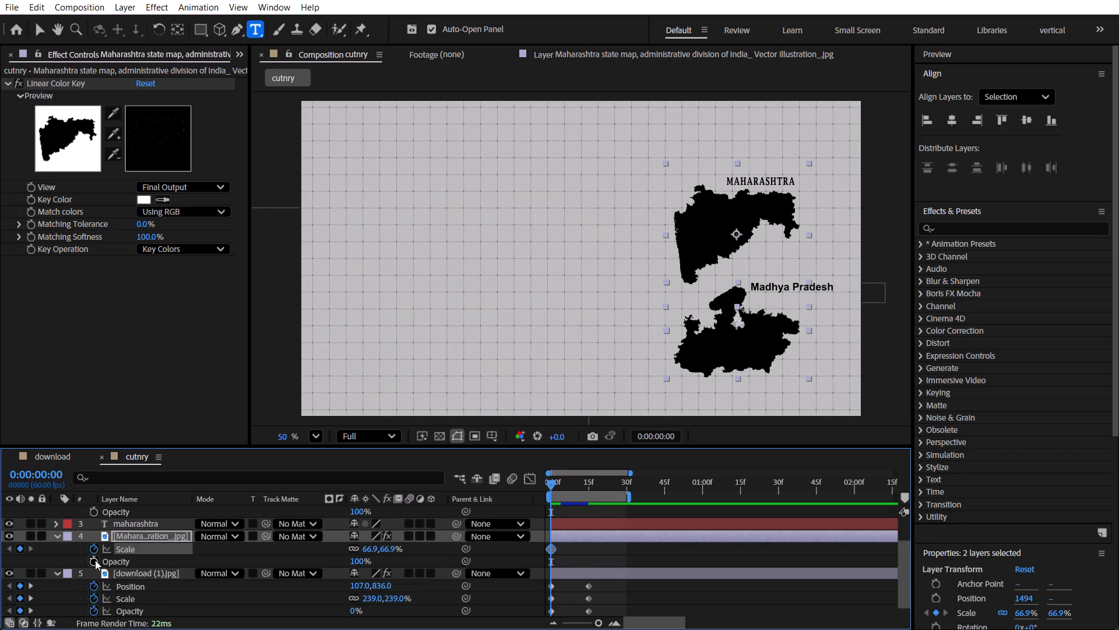
left_click(95, 560)
Move the Maharashtra and Madhya Pradesh maps' Scale and Opacity keyframes to frame 15, aligned with Alaska's end keyframes.
scroll(95, 559, "up", 3)
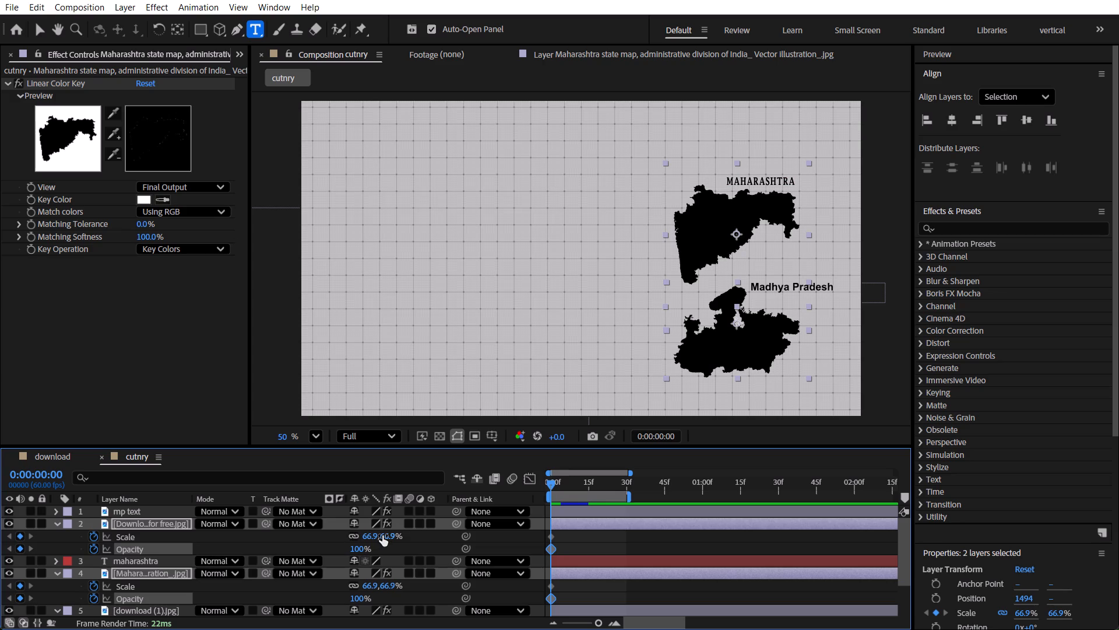
left_click_drag(560, 533, 529, 580)
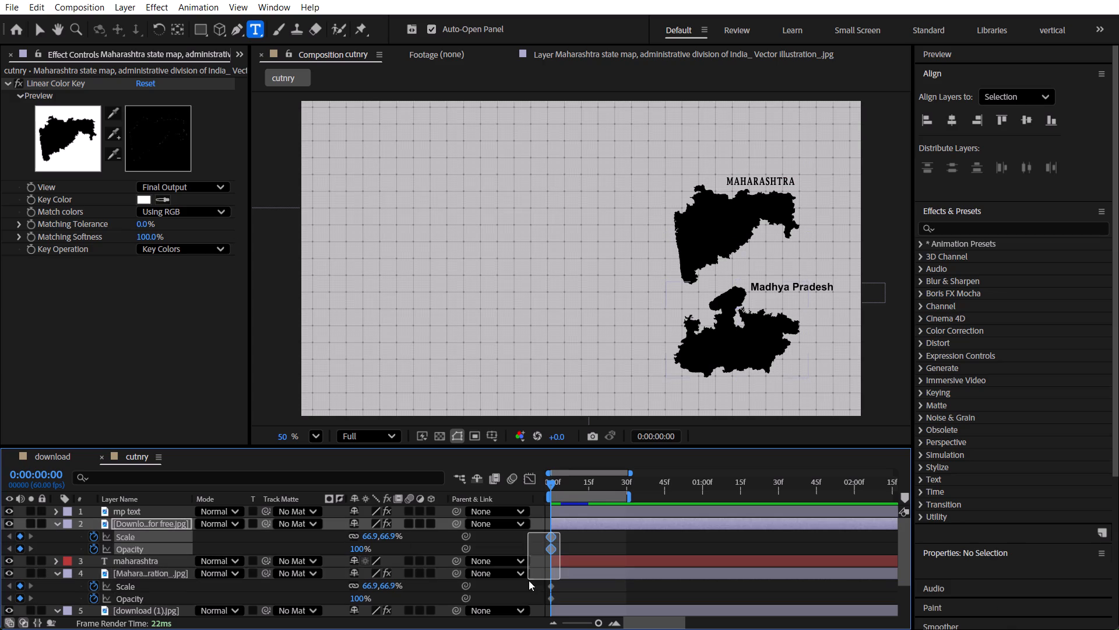
left_click_drag(529, 580, 537, 603)
left_click_drag(551, 535, 586, 535)
scroll(490, 555, "down", 2)
left_click(33, 569)
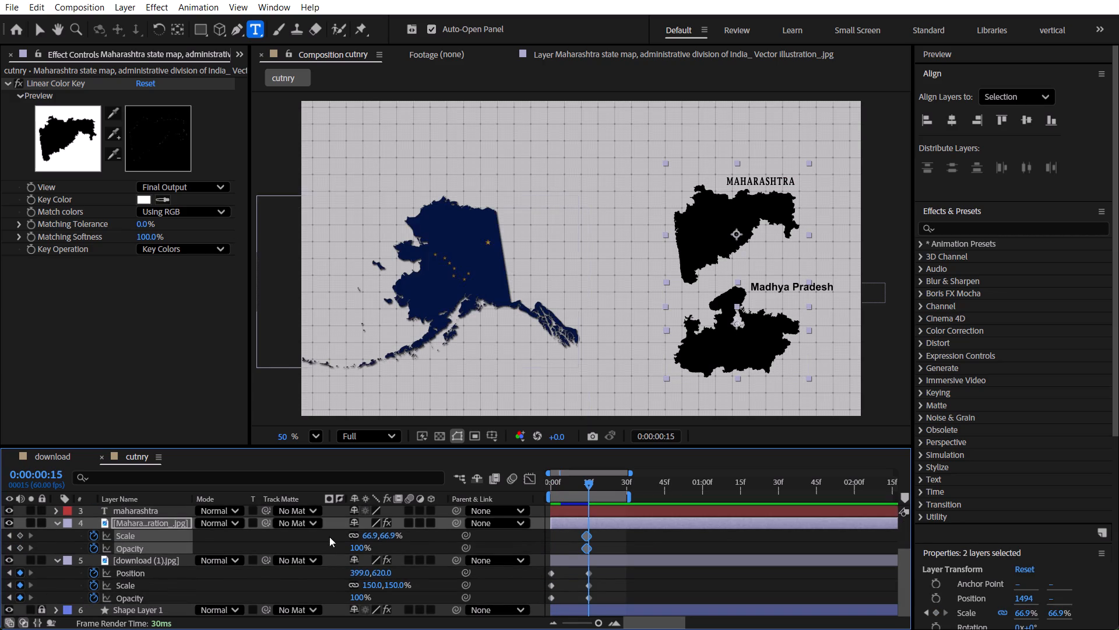
left_click(586, 534)
At frame 0, set the start Scale of the Maharashtra and Madhya Pradesh maps to 106.9%.
left_click_drag(558, 487, 522, 488)
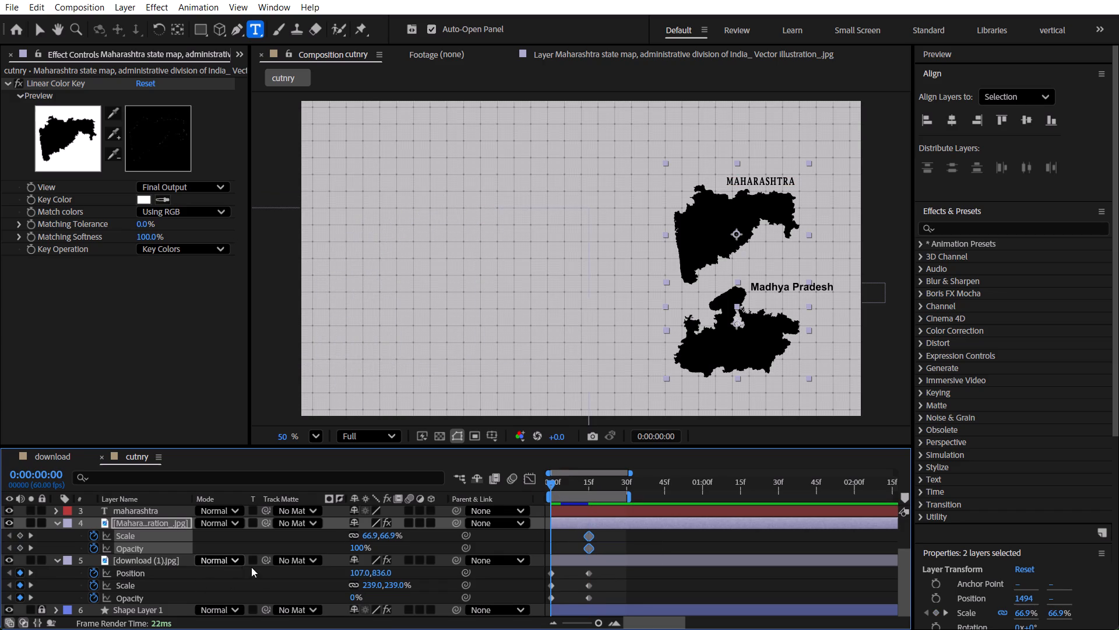
scroll(230, 565, "up", 1)
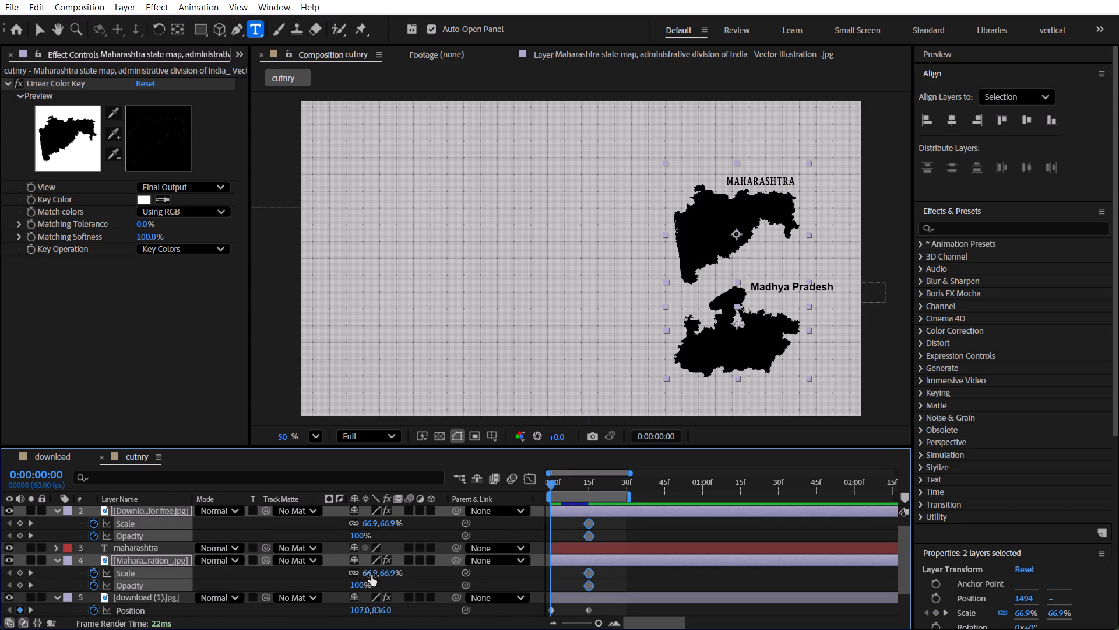
left_click_drag(371, 574, 403, 574)
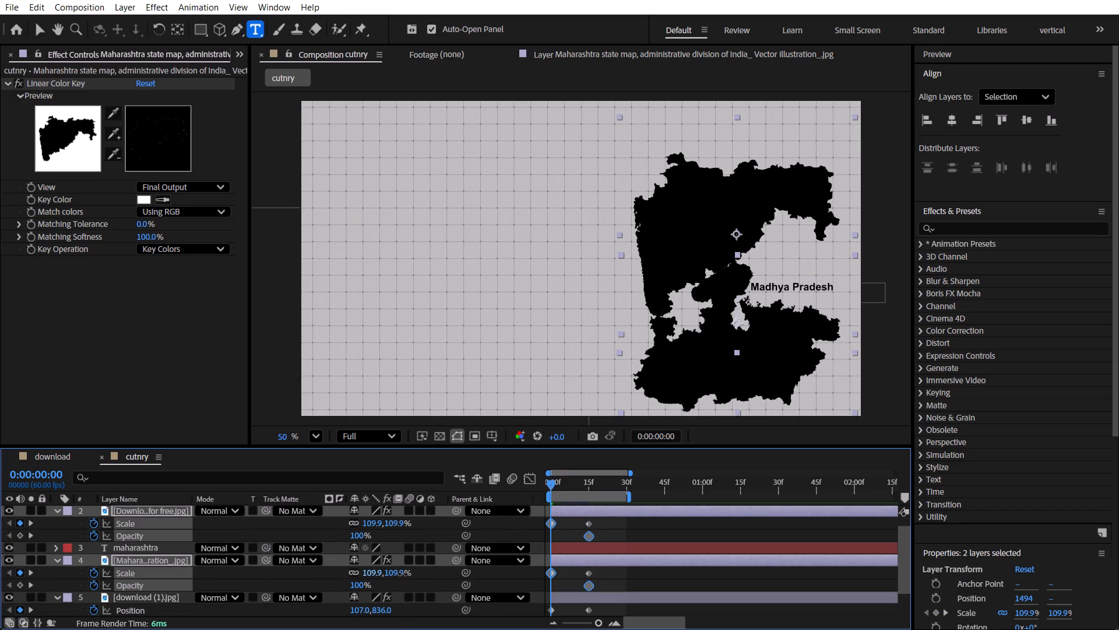
left_click_drag(403, 574, 454, 577)
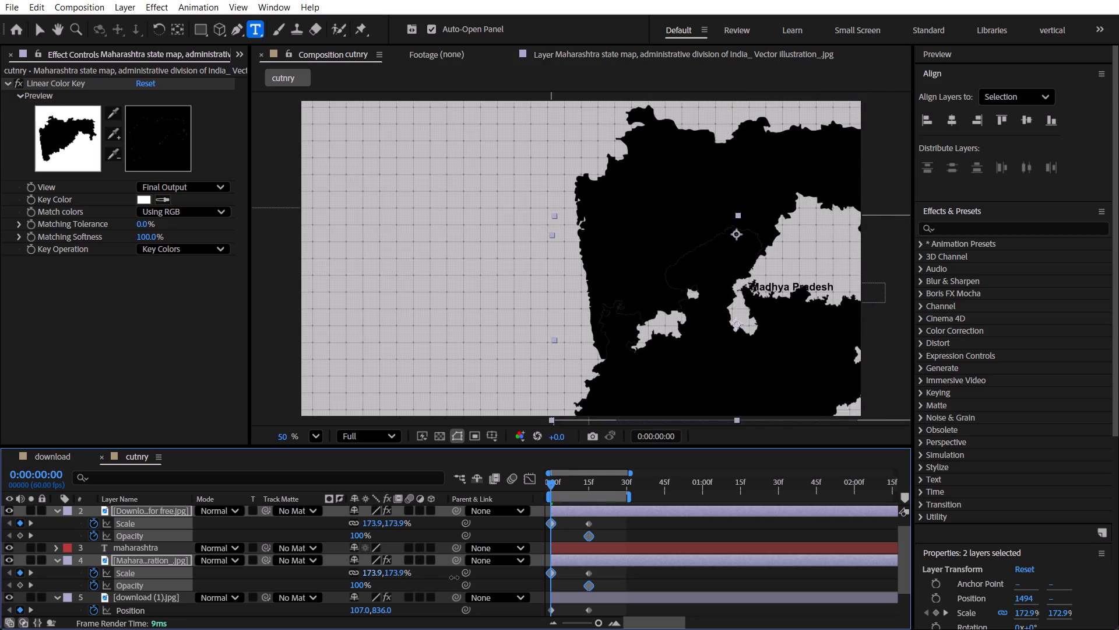
left_click_drag(454, 577, 408, 595)
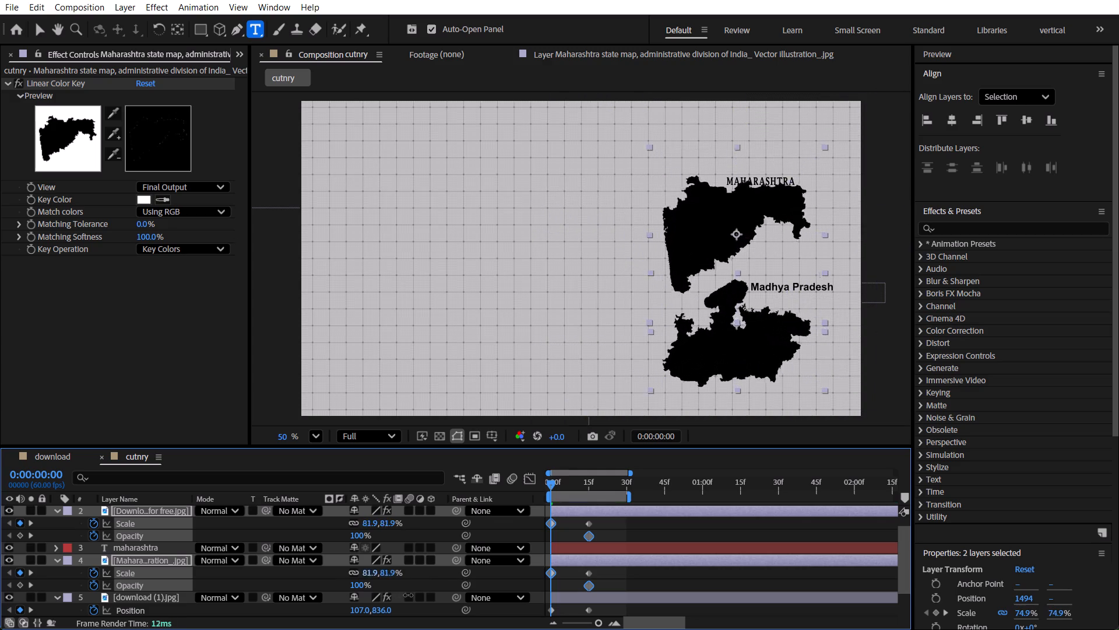
left_click_drag(408, 595, 424, 598)
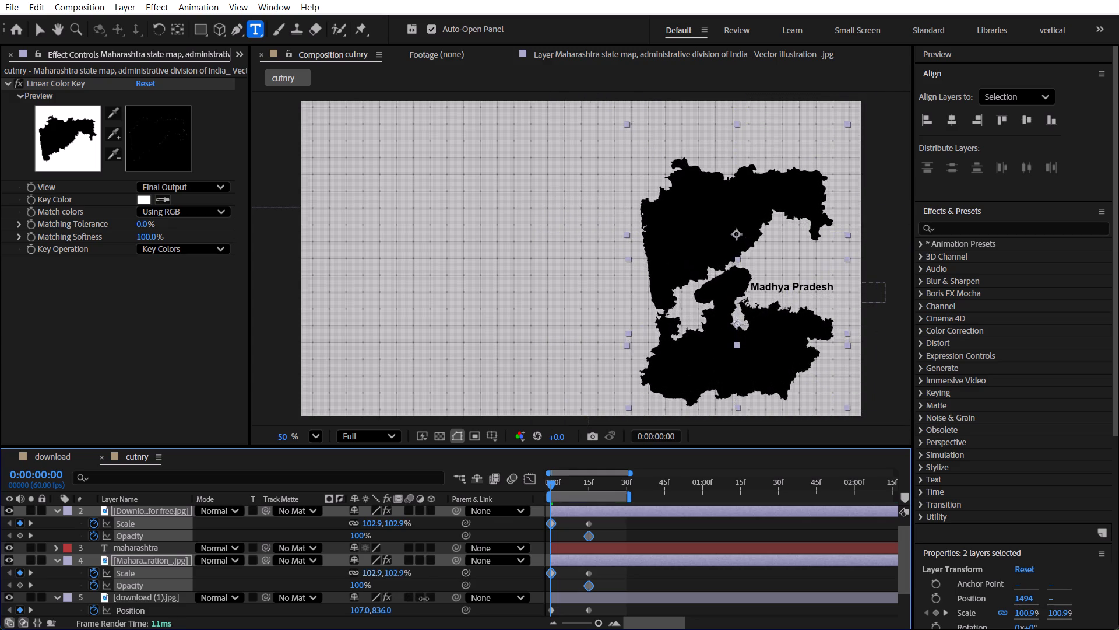
left_click_drag(424, 598, 427, 600)
Set both Indian state maps' start Opacity to 1% and preview their entrance up to about frame 24.
left_click_drag(361, 585, 361, 585)
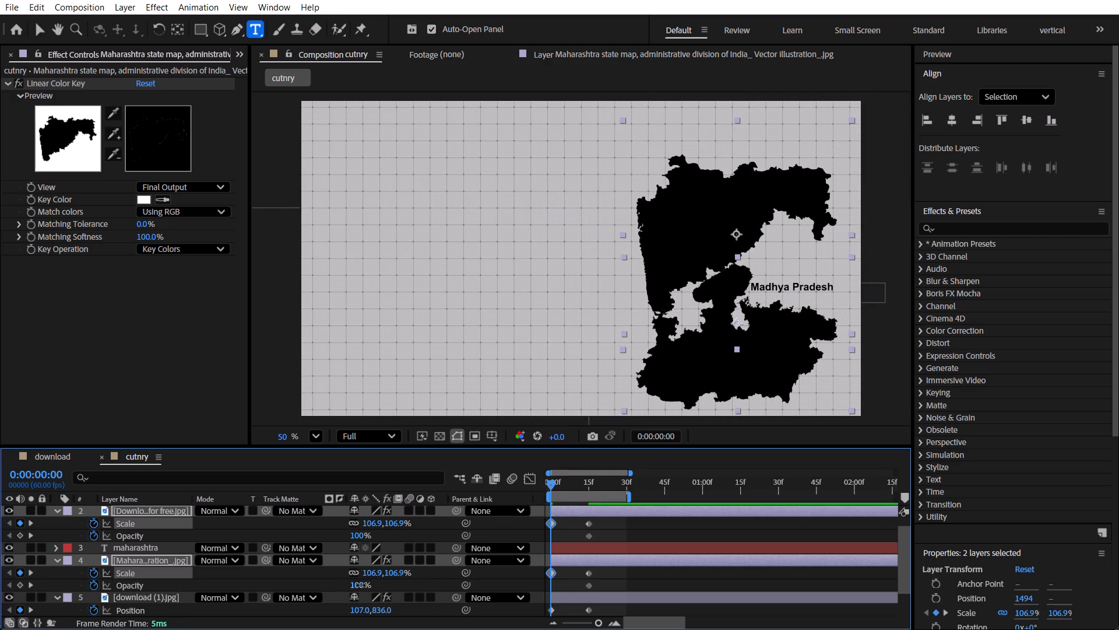
left_click_drag(361, 585, 268, 584)
left_click(684, 555)
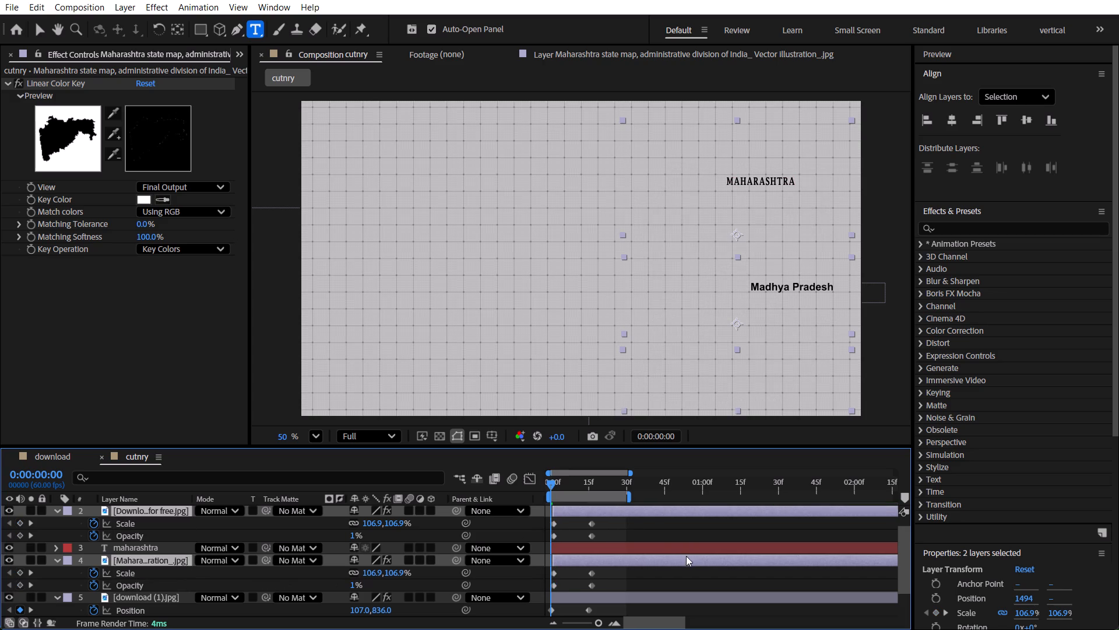
left_click_drag(552, 476, 520, 473)
left_click_drag(553, 482, 561, 482)
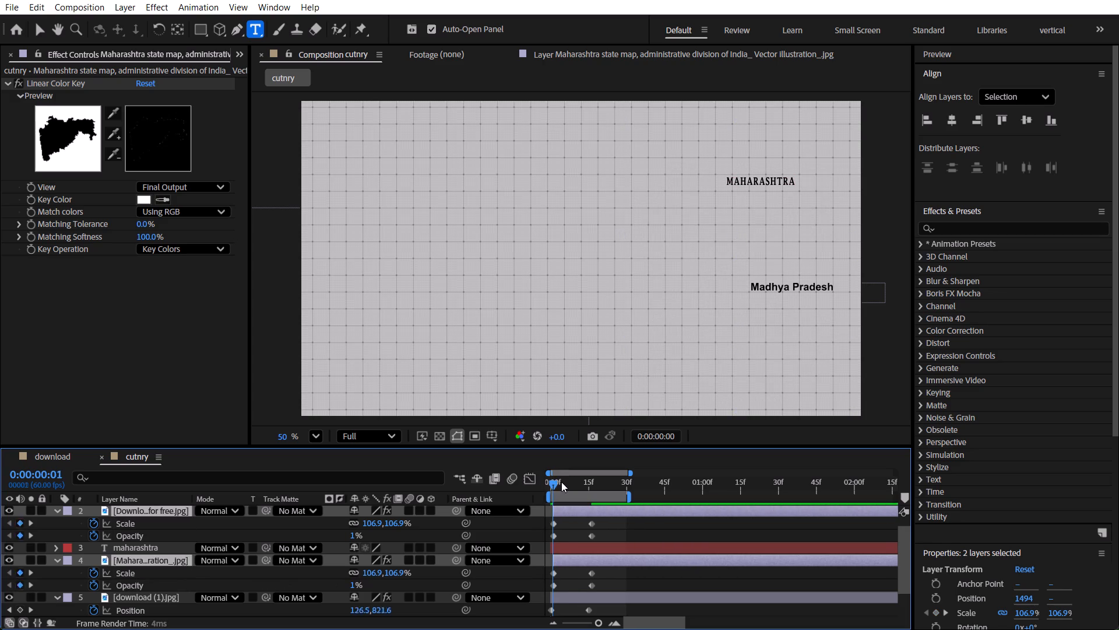
left_click_drag(561, 482, 613, 494)
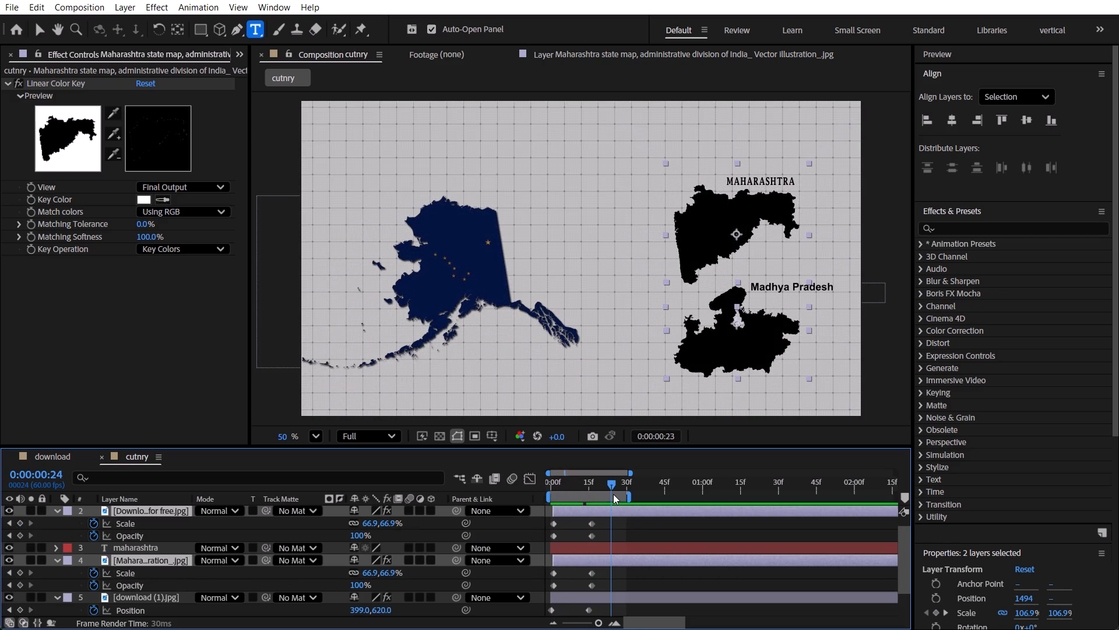
left_click_drag(613, 494, 589, 487)
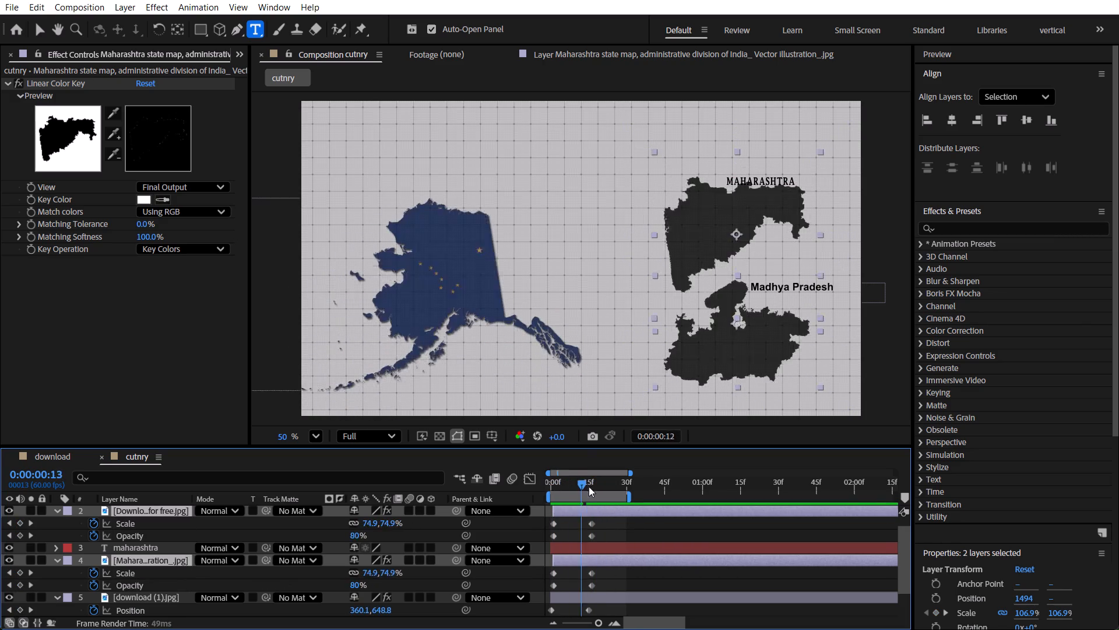
left_click_drag(589, 487, 613, 490)
left_click(688, 524)
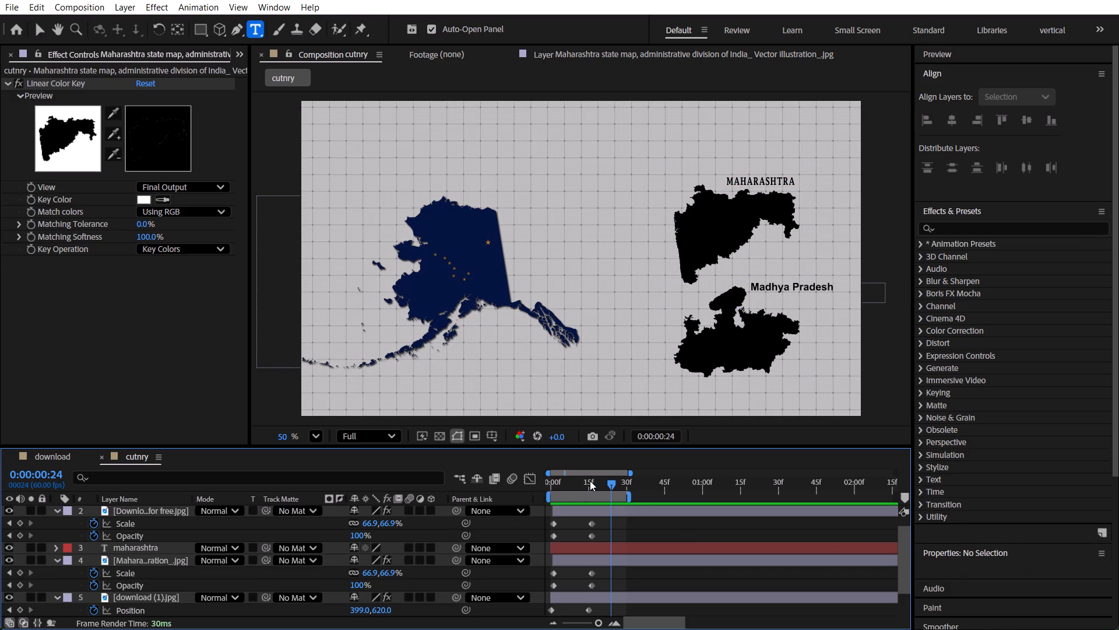
Go to frame 16 and show only the mp text layer's Position property.
left_click(590, 481)
scroll(156, 513, "up", 3)
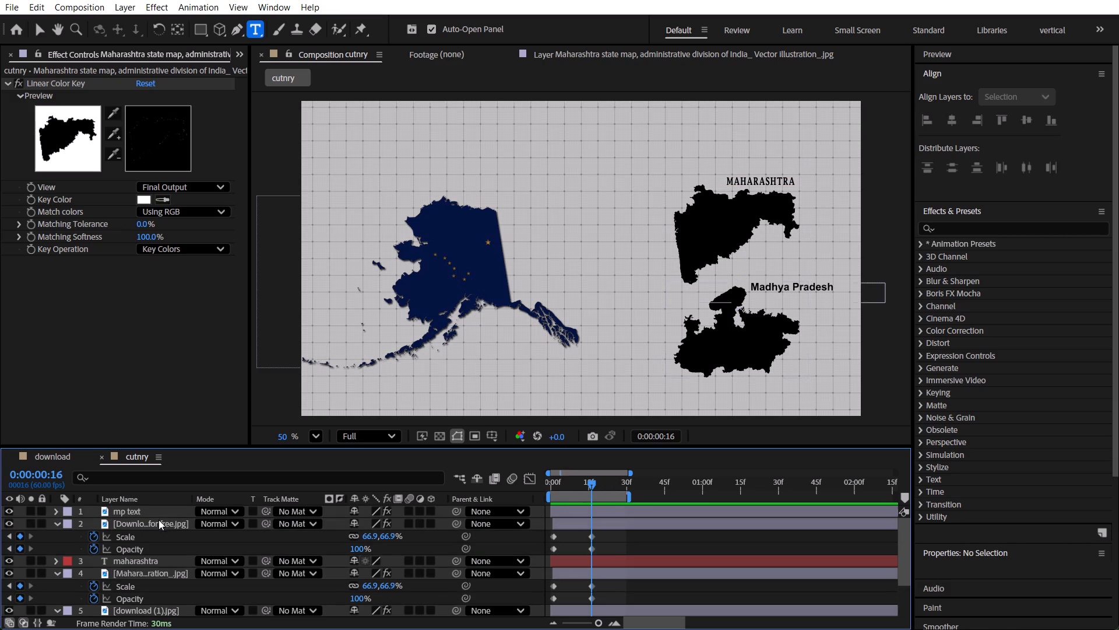
left_click(161, 516)
key("p")
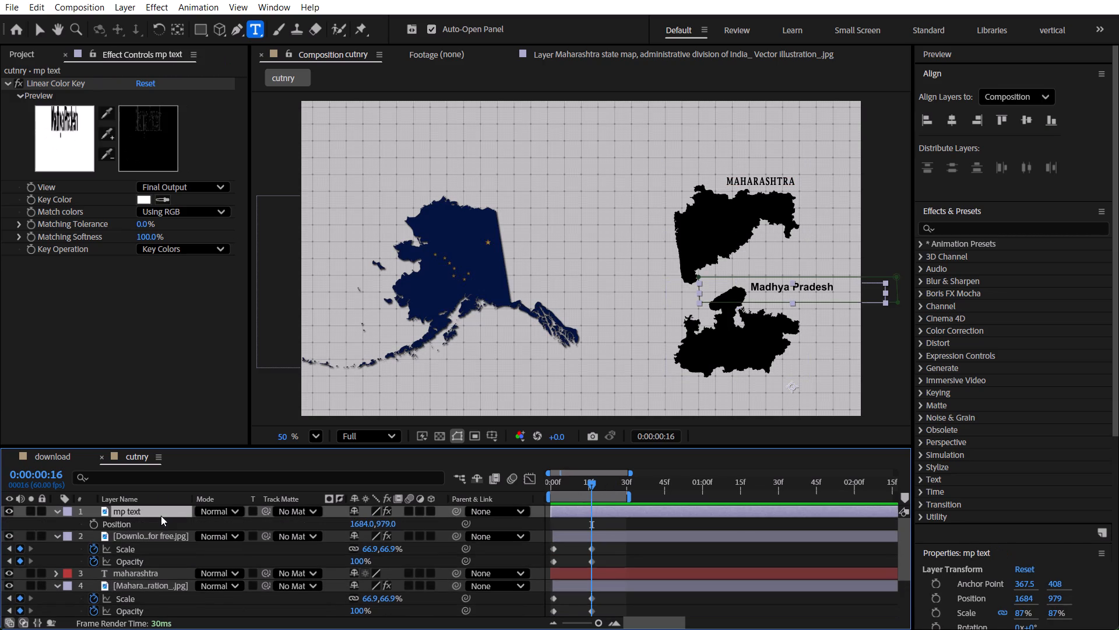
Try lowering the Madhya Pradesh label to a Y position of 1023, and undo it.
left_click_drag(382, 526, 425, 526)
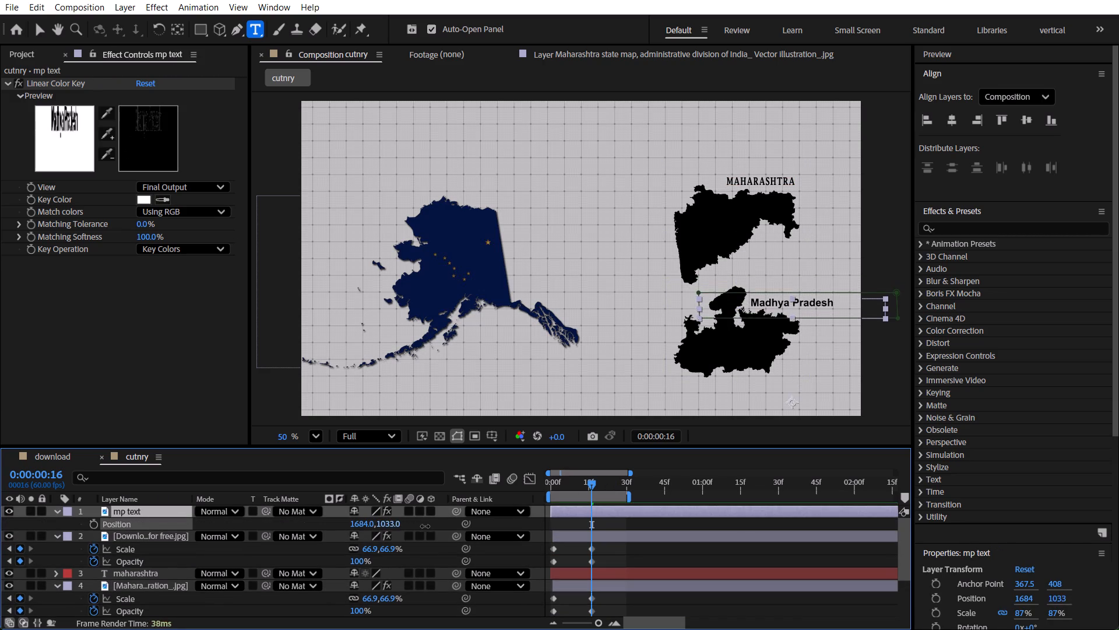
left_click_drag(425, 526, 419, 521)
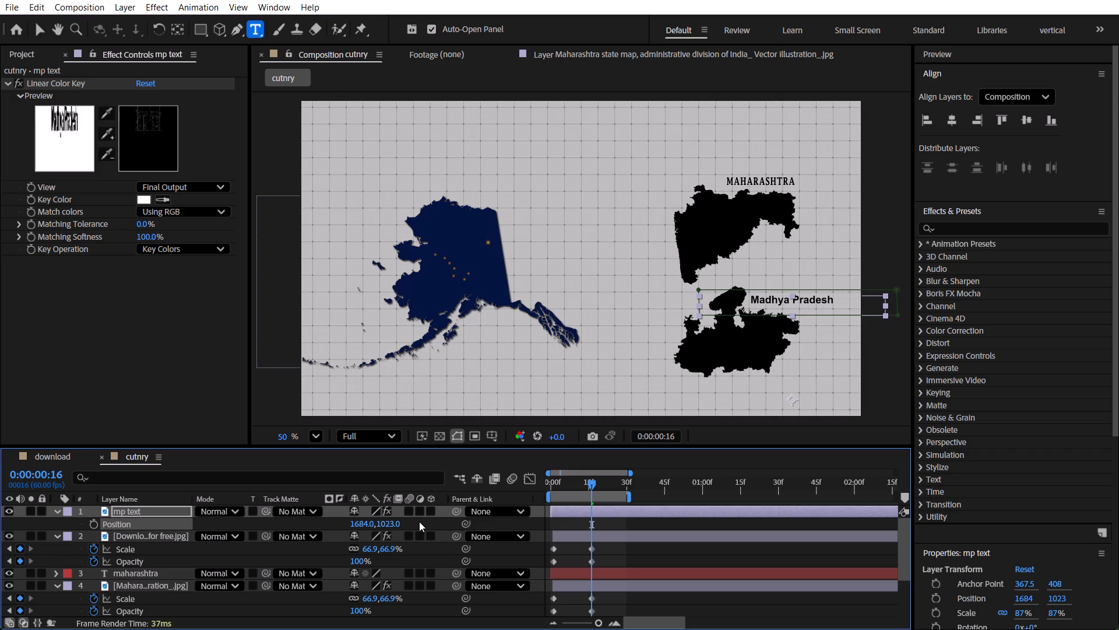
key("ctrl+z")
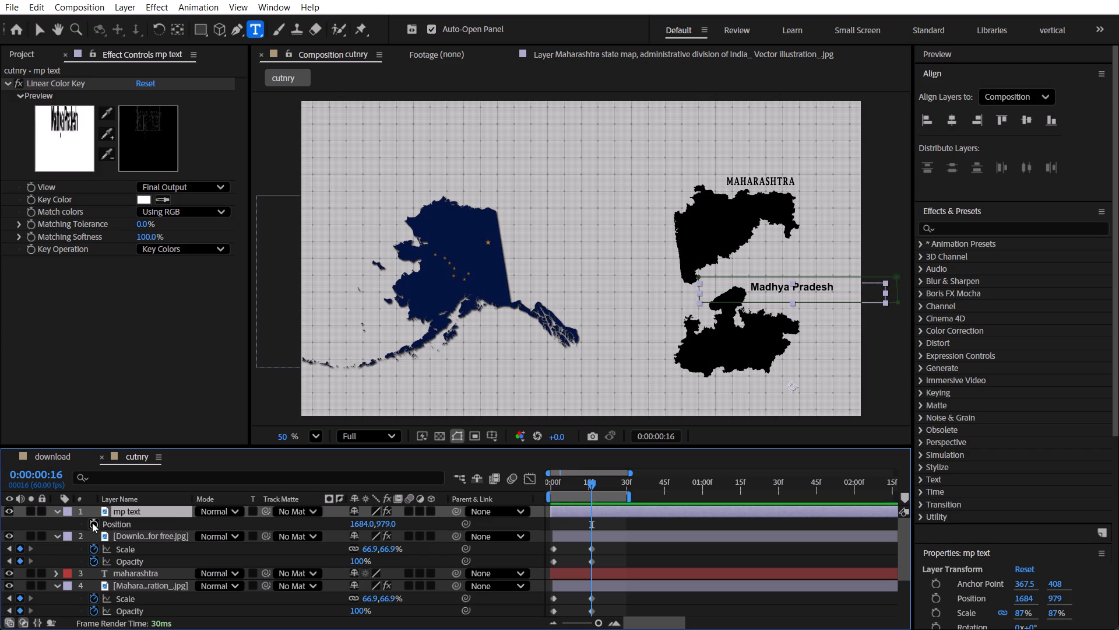
Keyframe the mp text layer's Position from 1502, 1147 at frame 16 to 1684, 979 at frame 20.
left_click(96, 524)
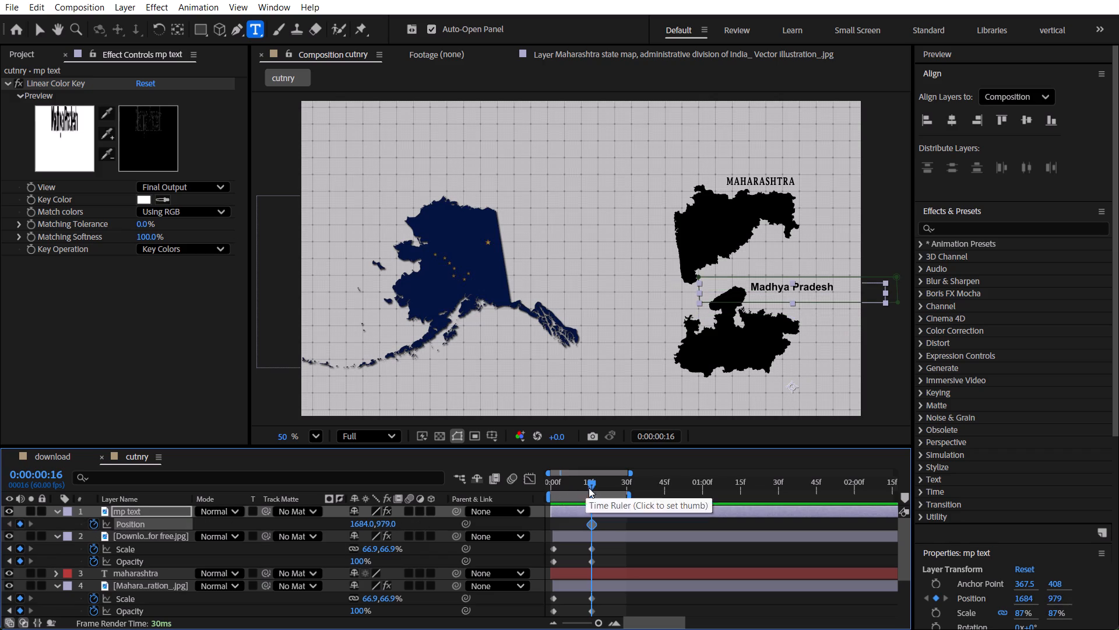
left_click_drag(591, 524, 600, 527)
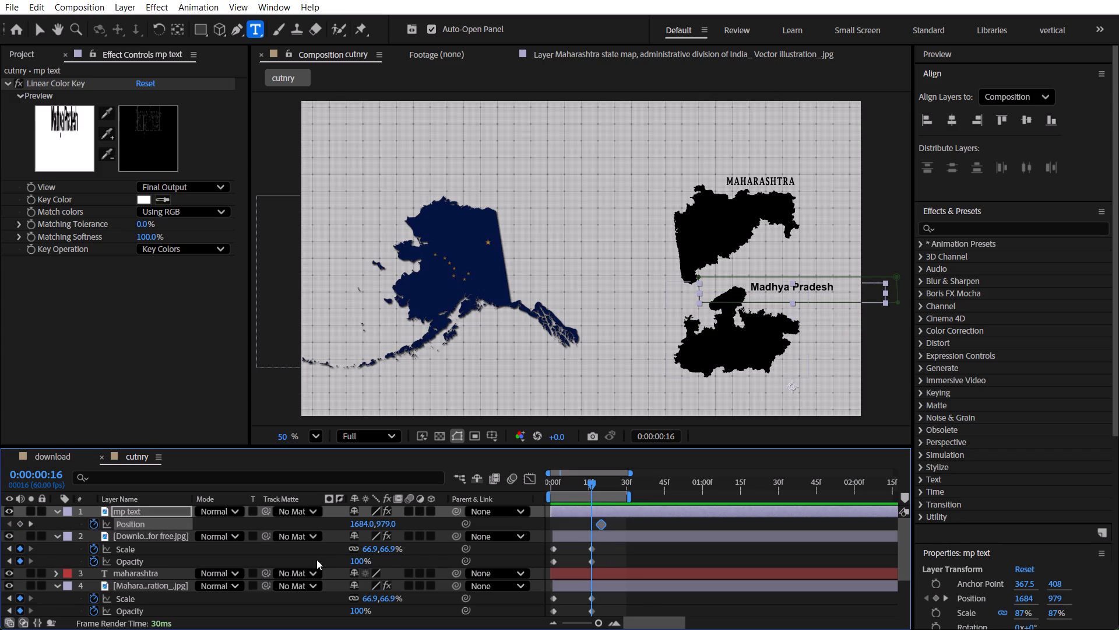
left_click_drag(362, 523, 306, 523)
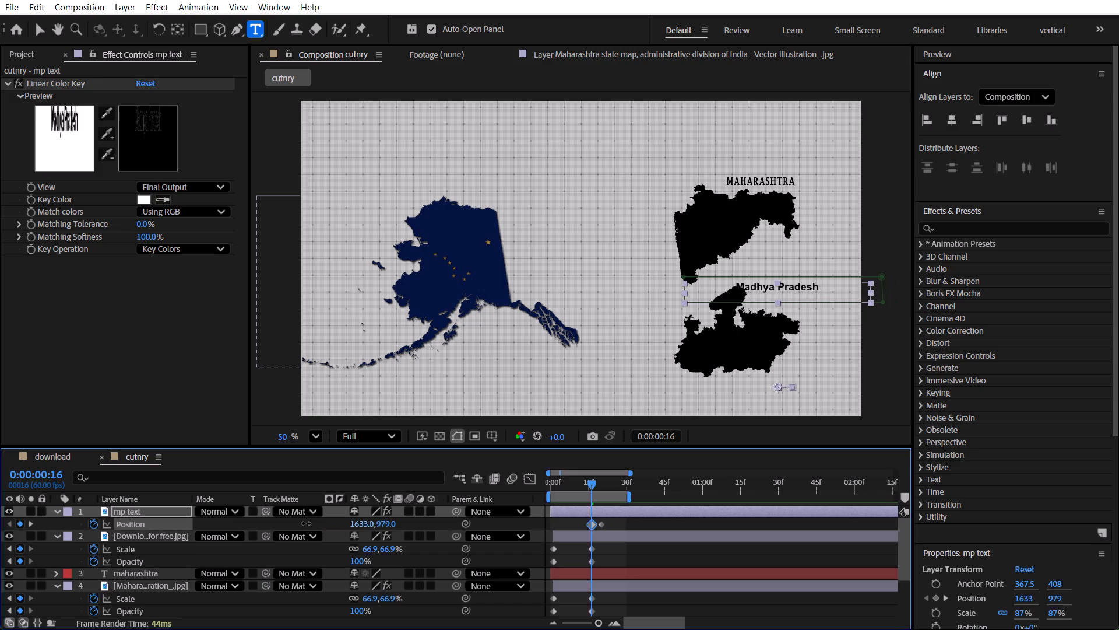
left_click_drag(306, 523, 283, 521)
left_click_drag(389, 521, 511, 517)
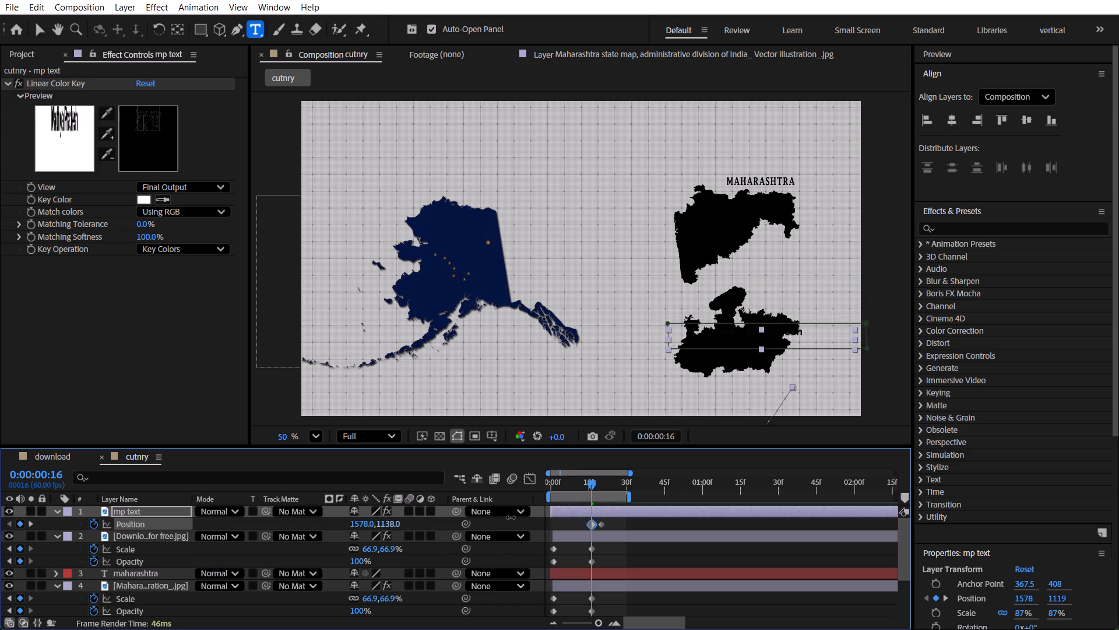
left_click_drag(511, 517, 491, 517)
left_click_drag(354, 523, 340, 523)
left_click_drag(393, 523, 416, 524)
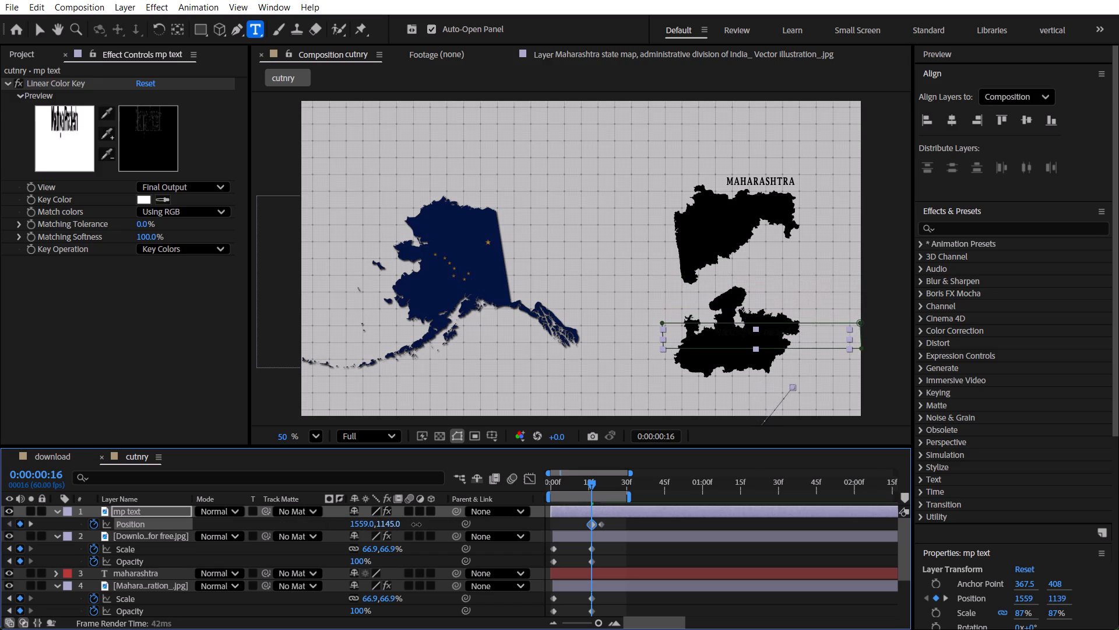
left_click_drag(416, 524, 417, 524)
left_click_drag(363, 524, 323, 520)
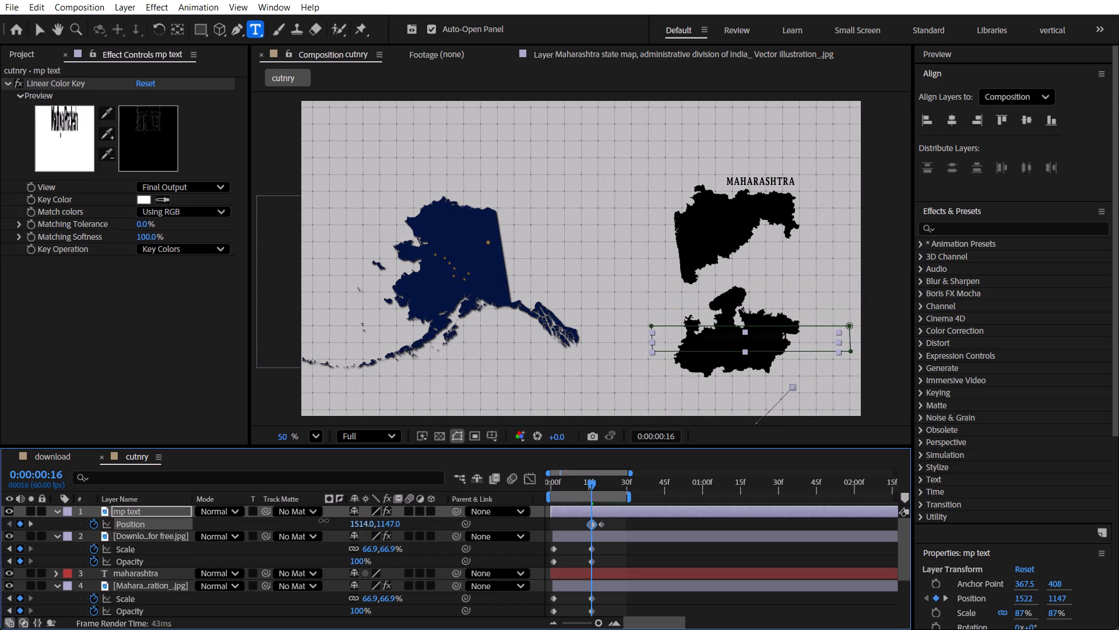
left_click_drag(323, 520, 318, 520)
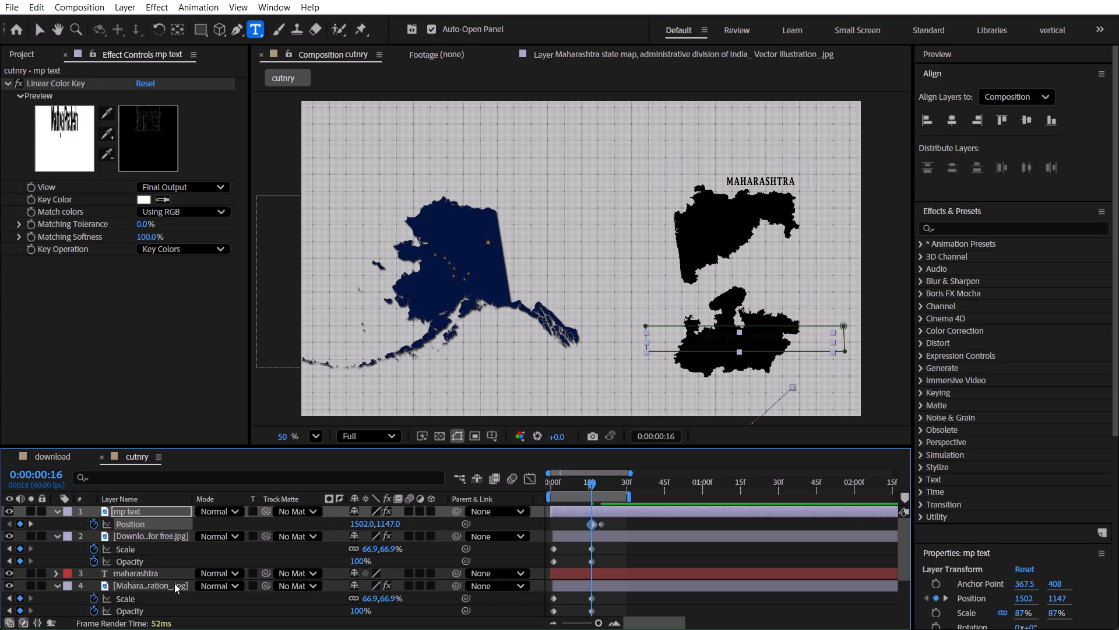
Add a Position keyframe at 1576, 288 to the maharashtra text layer at frame 20, and return to frame 16.
left_click(157, 570)
key("u")
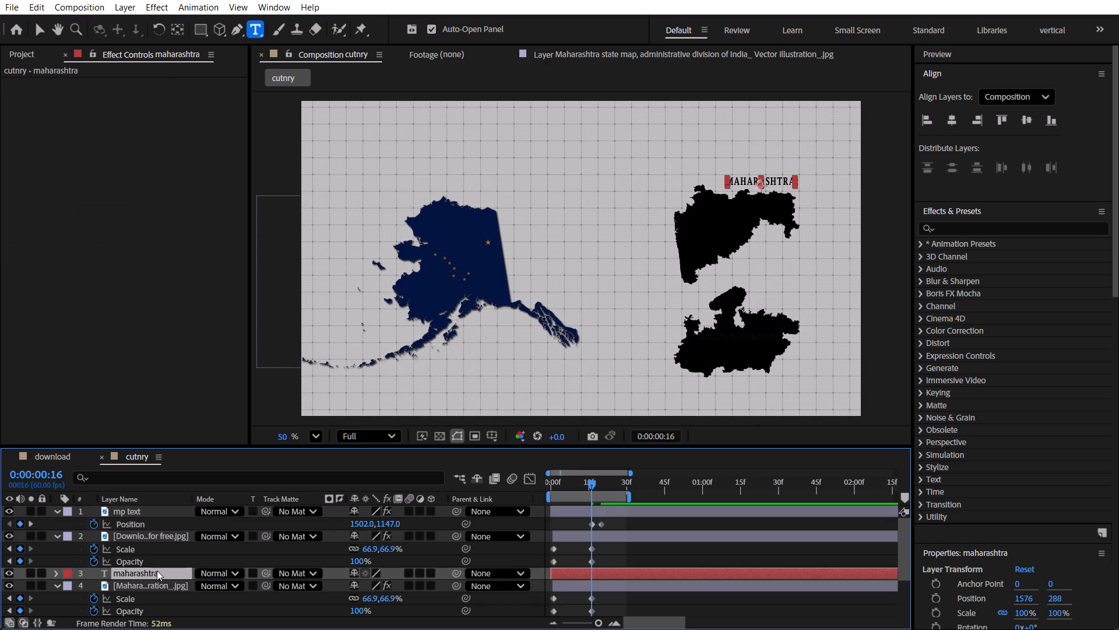
key("p")
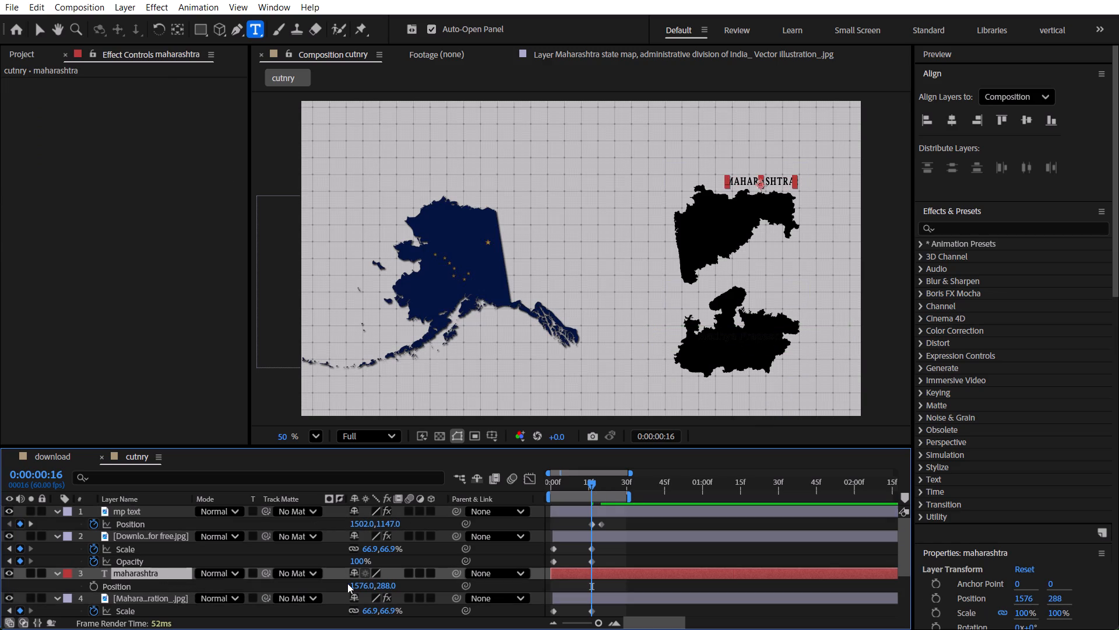
left_click(29, 523)
left_click(90, 586)
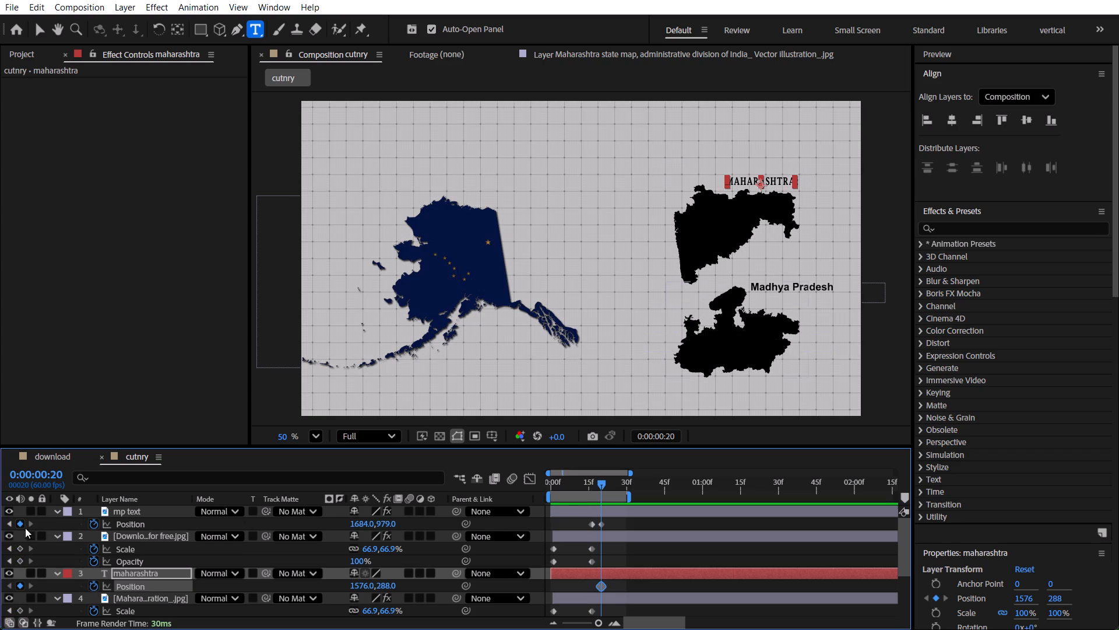
left_click(8, 521)
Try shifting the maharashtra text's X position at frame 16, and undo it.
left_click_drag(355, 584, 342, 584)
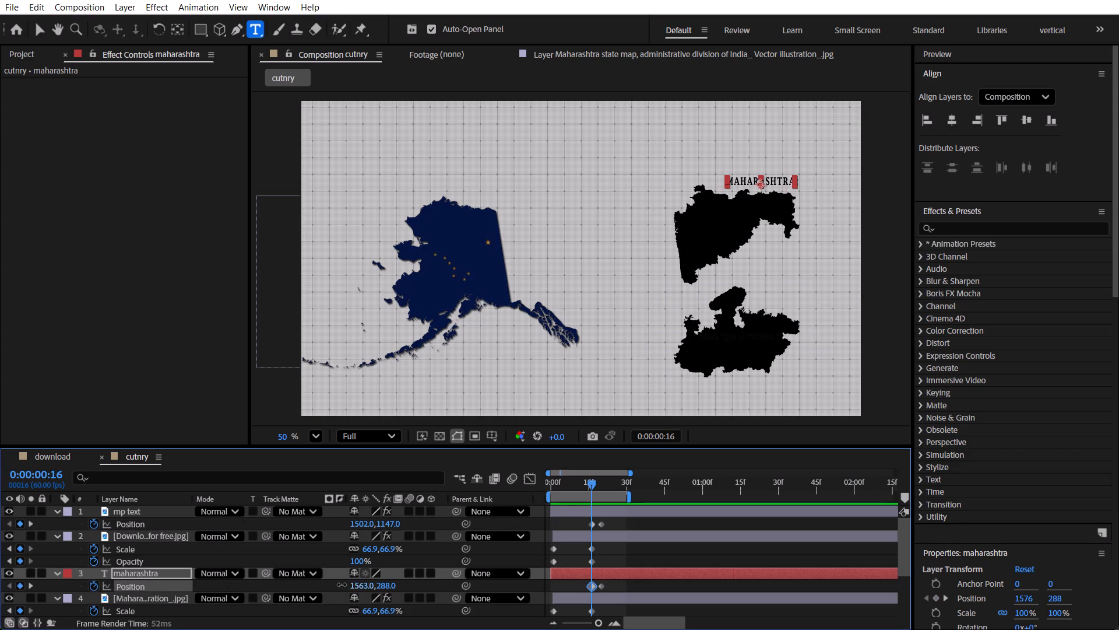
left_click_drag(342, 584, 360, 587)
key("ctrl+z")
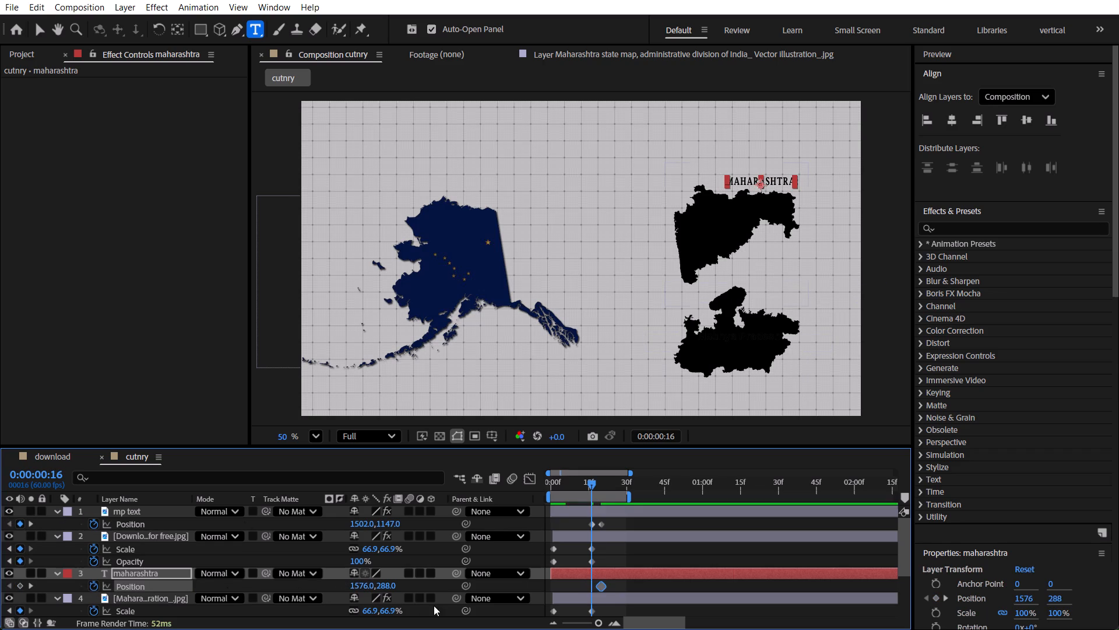
Set the maharashtra text's Position to 1576, 379 at frame 16 and preview both labels emerging from their maps.
left_click_drag(390, 588, 451, 587)
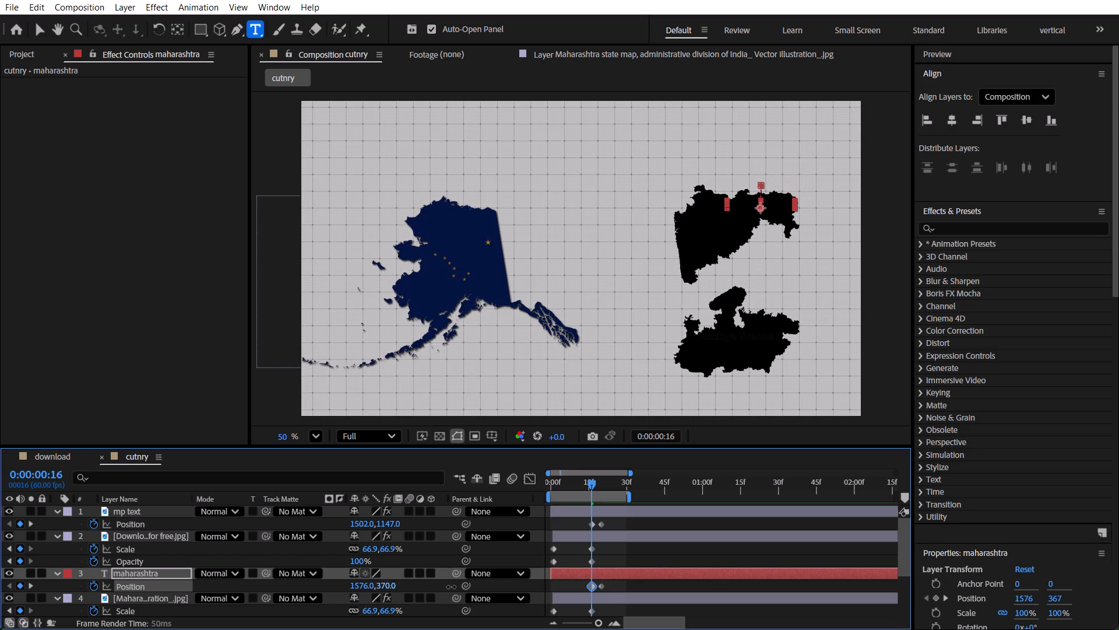
left_click_drag(451, 587, 458, 587)
left_click(678, 553)
left_click_drag(586, 481, 583, 481)
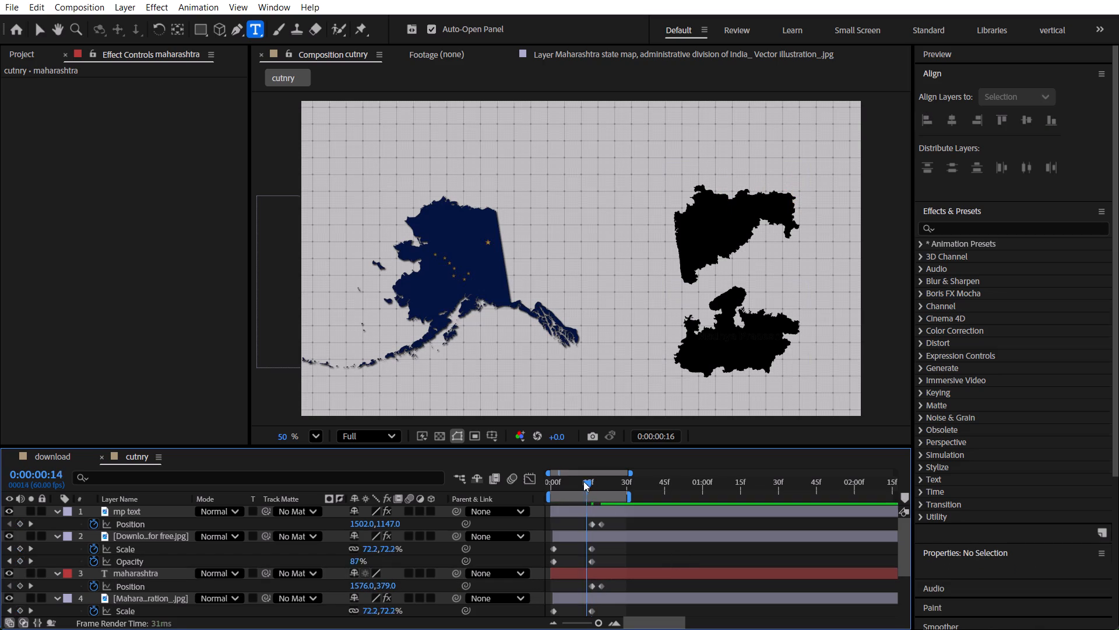
left_click_drag(583, 481, 589, 488)
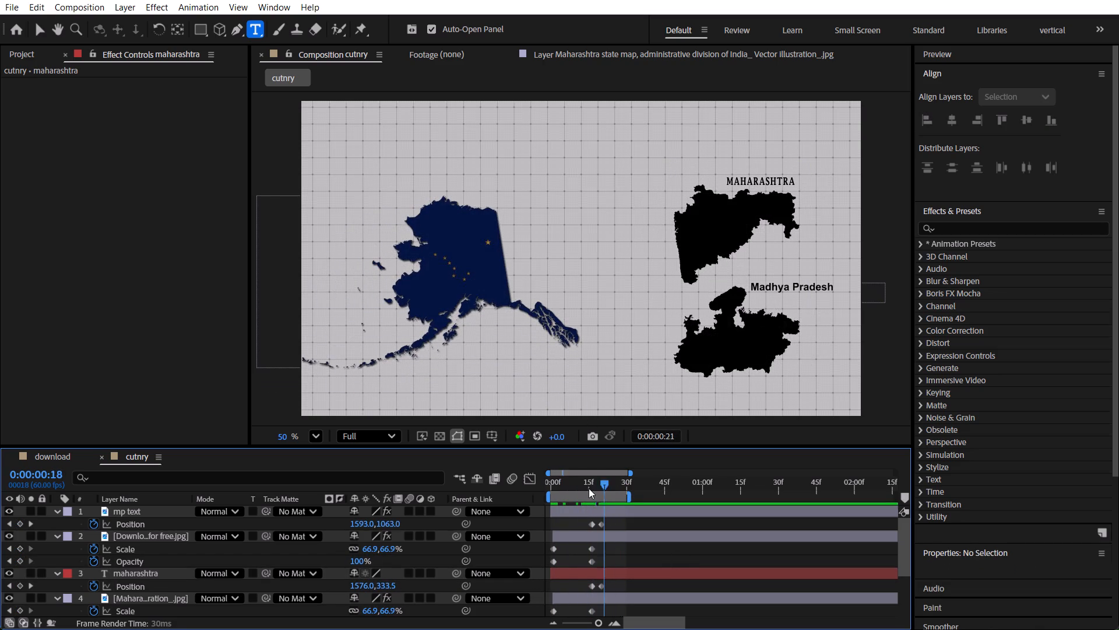
left_click_drag(589, 488, 591, 488)
left_click(31, 521)
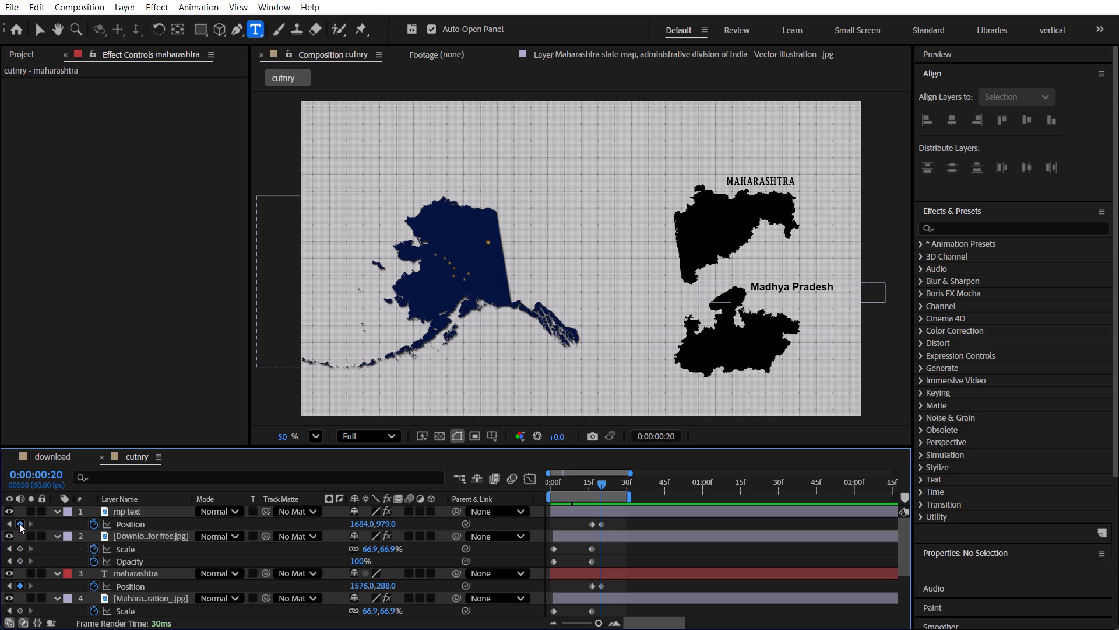
Add Opacity keyframes at frame 16 to the mp text and maharashtra layers, and undo the maharashtra one.
left_click(8, 524)
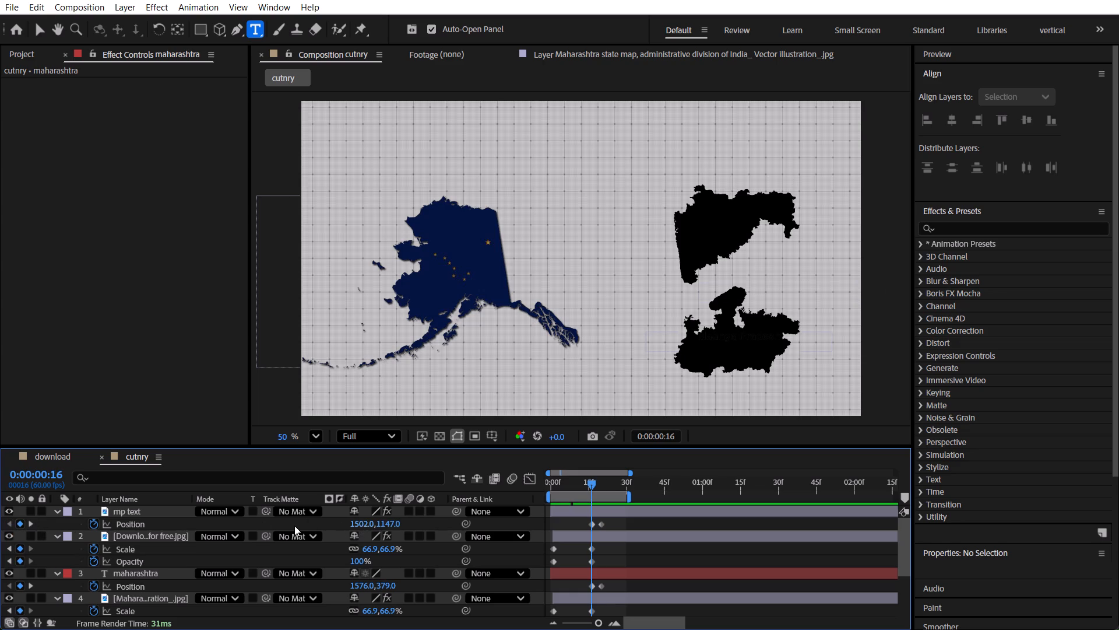
key("t")
key("t")
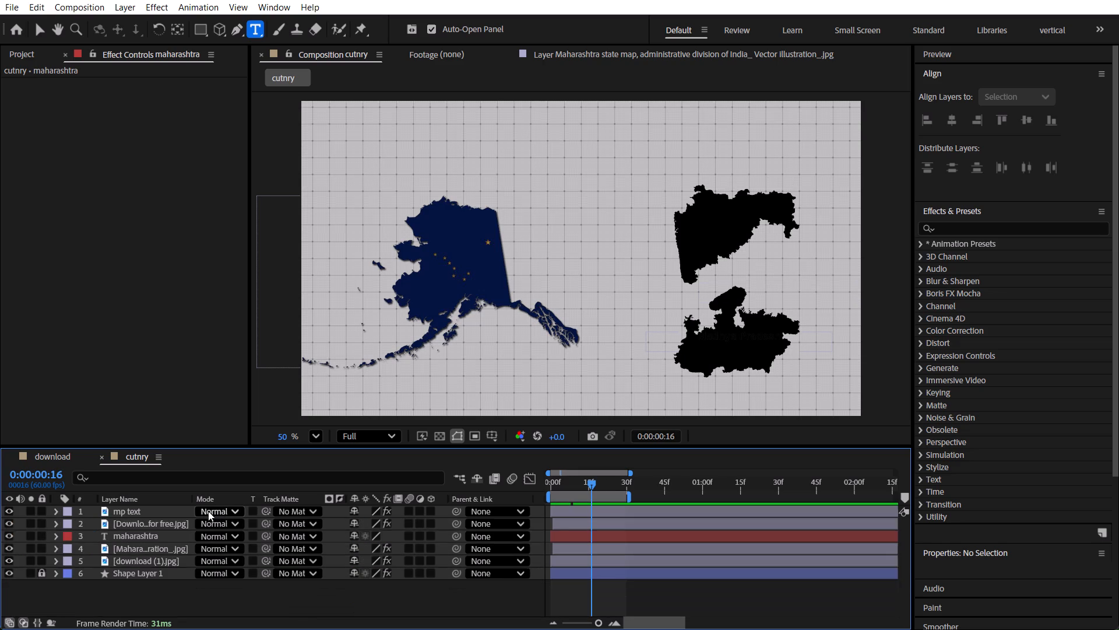
key("t")
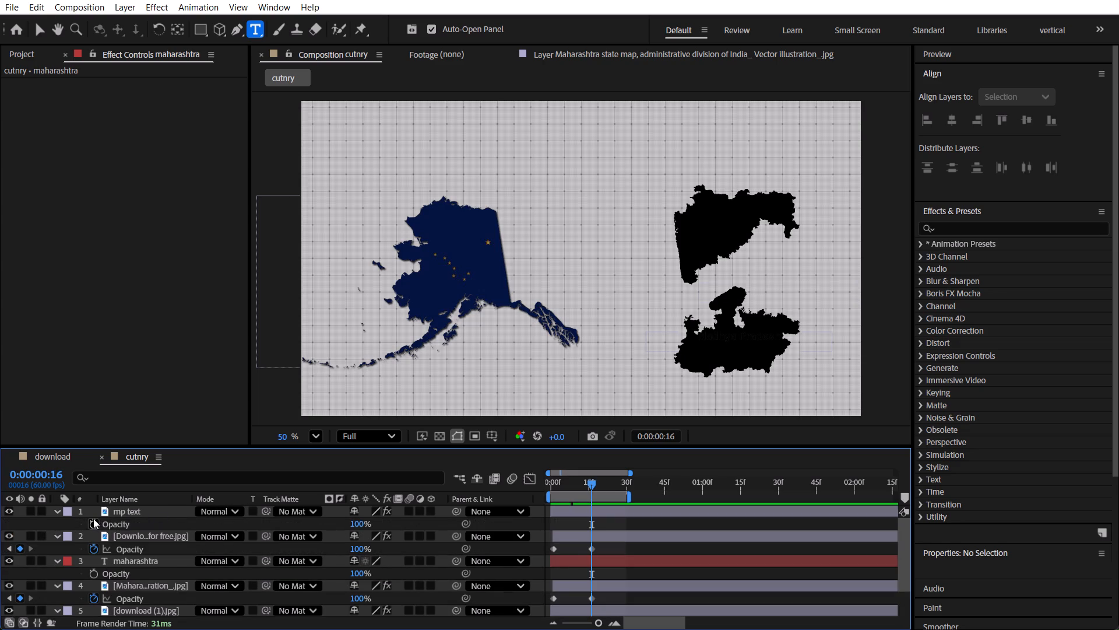
left_click(93, 522)
left_click(92, 576)
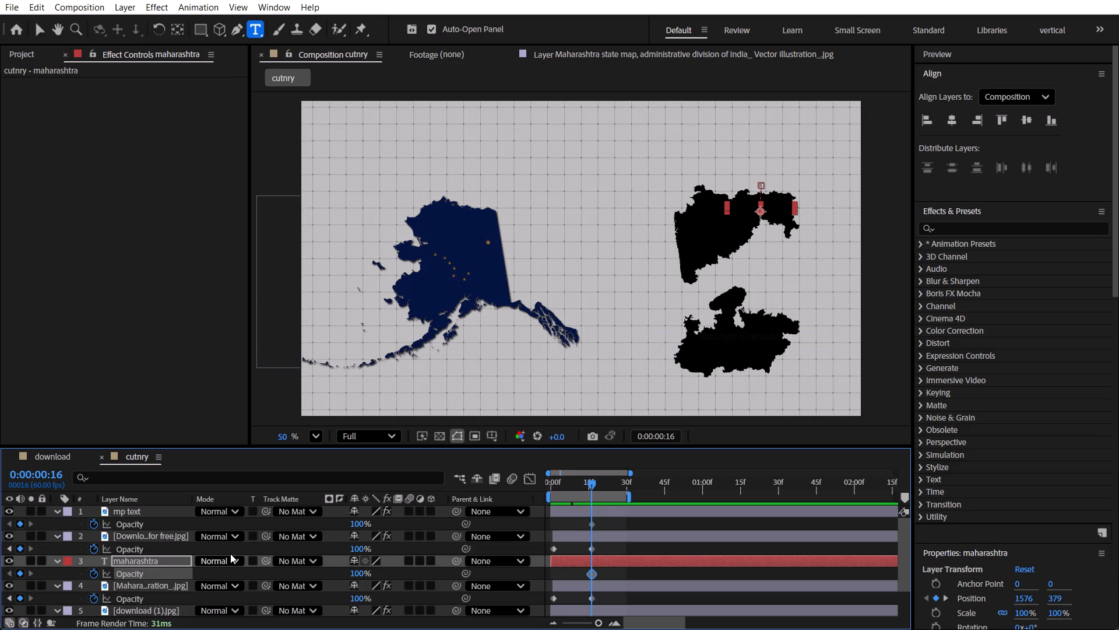
key("p")
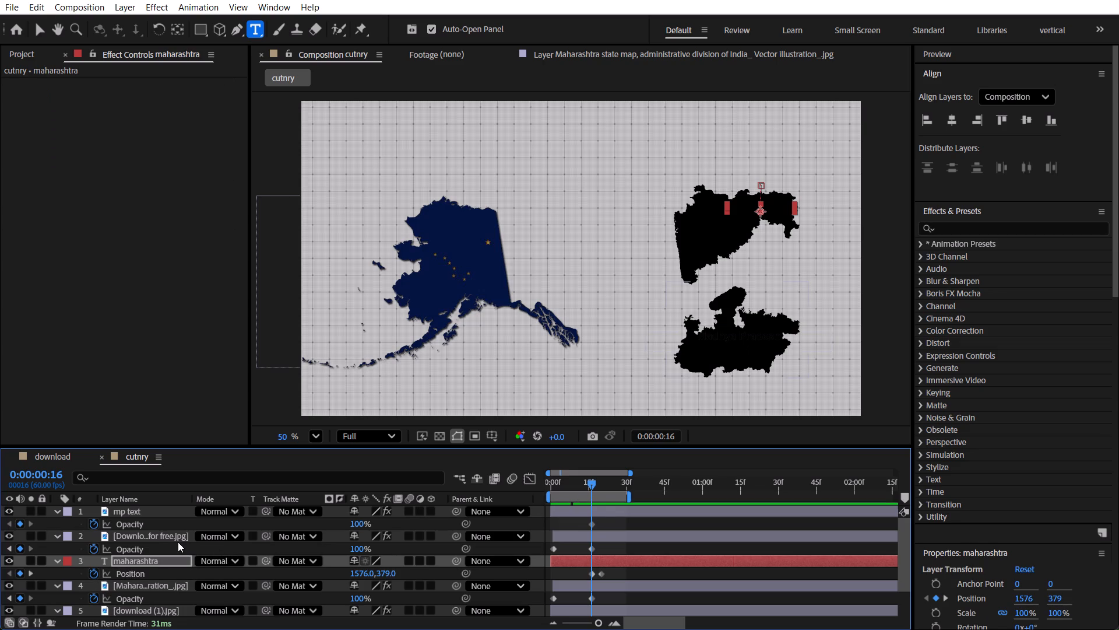
key("ctrl+z")
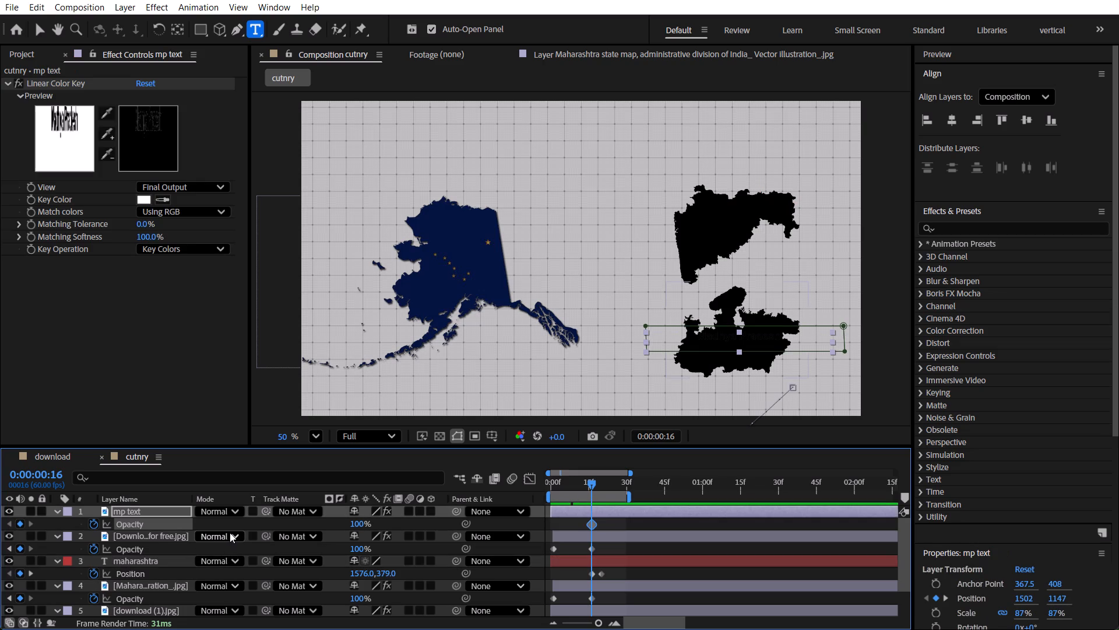
Add Opacity keyframes at frame 20 to the mp text and maharashtra layers.
left_click(148, 515)
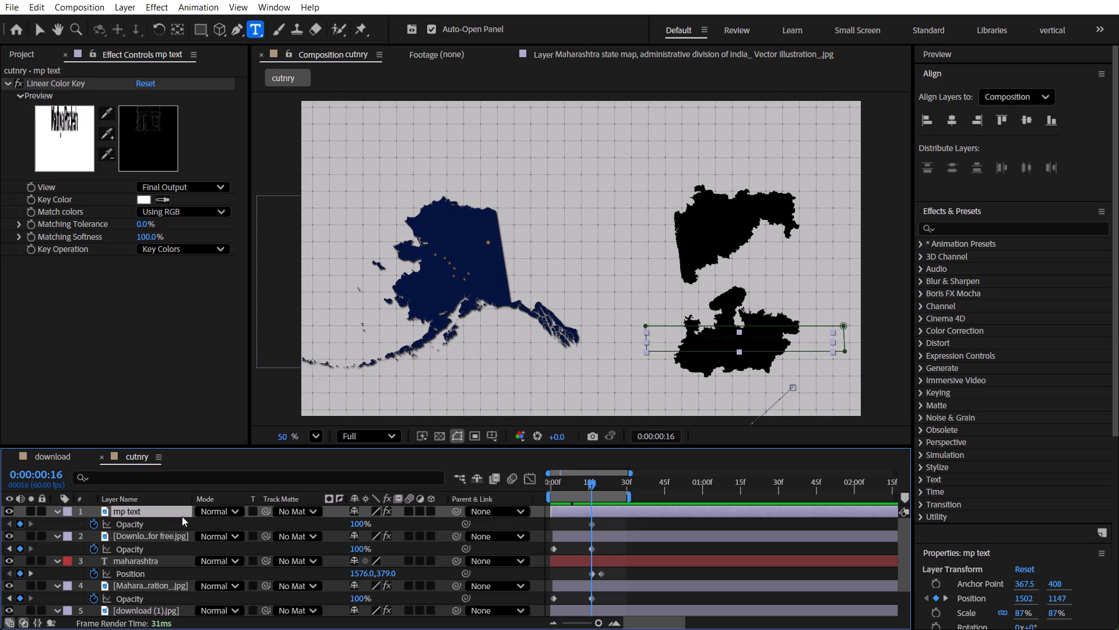
left_click(200, 517)
key("p")
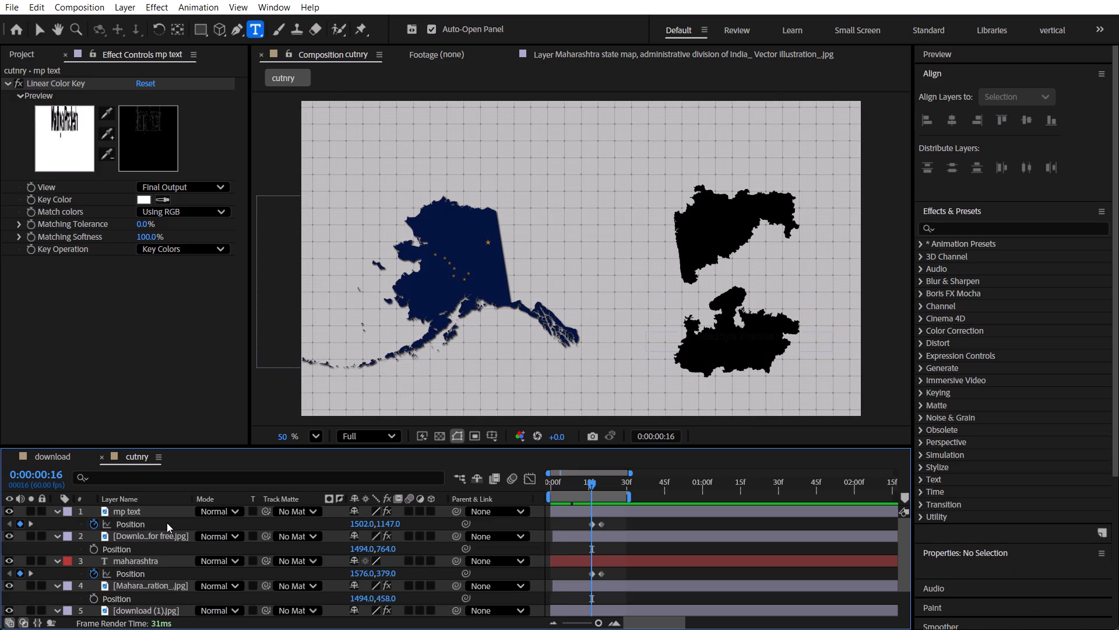
left_click(32, 520)
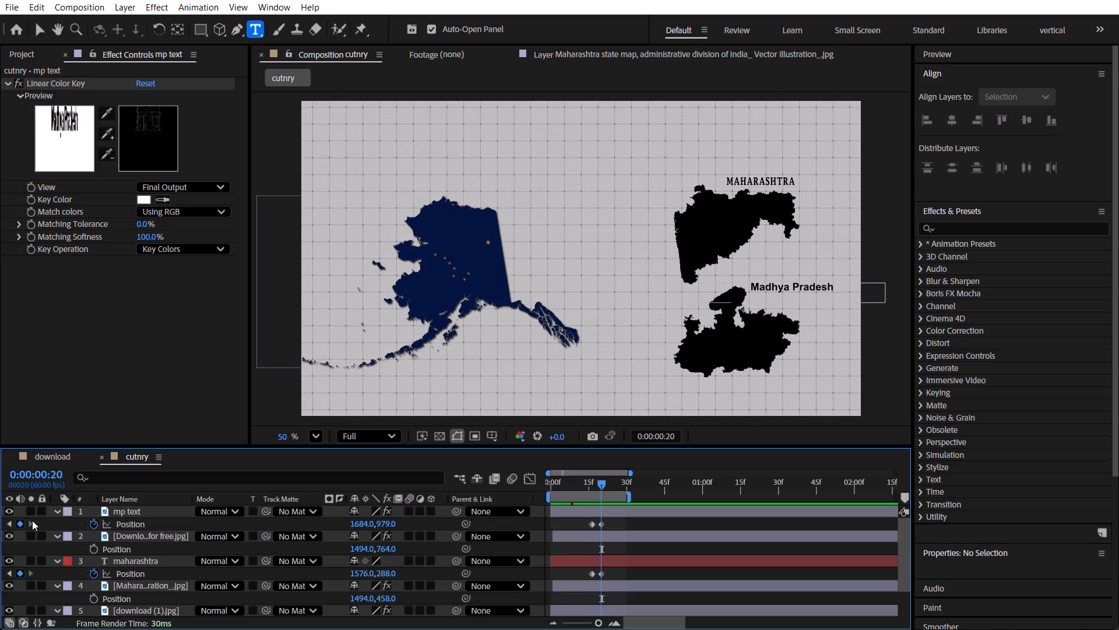
key("t")
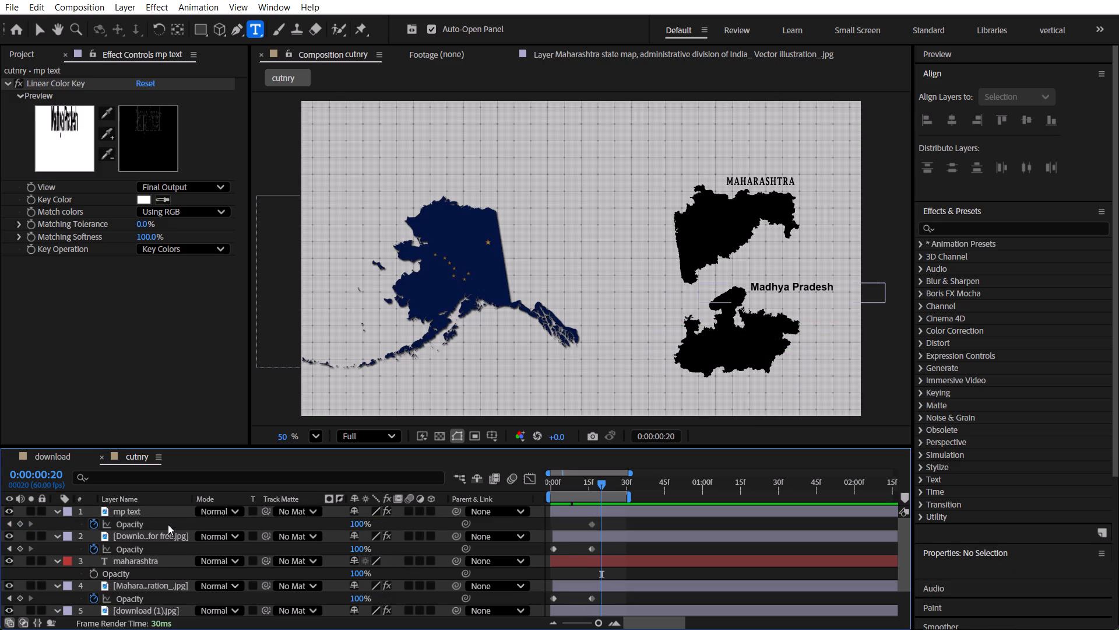
left_click(18, 521)
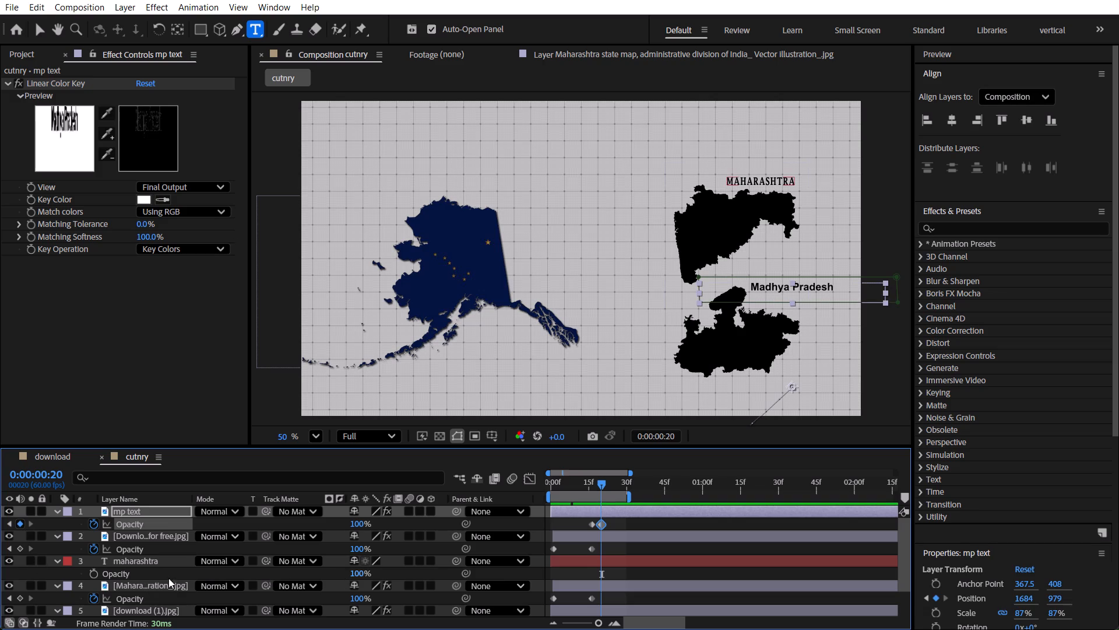
left_click(97, 573)
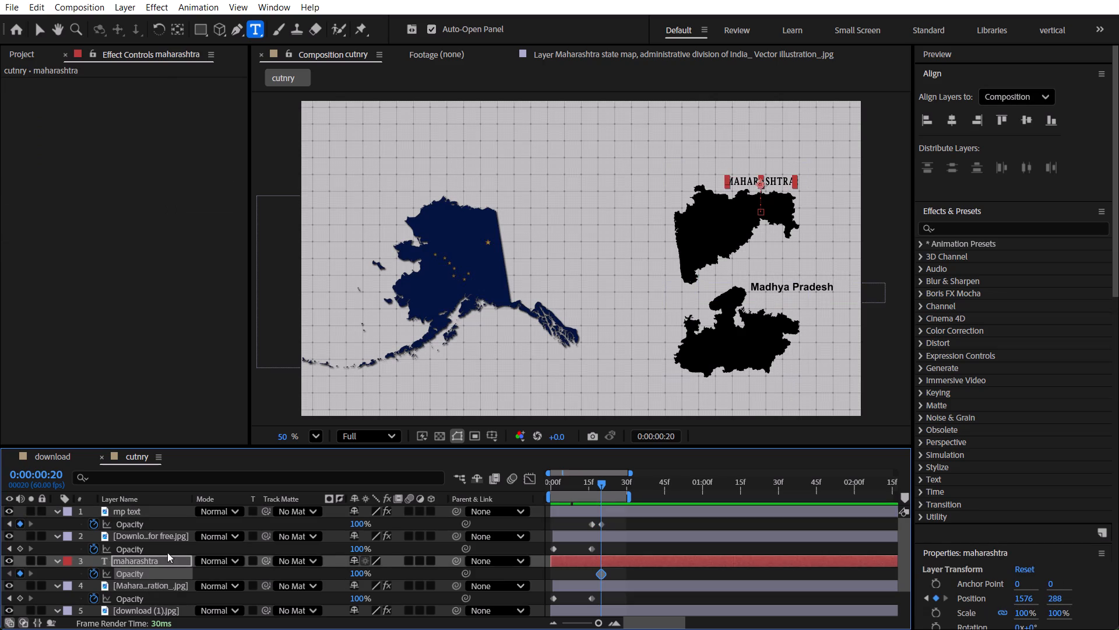
Add an Opacity keyframe to maharashtra at frame 16 and set both text layers' Opacity to 1% there.
left_click(4, 522)
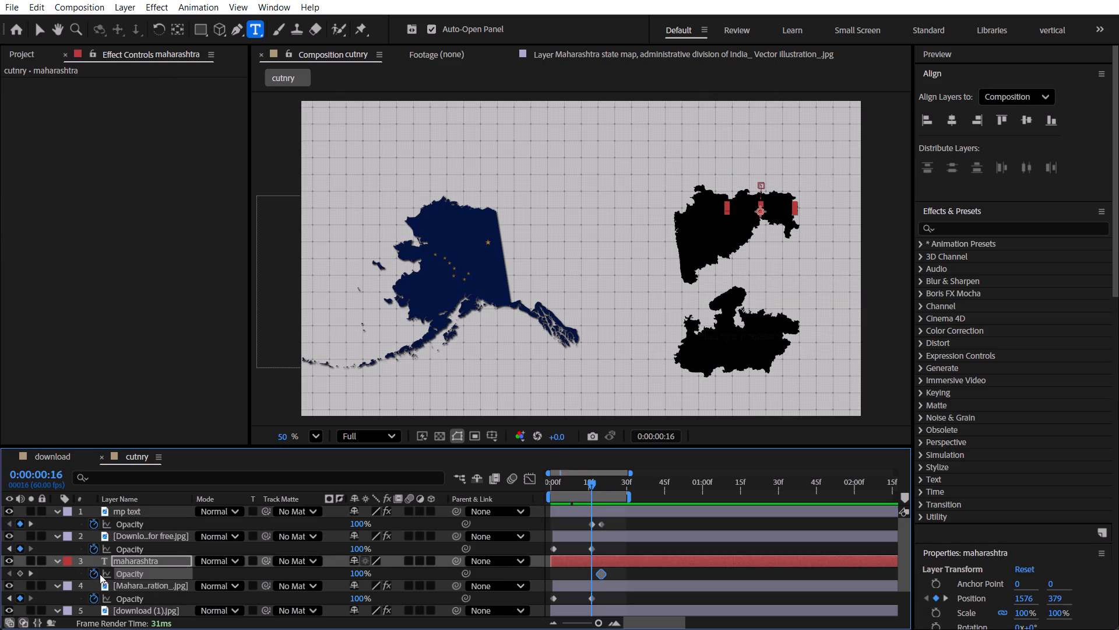
left_click(17, 569)
left_click(143, 509, "ctrl")
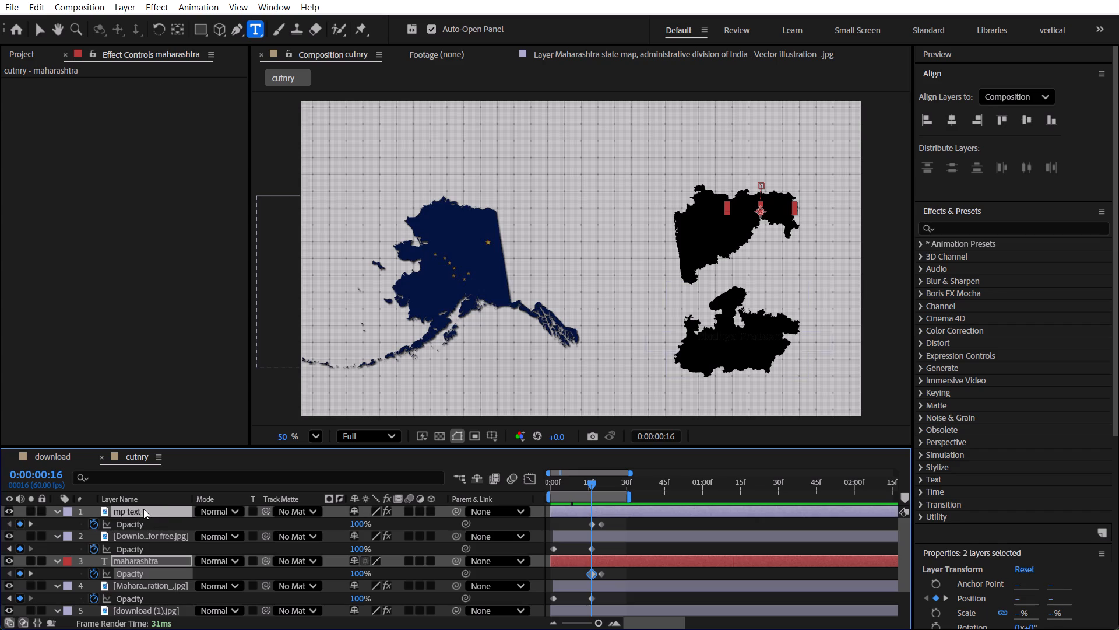
left_click_drag(360, 523, 345, 523)
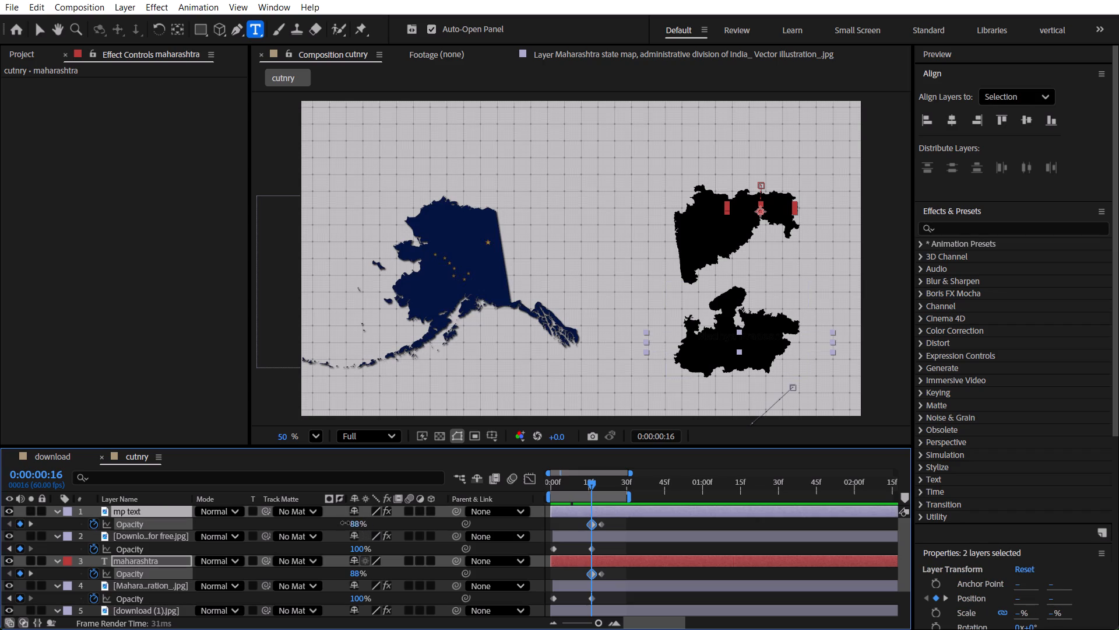
left_click_drag(345, 523, 258, 518)
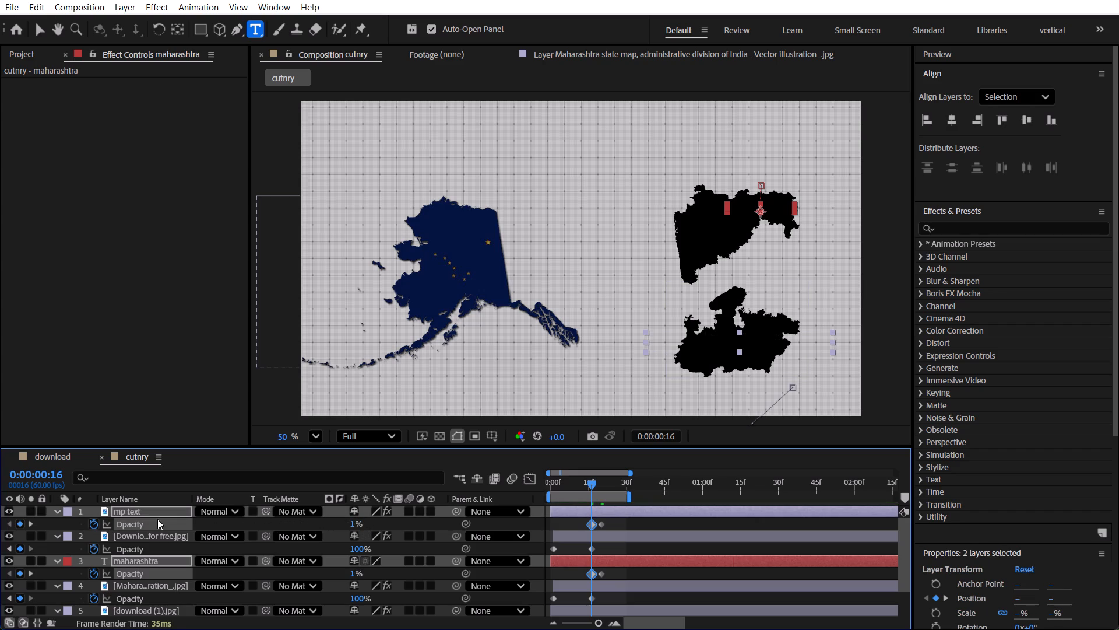
Set both text layers' Opacity to 100% at frame 20 and preview the fade-in between frames 16 and 20.
left_click(32, 524)
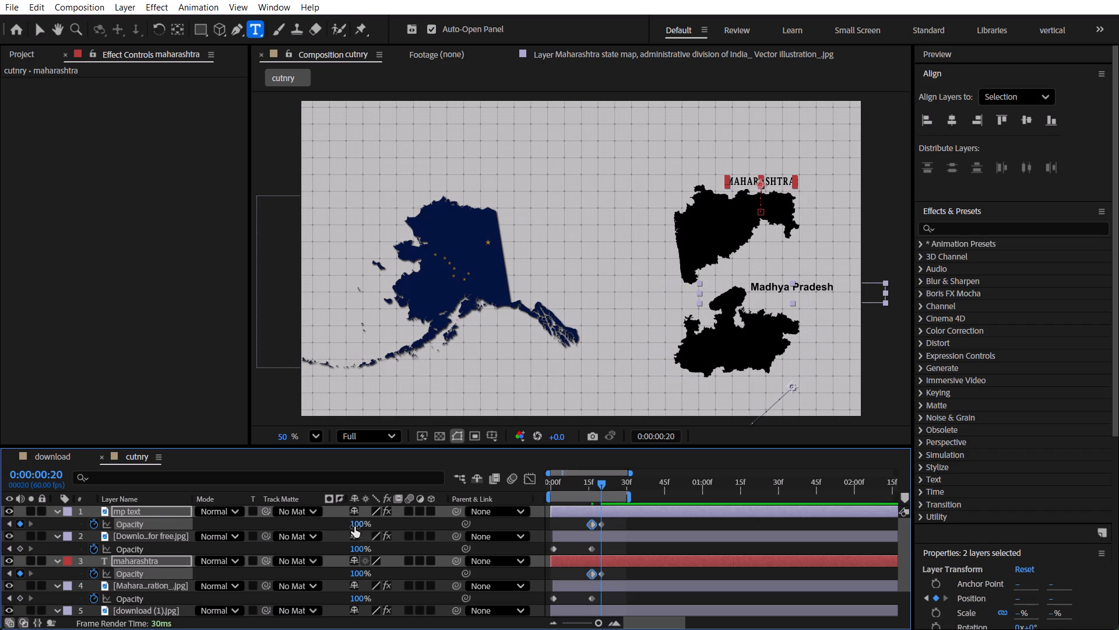
left_click_drag(355, 527, 452, 520)
left_click_drag(591, 481, 594, 488)
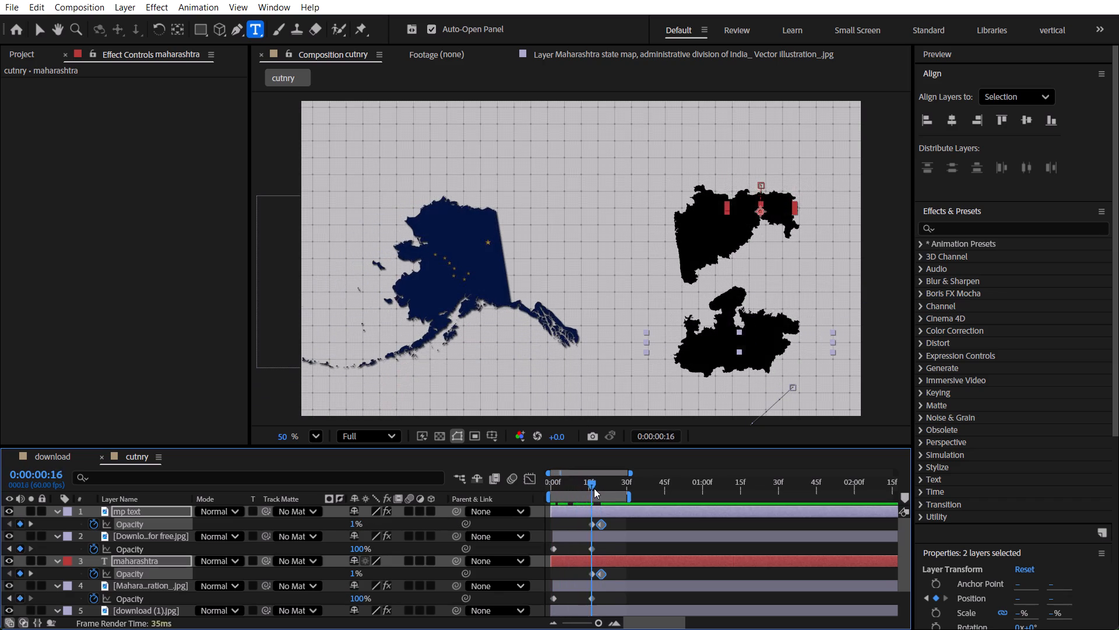
left_click_drag(594, 488, 598, 492)
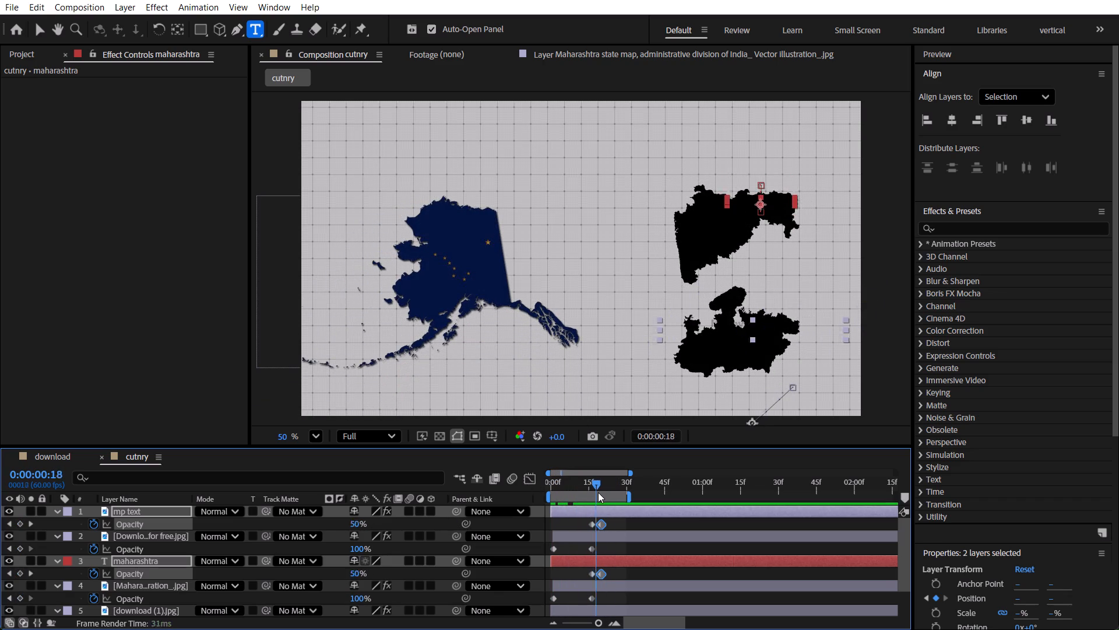
left_click_drag(598, 492, 603, 492)
left_click(686, 543)
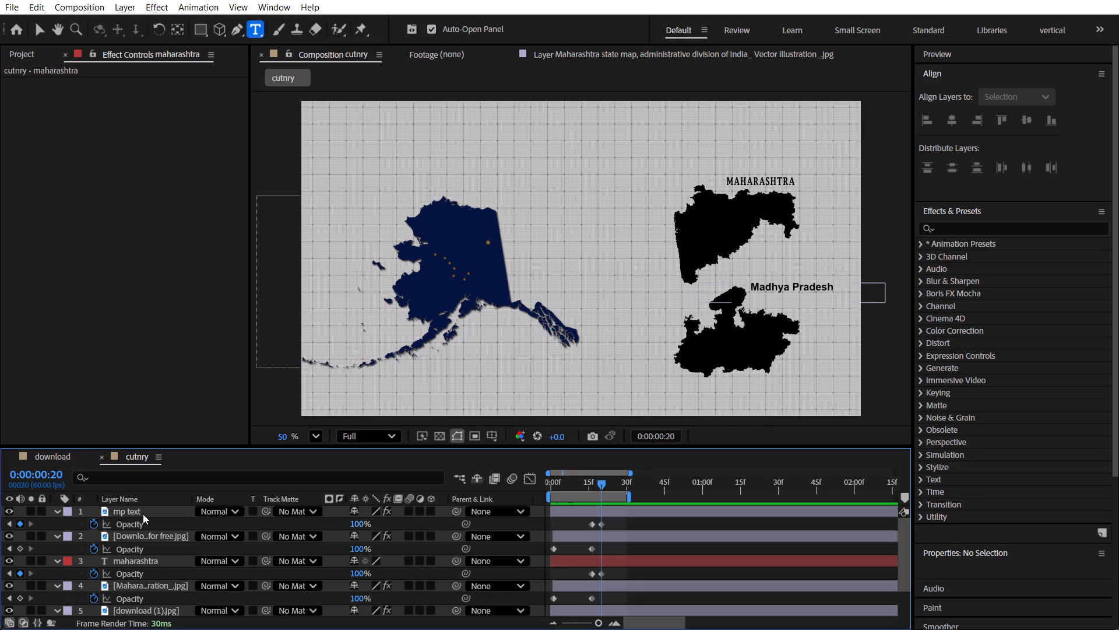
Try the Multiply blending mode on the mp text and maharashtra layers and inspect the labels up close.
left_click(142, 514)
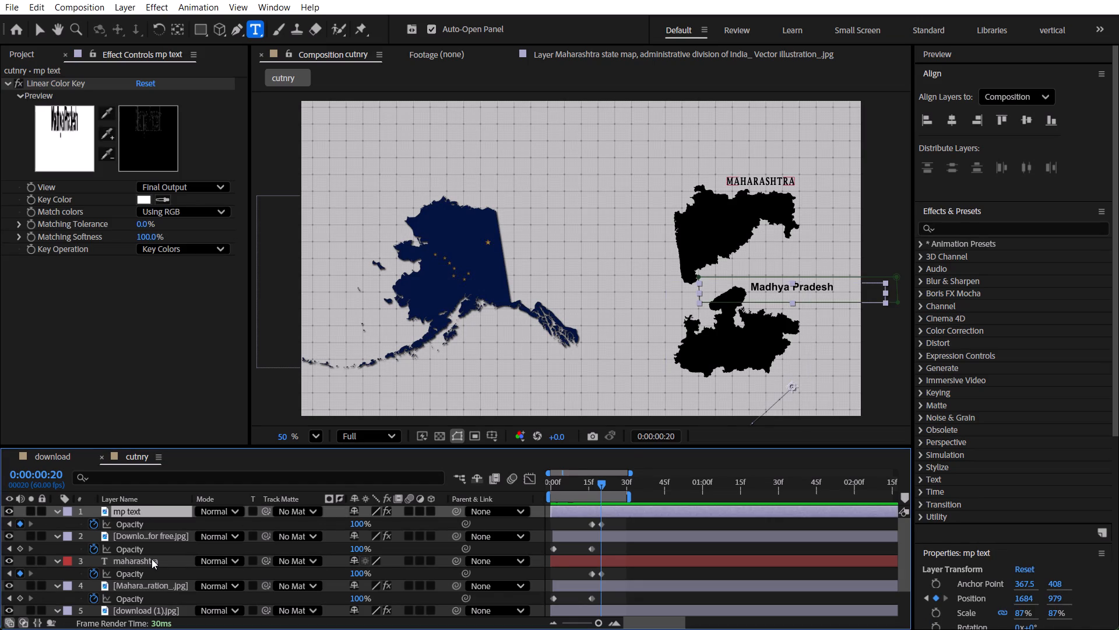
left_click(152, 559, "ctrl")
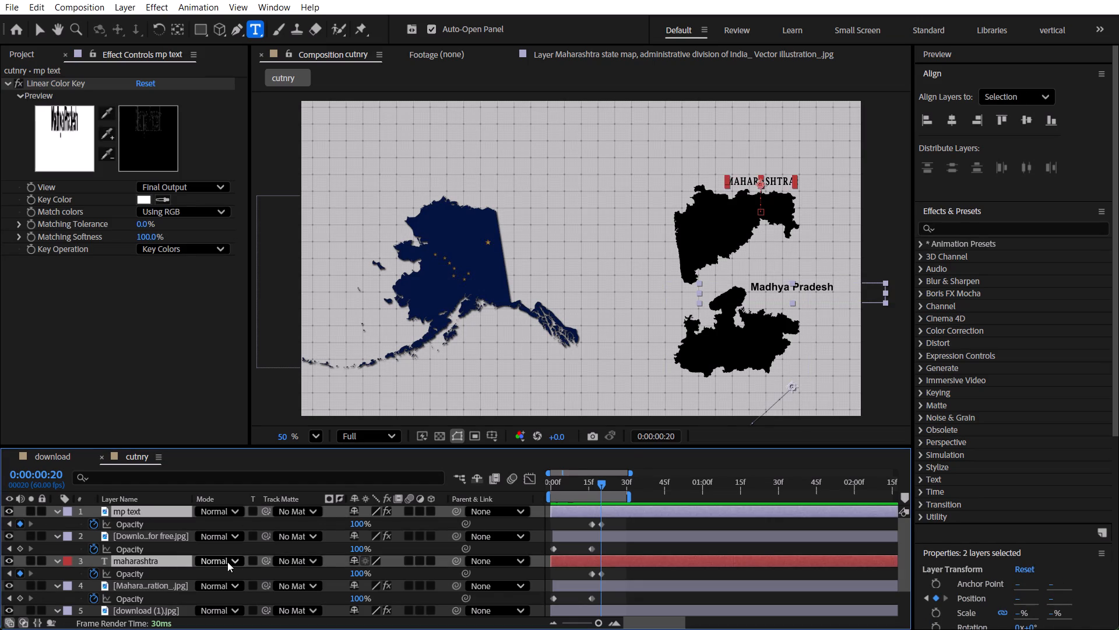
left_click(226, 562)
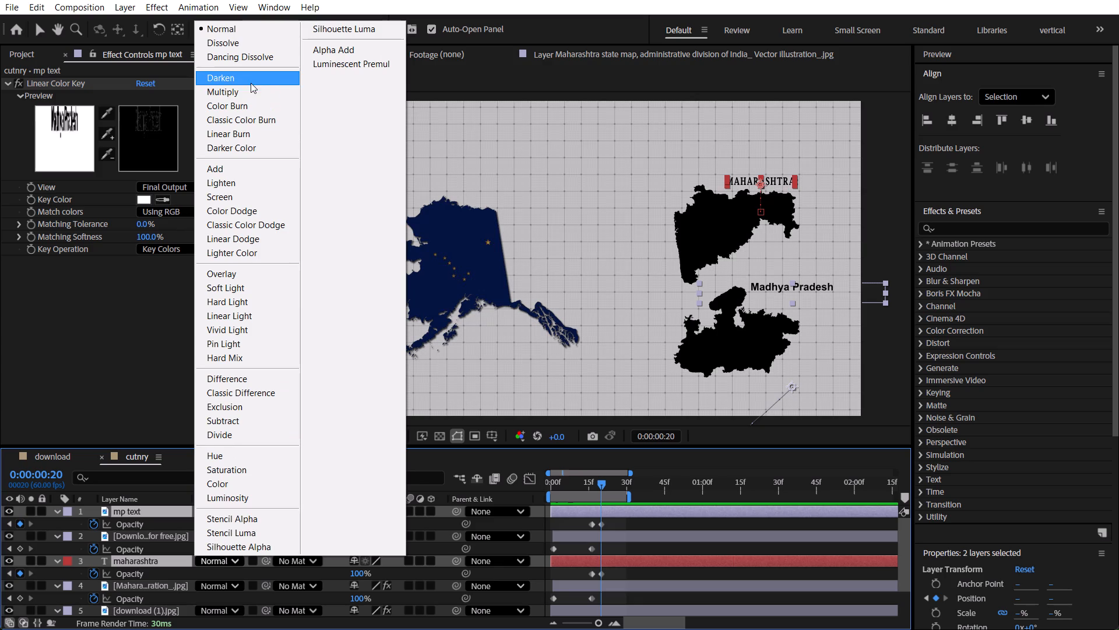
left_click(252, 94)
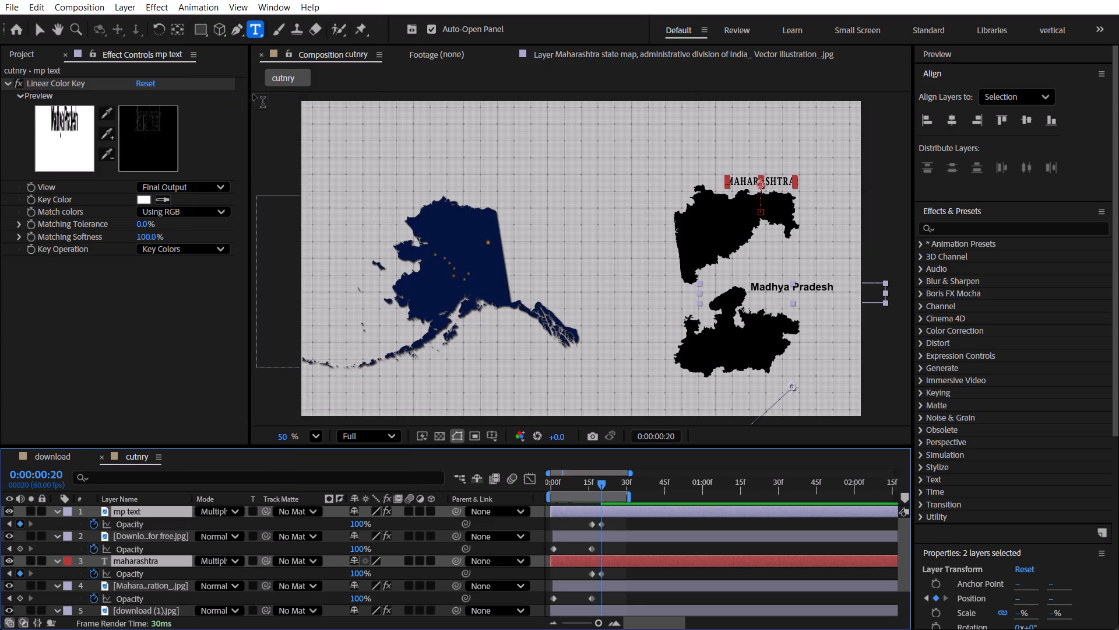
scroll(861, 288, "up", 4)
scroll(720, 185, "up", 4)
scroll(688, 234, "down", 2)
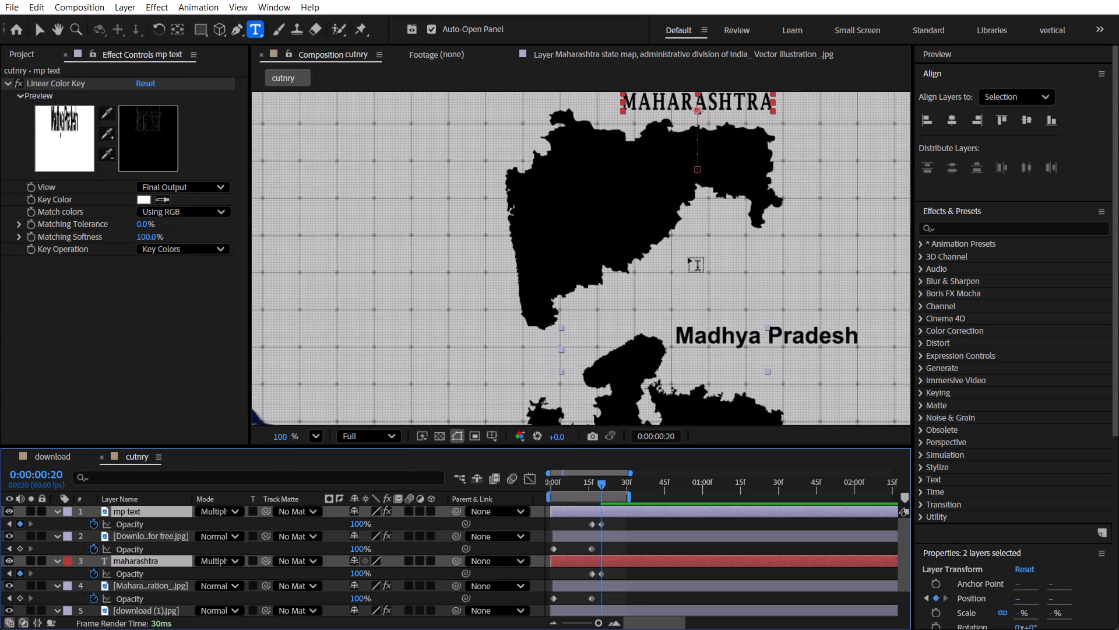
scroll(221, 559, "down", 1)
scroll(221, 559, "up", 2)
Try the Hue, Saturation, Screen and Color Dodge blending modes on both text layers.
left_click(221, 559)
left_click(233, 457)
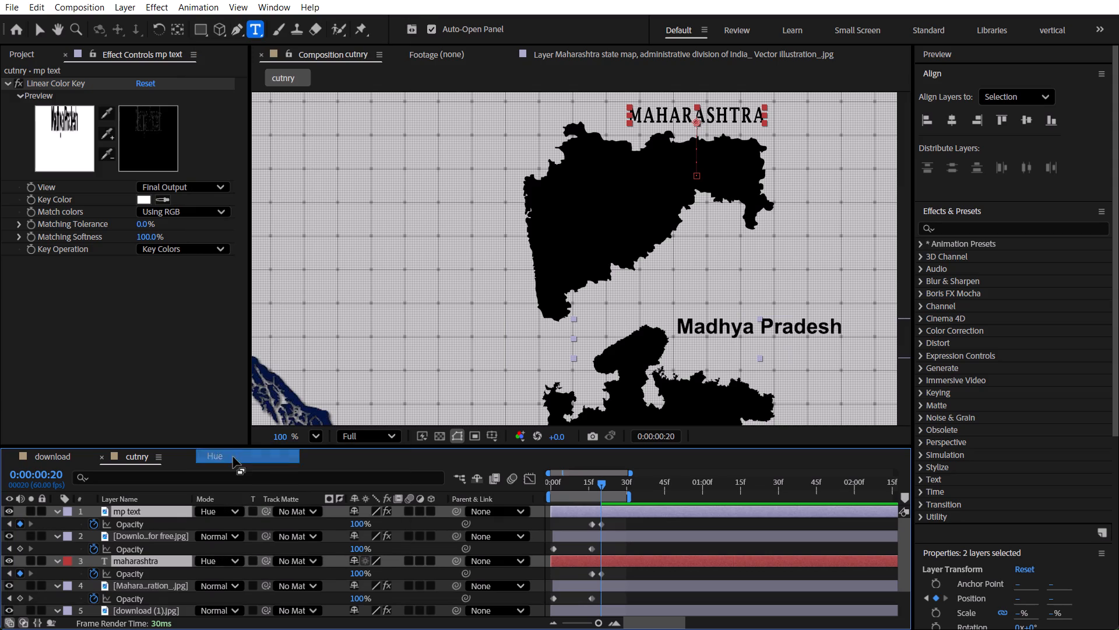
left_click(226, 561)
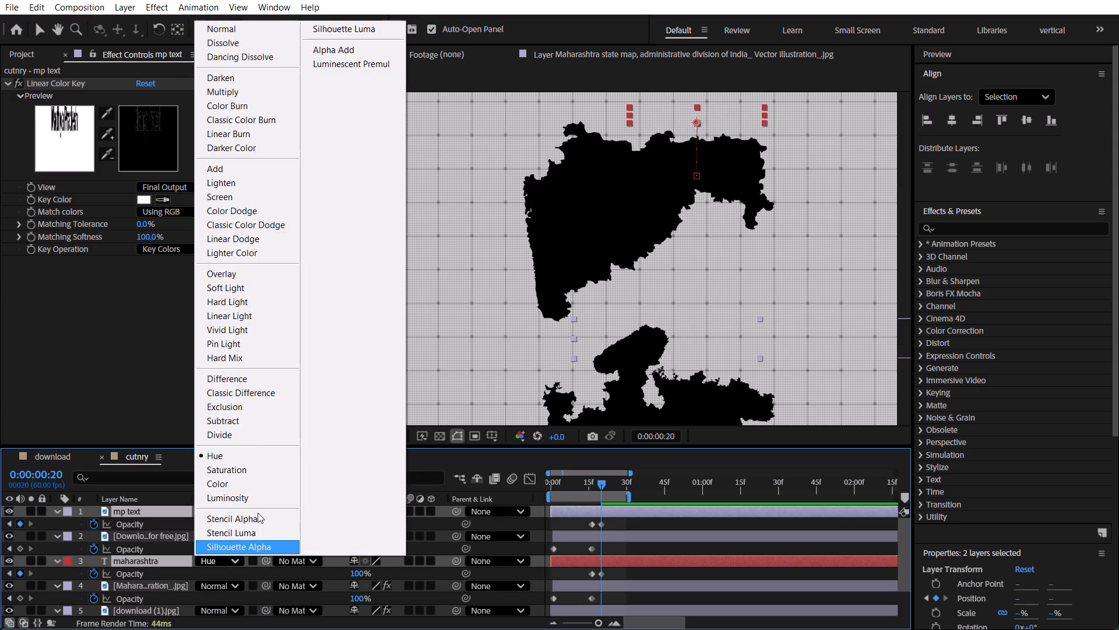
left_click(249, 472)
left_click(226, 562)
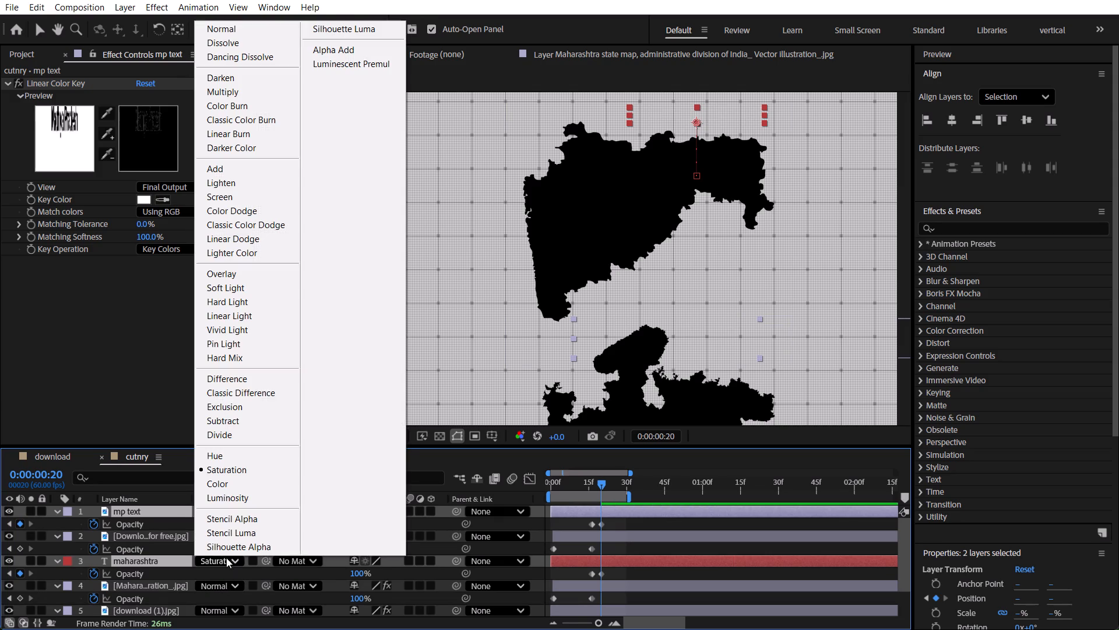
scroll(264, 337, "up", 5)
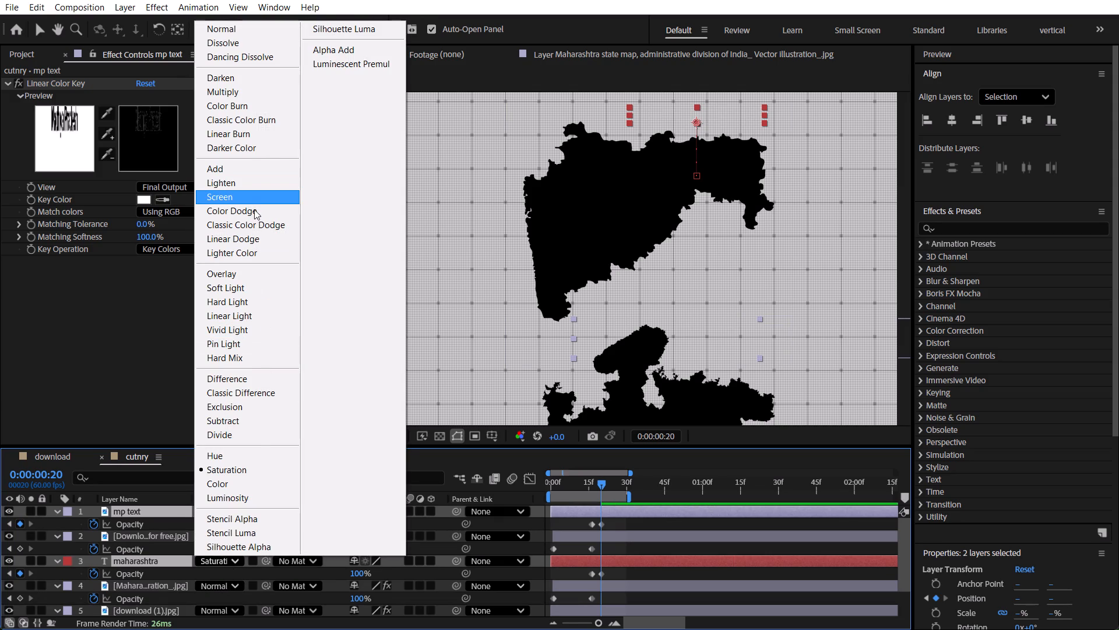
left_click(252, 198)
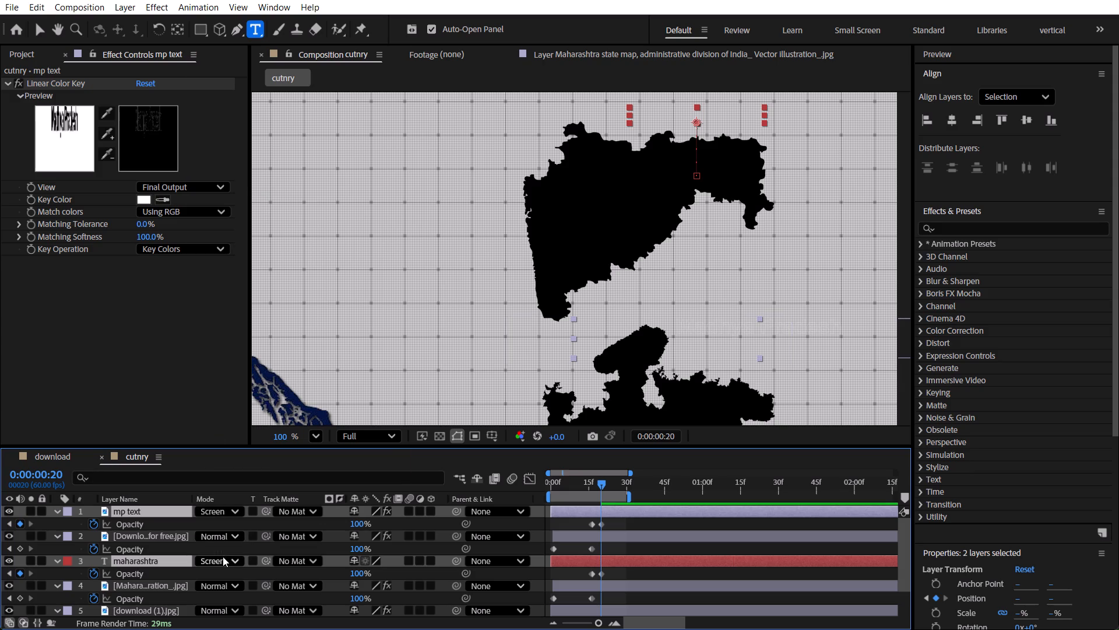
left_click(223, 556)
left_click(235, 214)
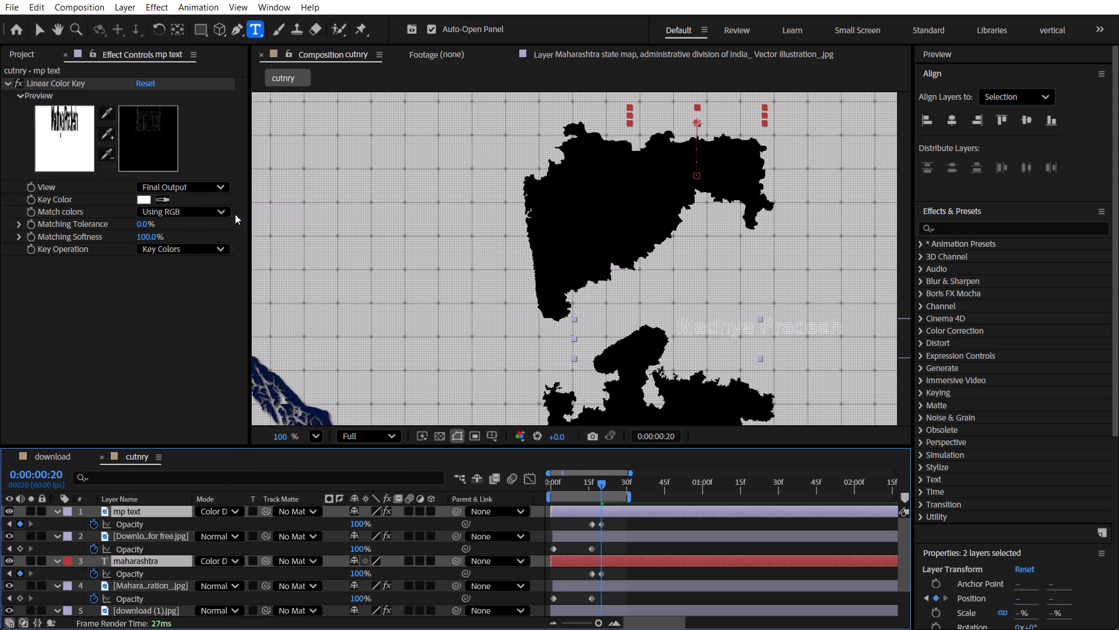
Set the blending mode of the mp text and maharashtra layers to Dissolve.
left_click(206, 560)
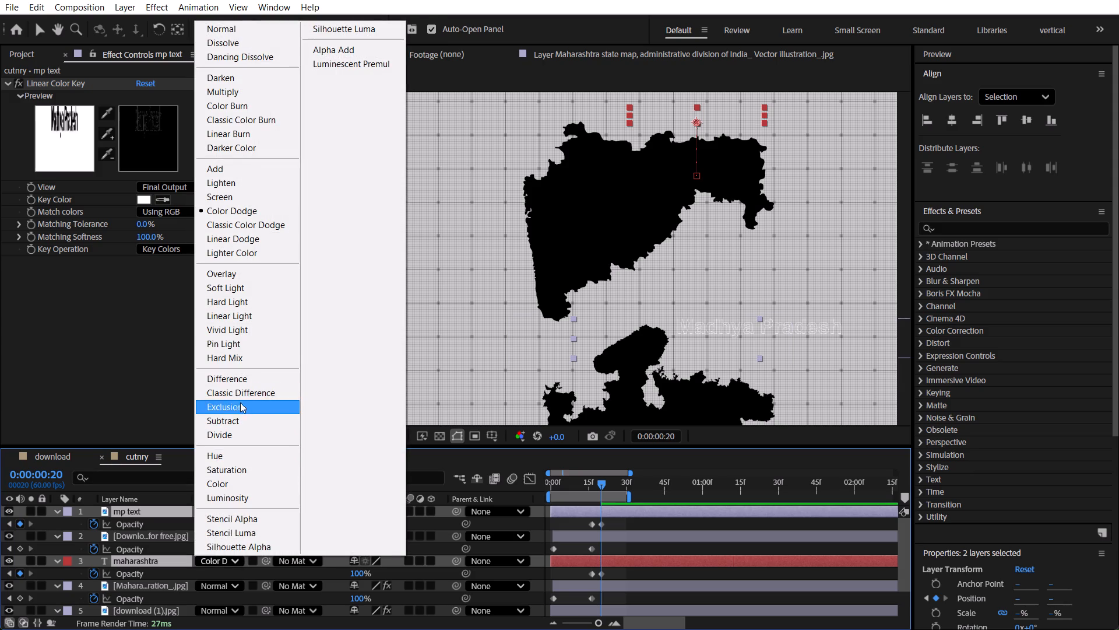
left_click(245, 39)
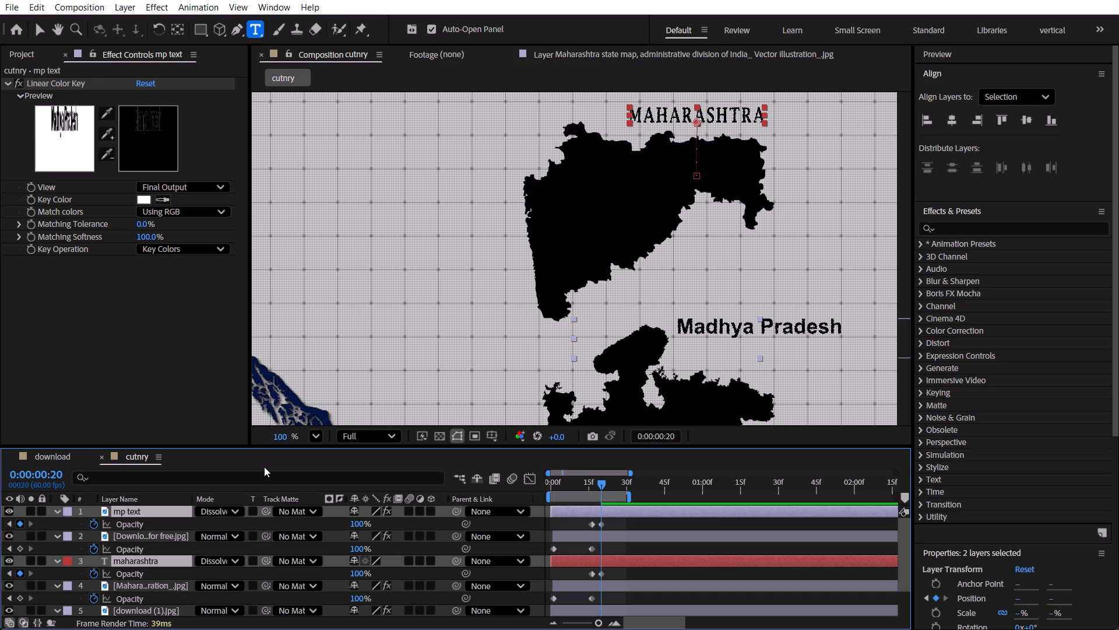
Preview the whole scene at 50% magnification with the layers deselected, scrubbing between frame 0 and about frame 33.
left_click(424, 553)
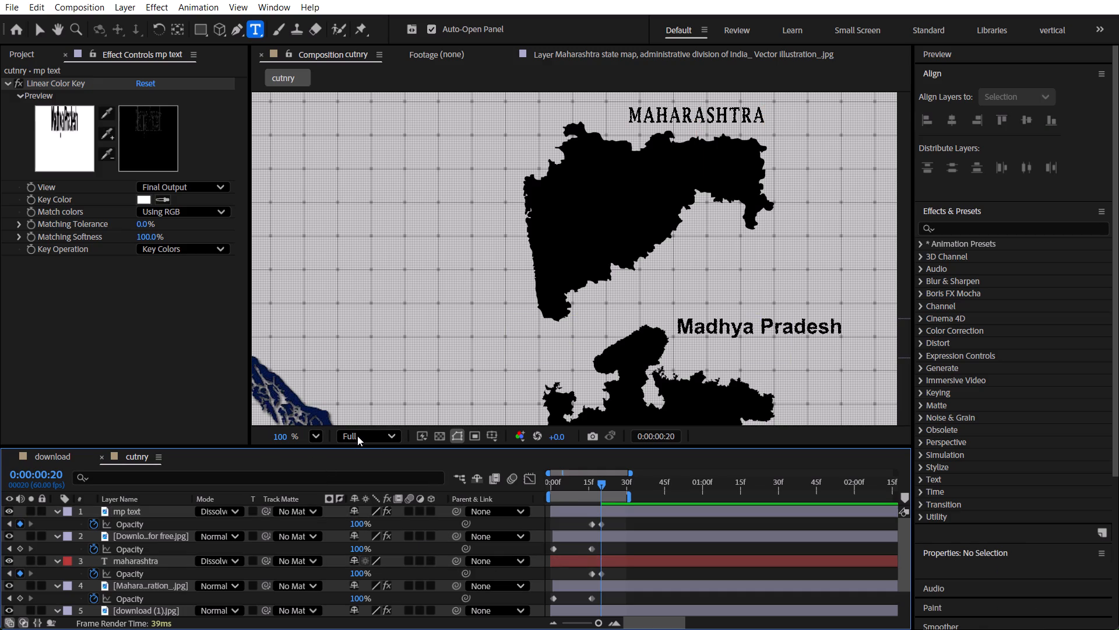
left_click(315, 432)
left_click(356, 148)
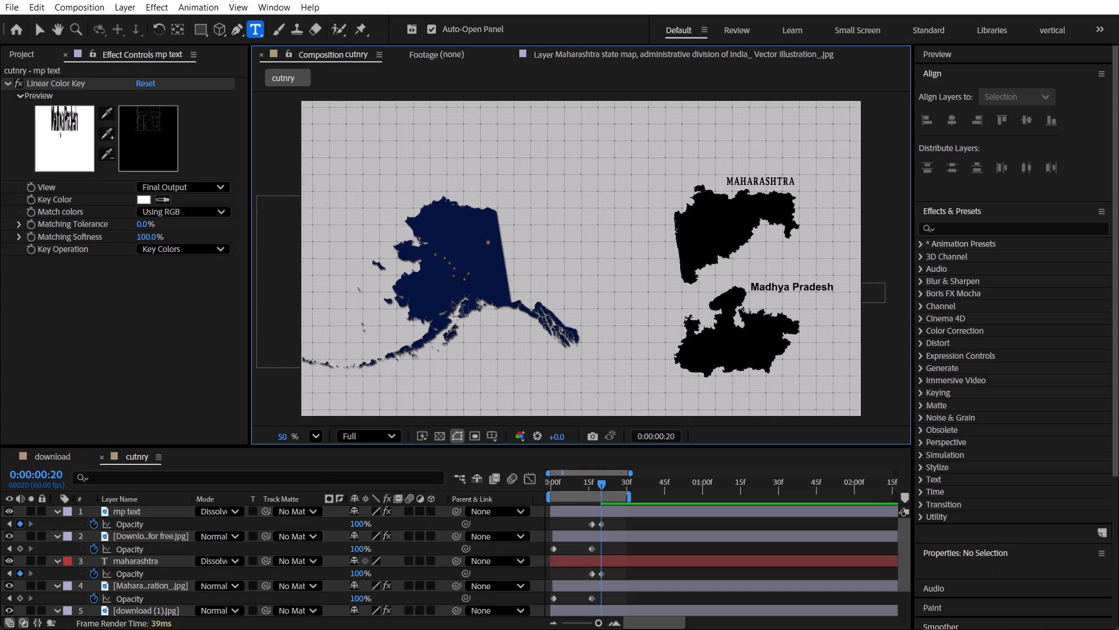
left_click_drag(589, 480, 526, 480)
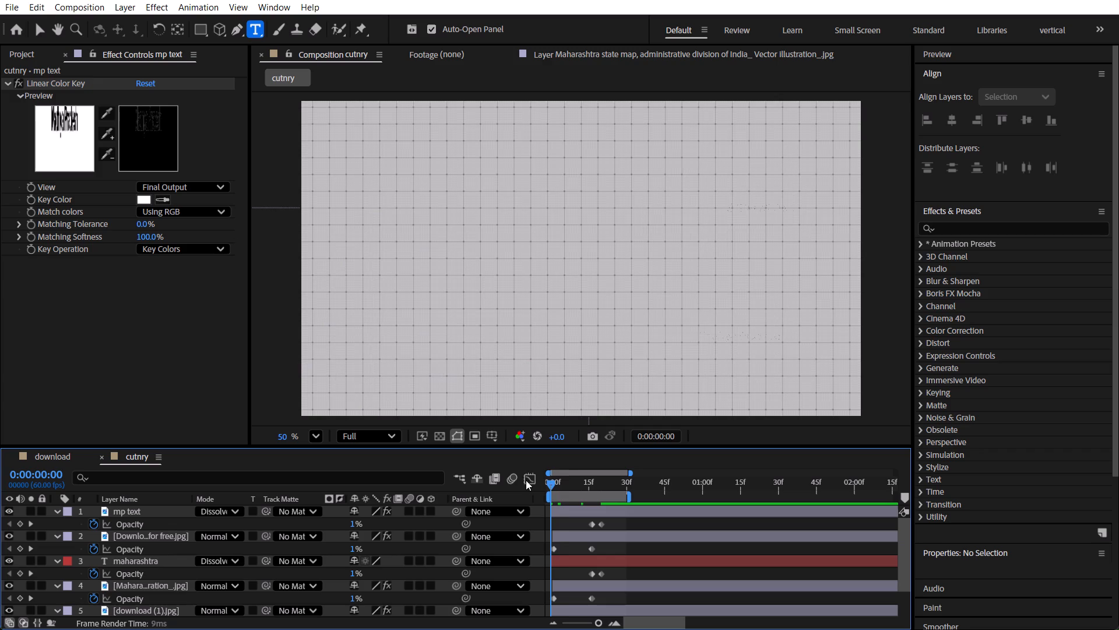
left_click_drag(526, 480, 615, 485)
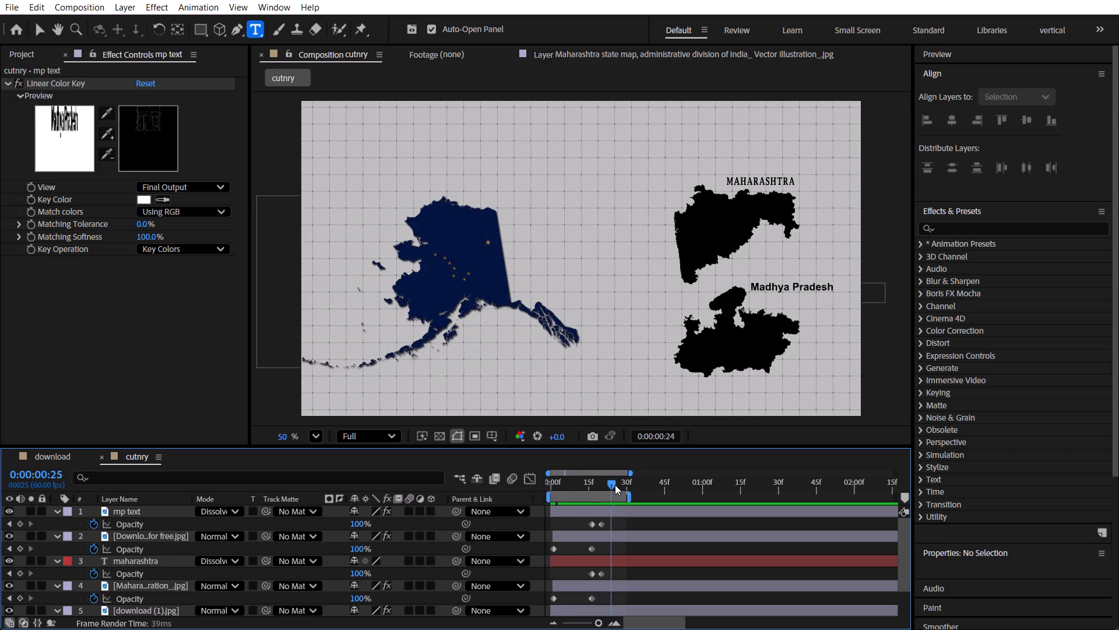
left_click_drag(615, 485, 634, 489)
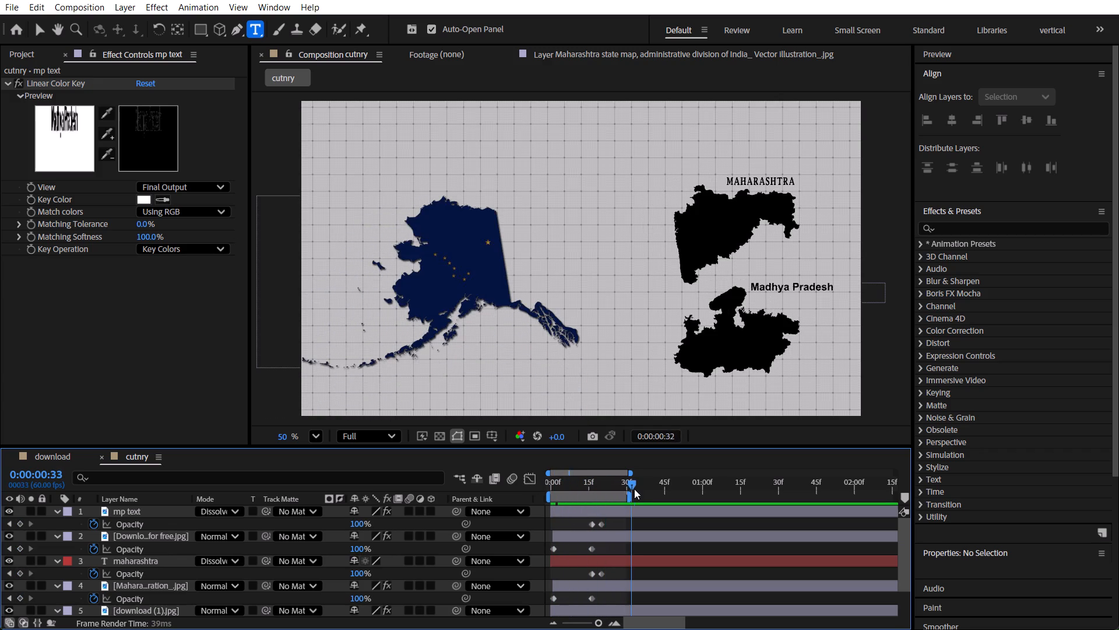
left_click_drag(634, 489, 520, 474)
Save the project and collapse all the layers' keyframed properties in the cutnry timeline.
key("ctrl+s")
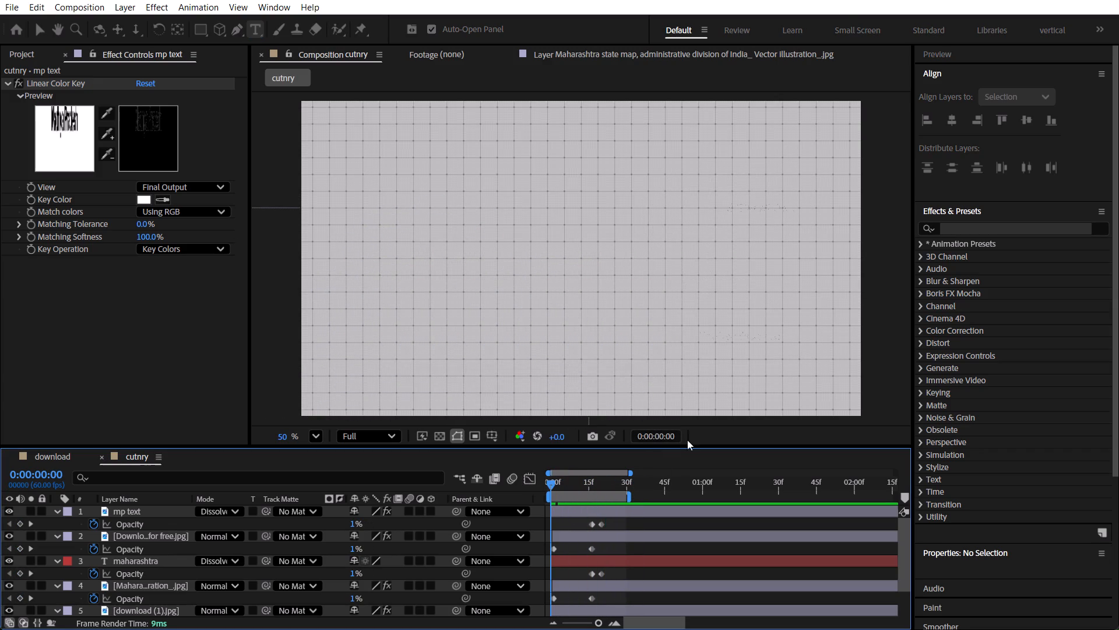
key("u")
key("u")
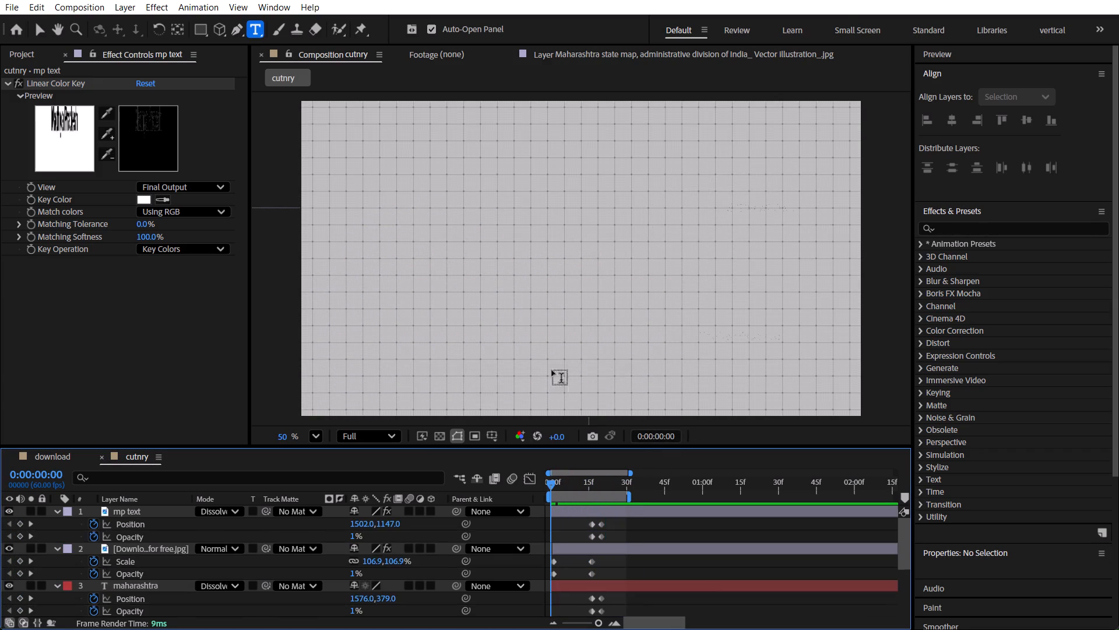
left_click(386, 589)
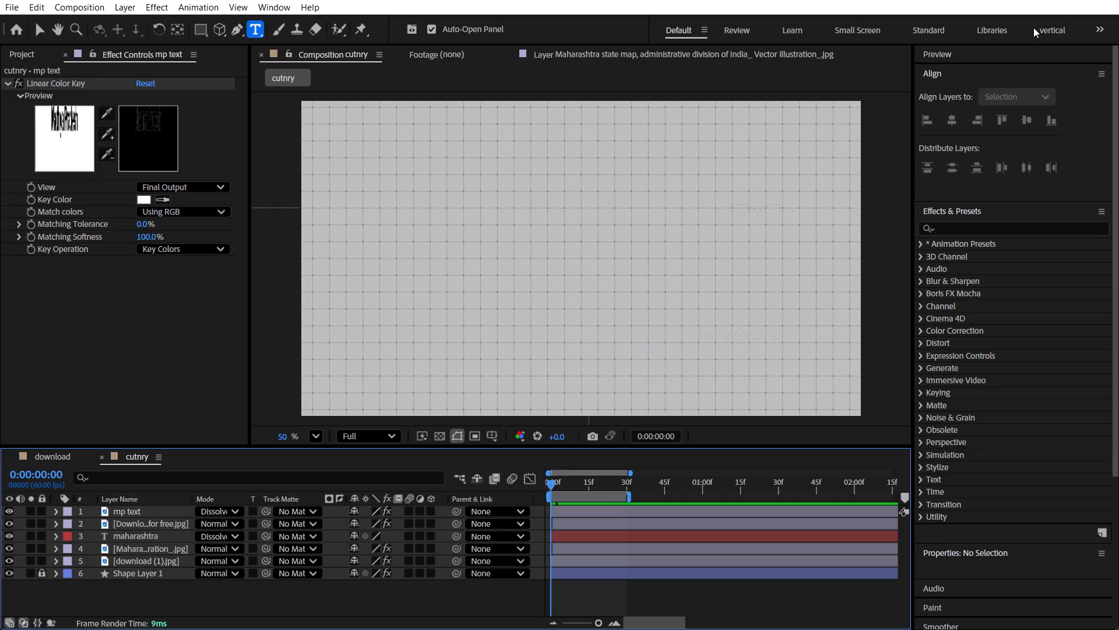
Restore the After Effects window's title bar and close the application.
key("ctrl+backslash")
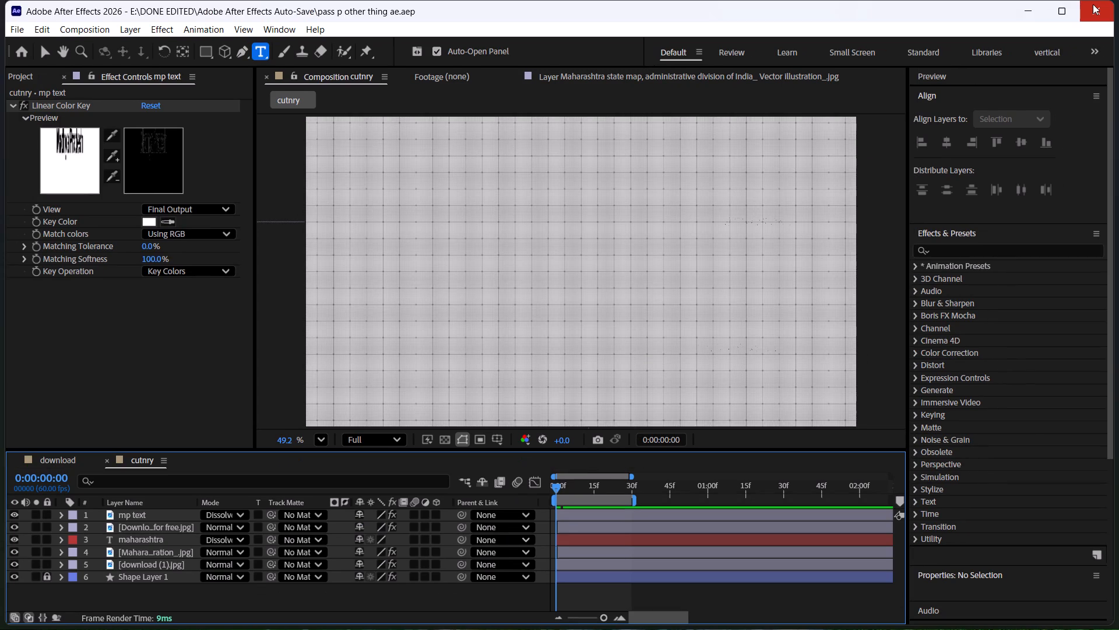
left_click(1093, 6)
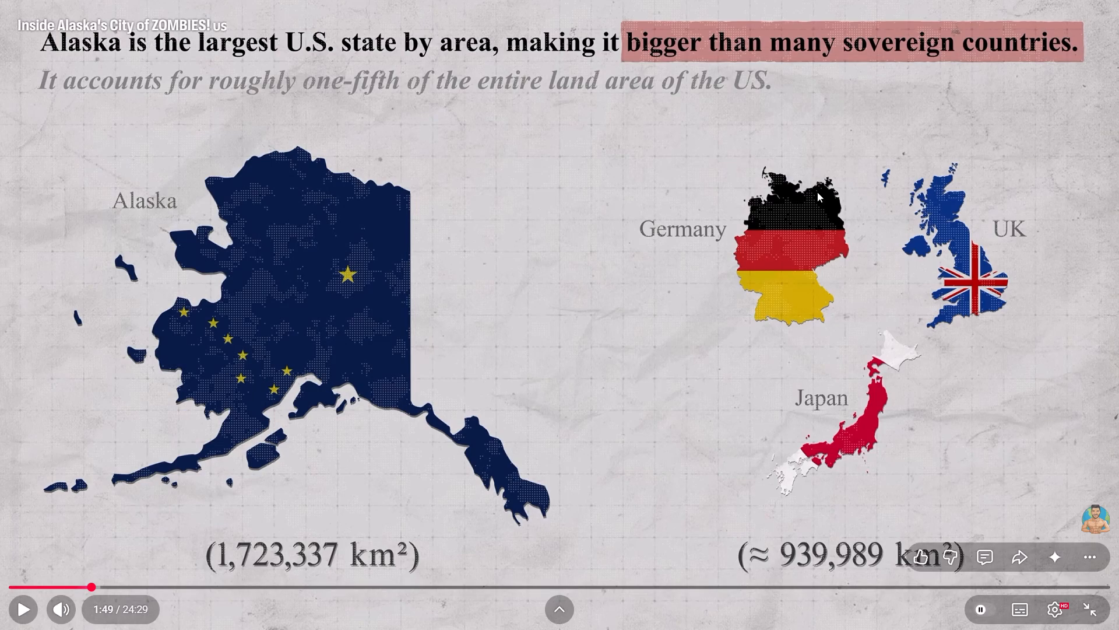
In Brave, take the Alaska reference video out of full screen and switch to the Seating Arrangement Reasoning video.
double_click(709, 284)
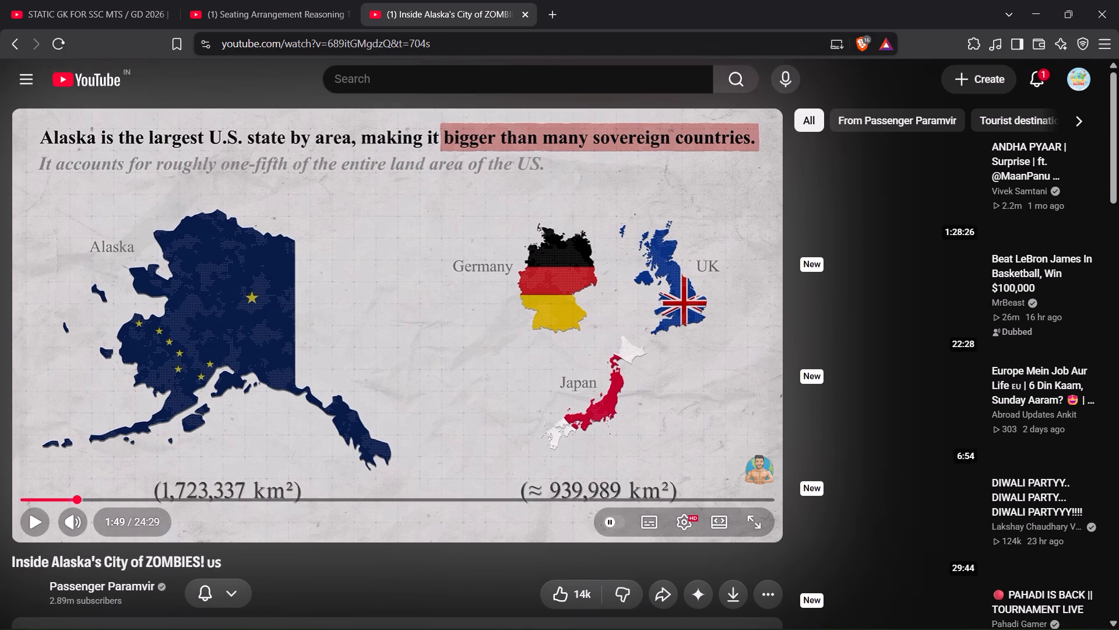
left_click(302, 0)
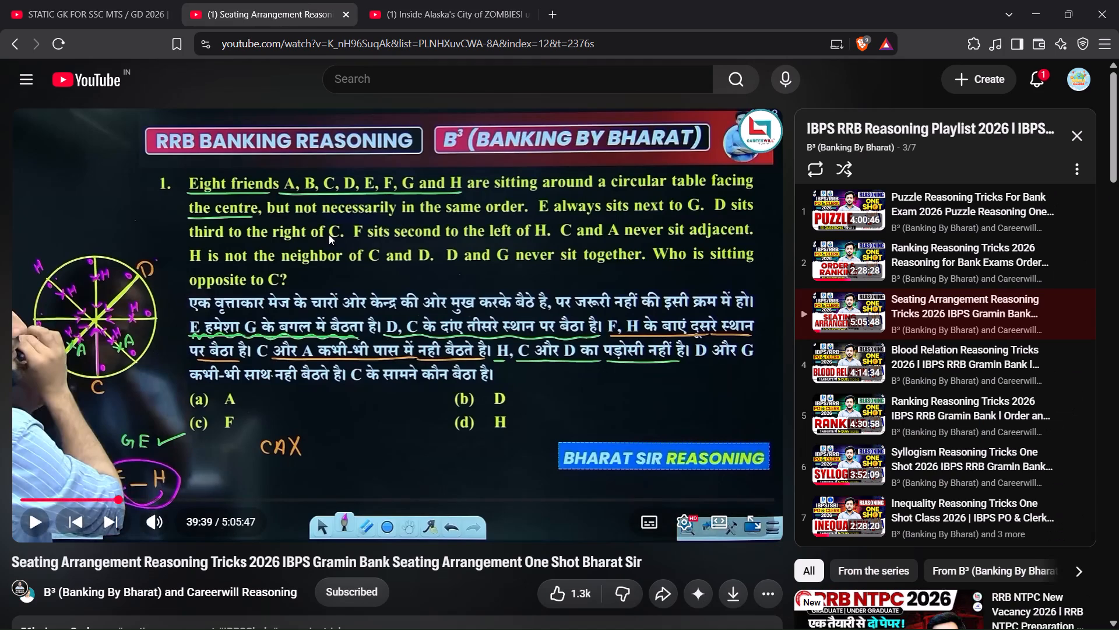